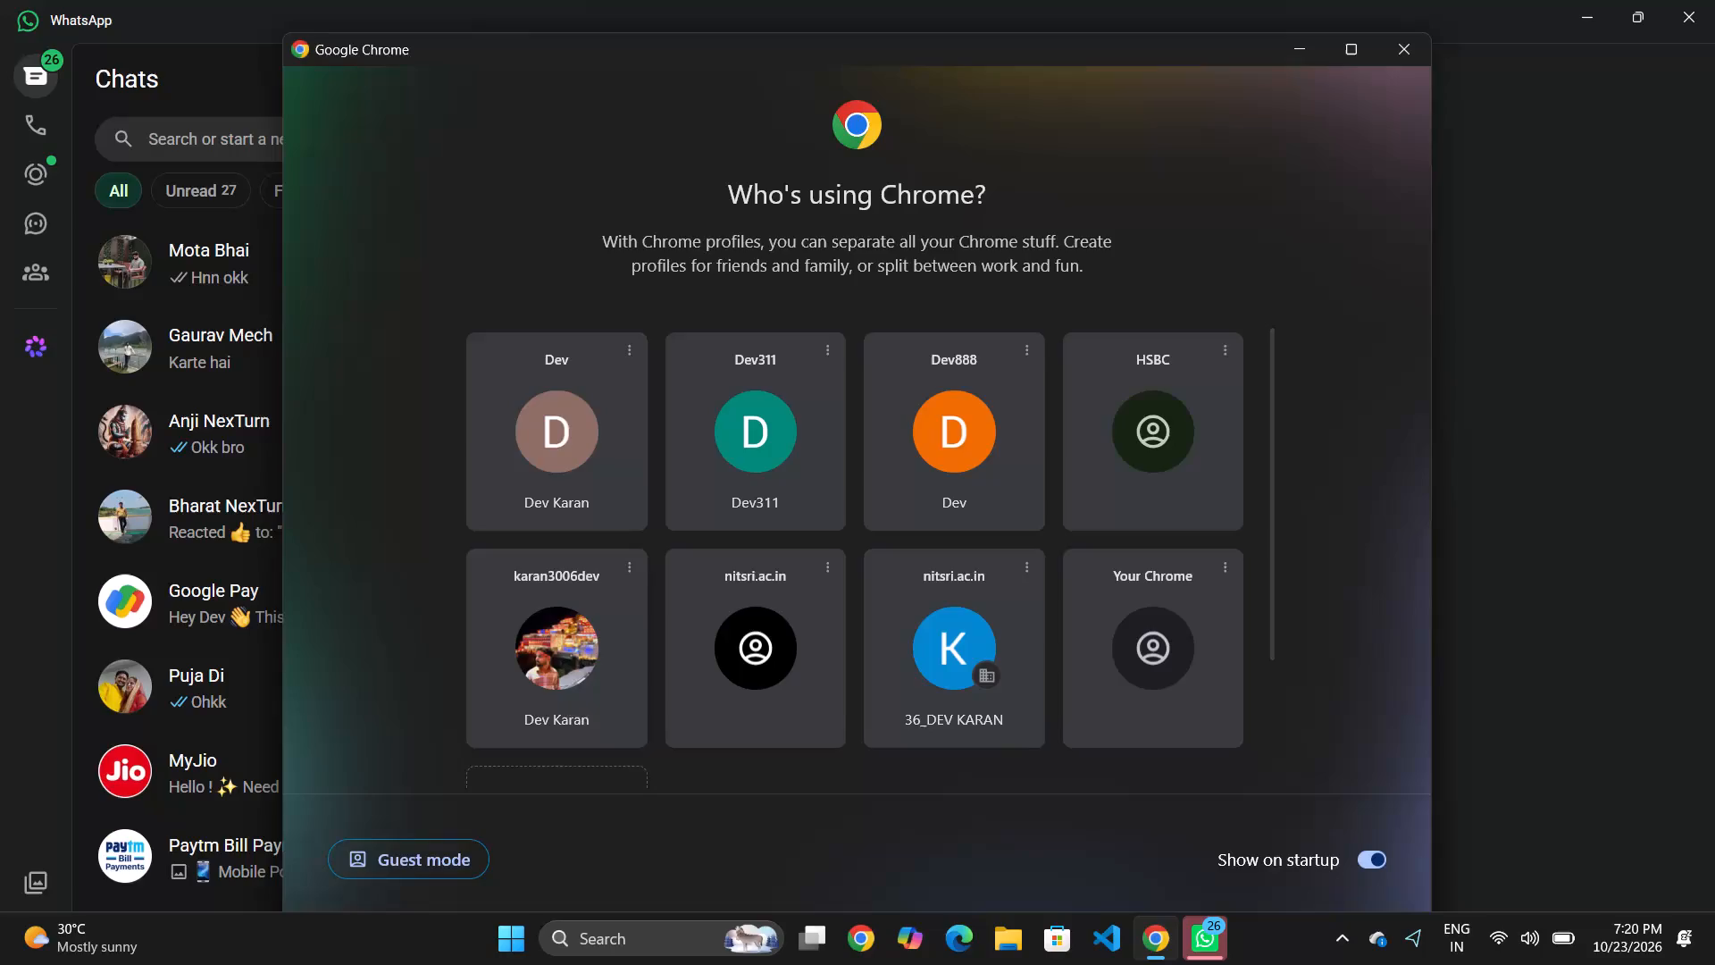
Enter the Chrome profile with the photo avatar, search Google for latex, and open the Dev_GenAI project in Overleaf.
click(575, 679)
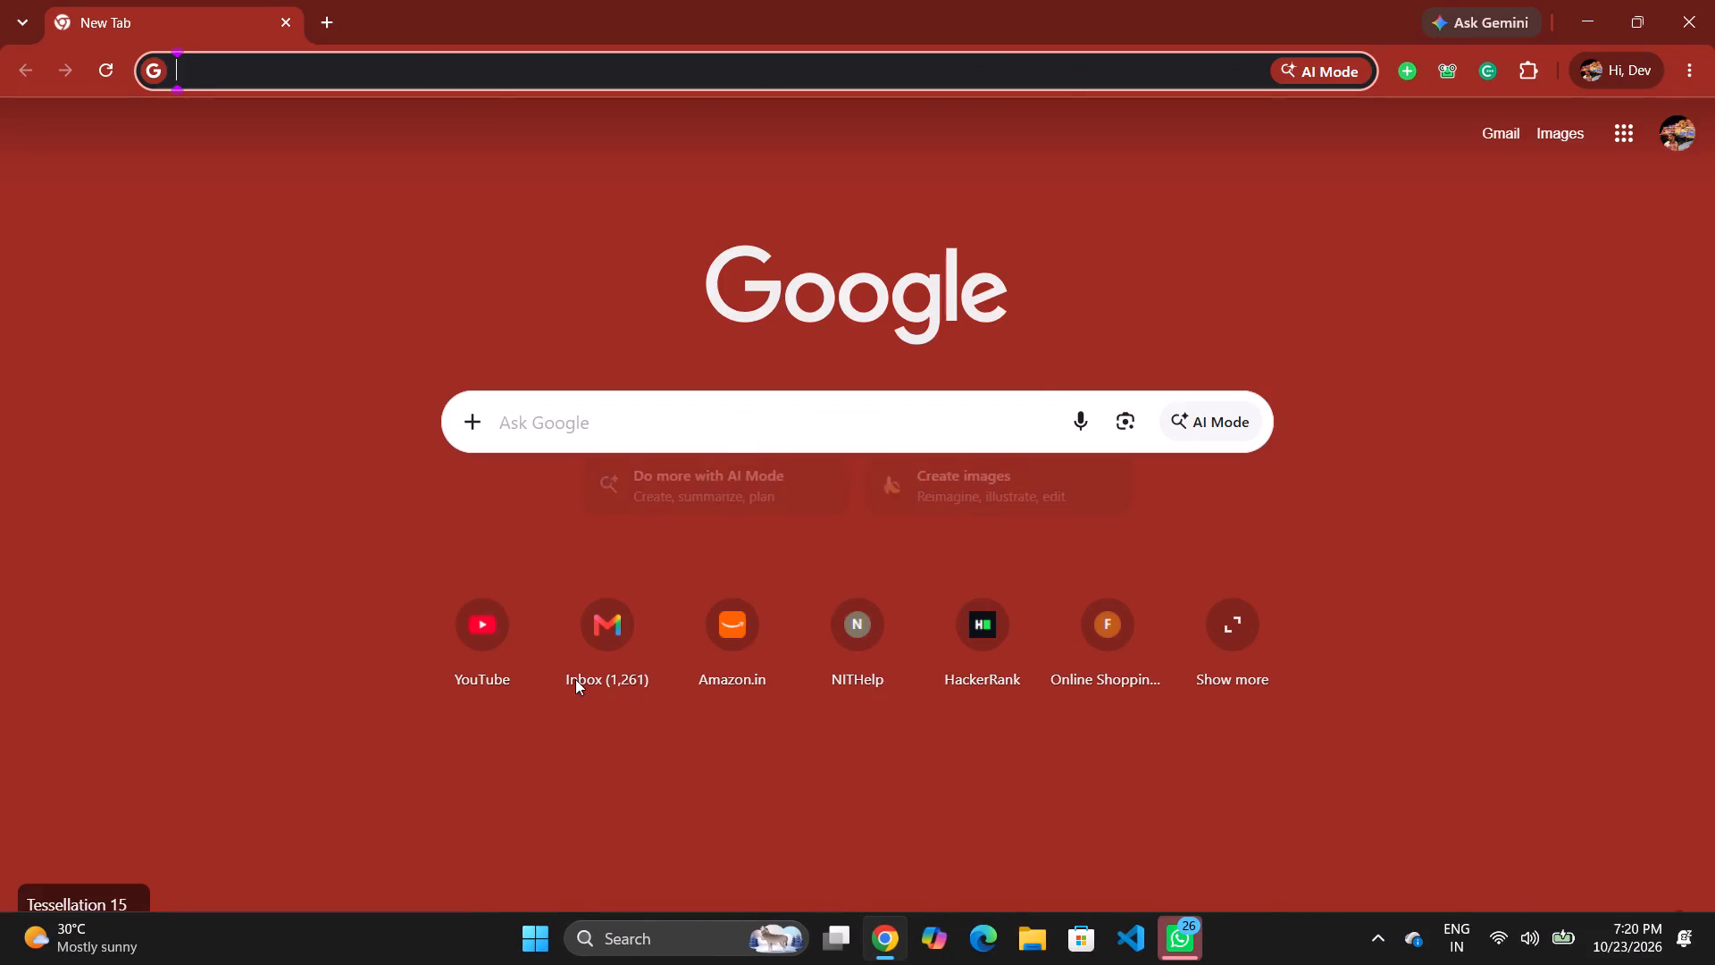
click(643, 415)
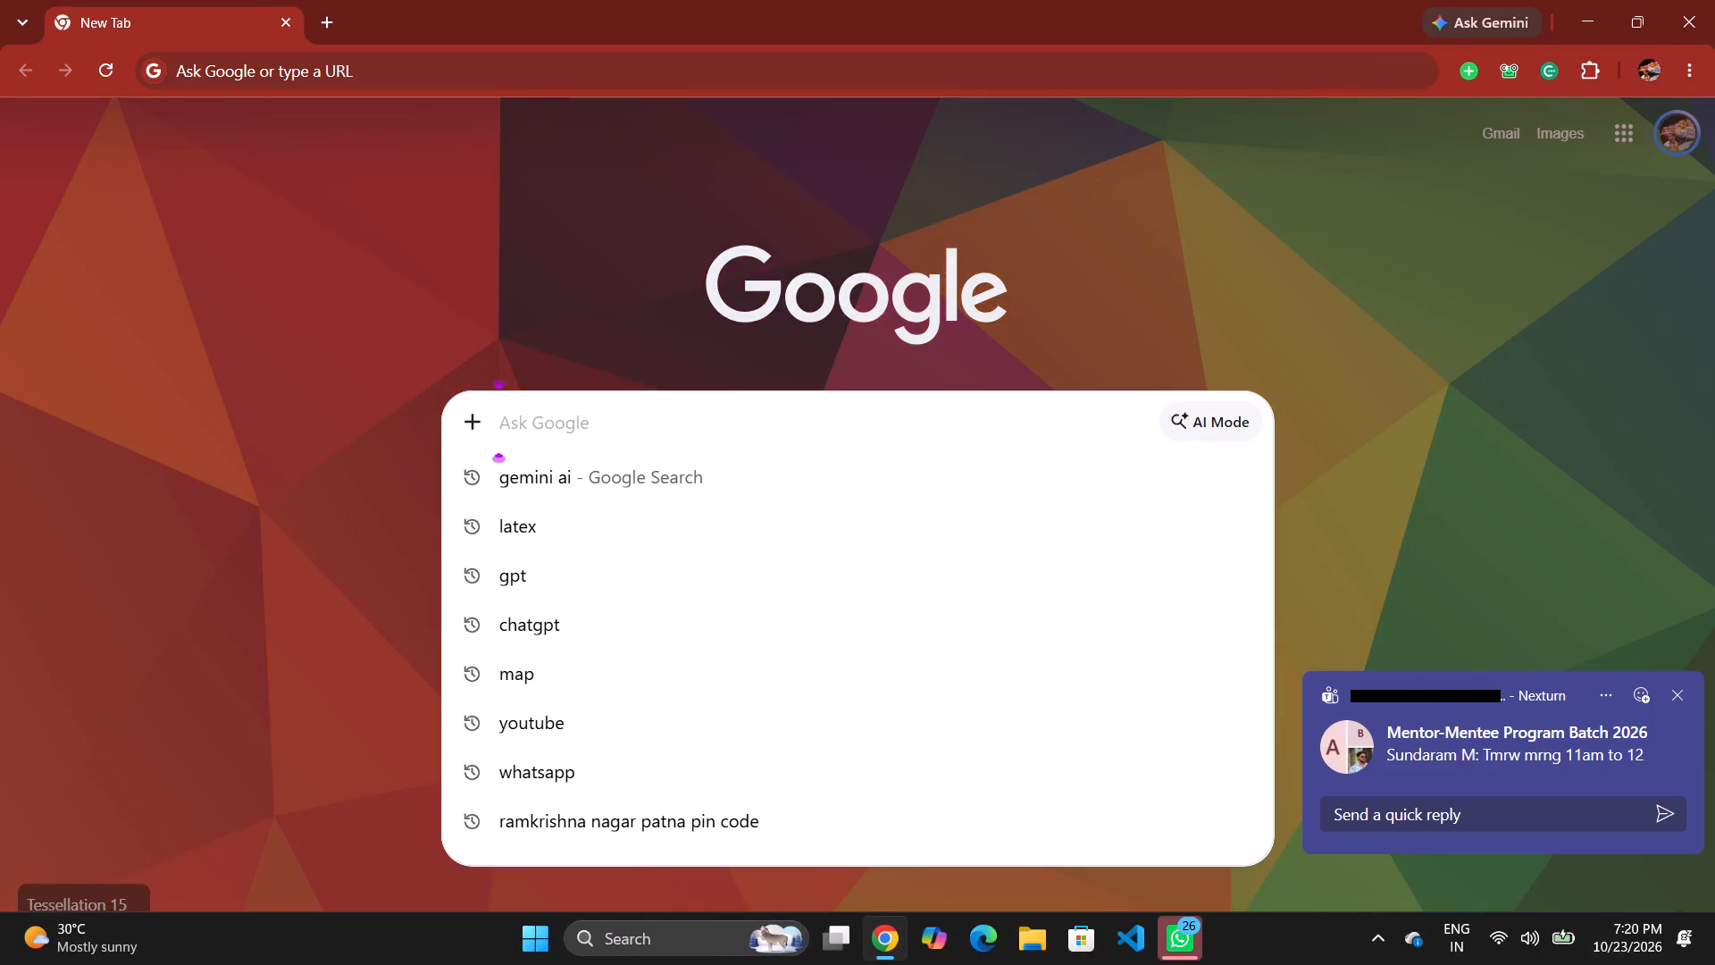
click(573, 518)
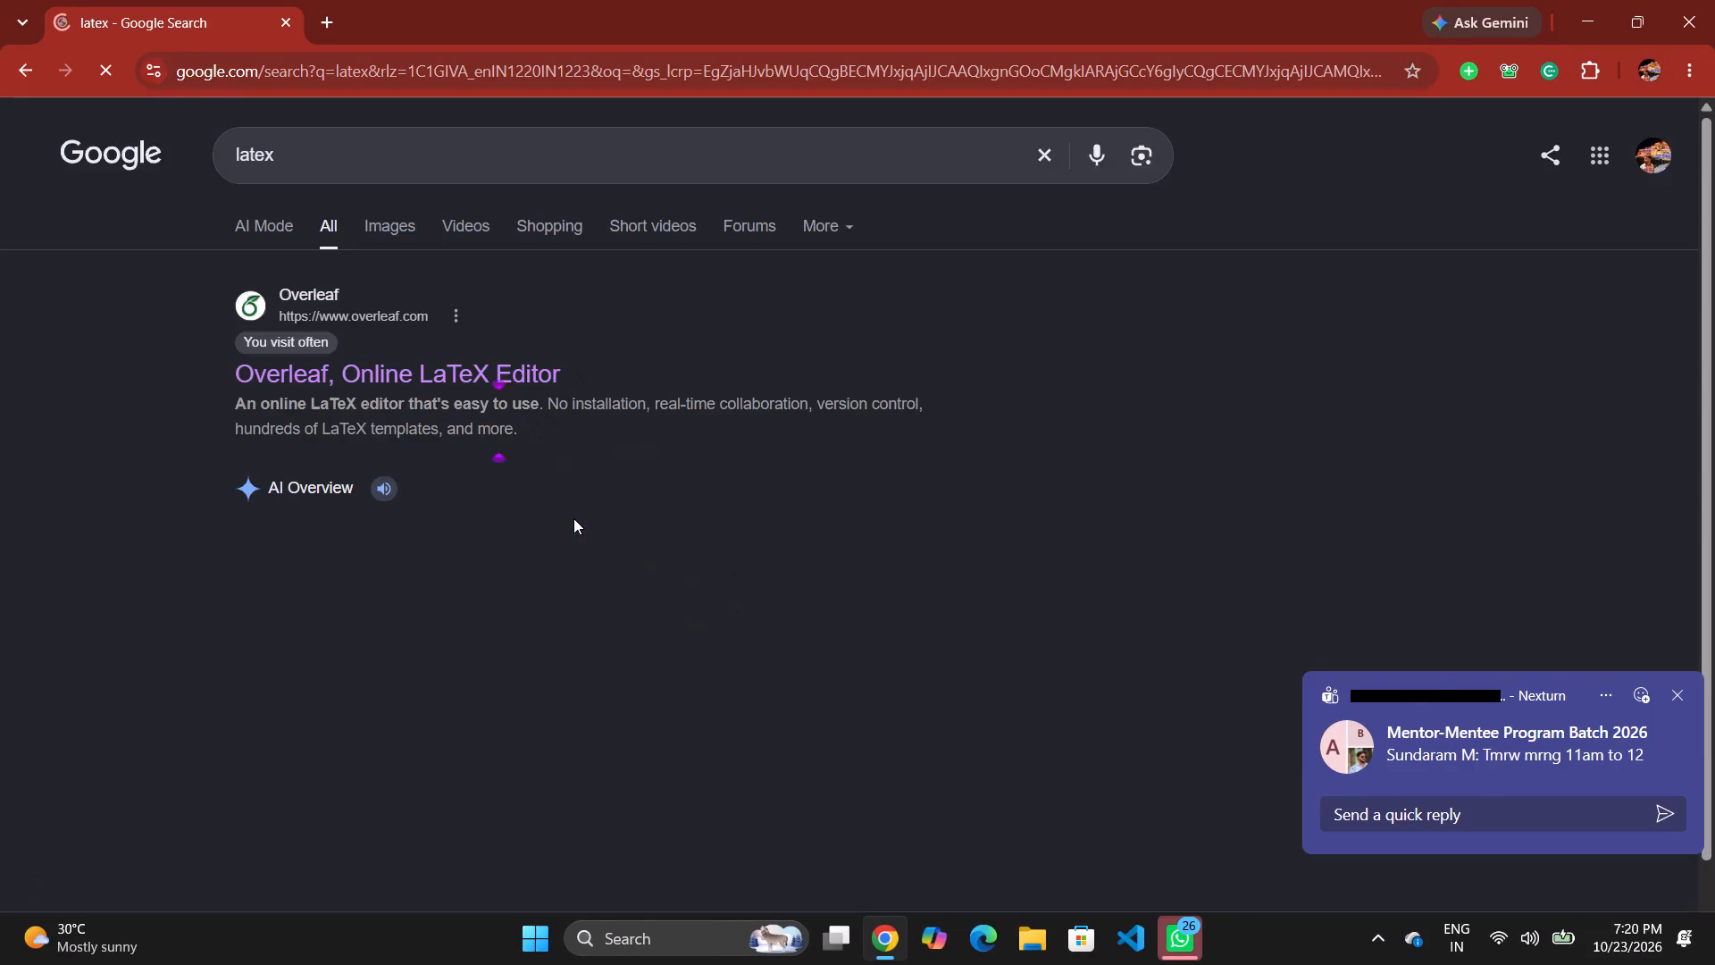
click(372, 374)
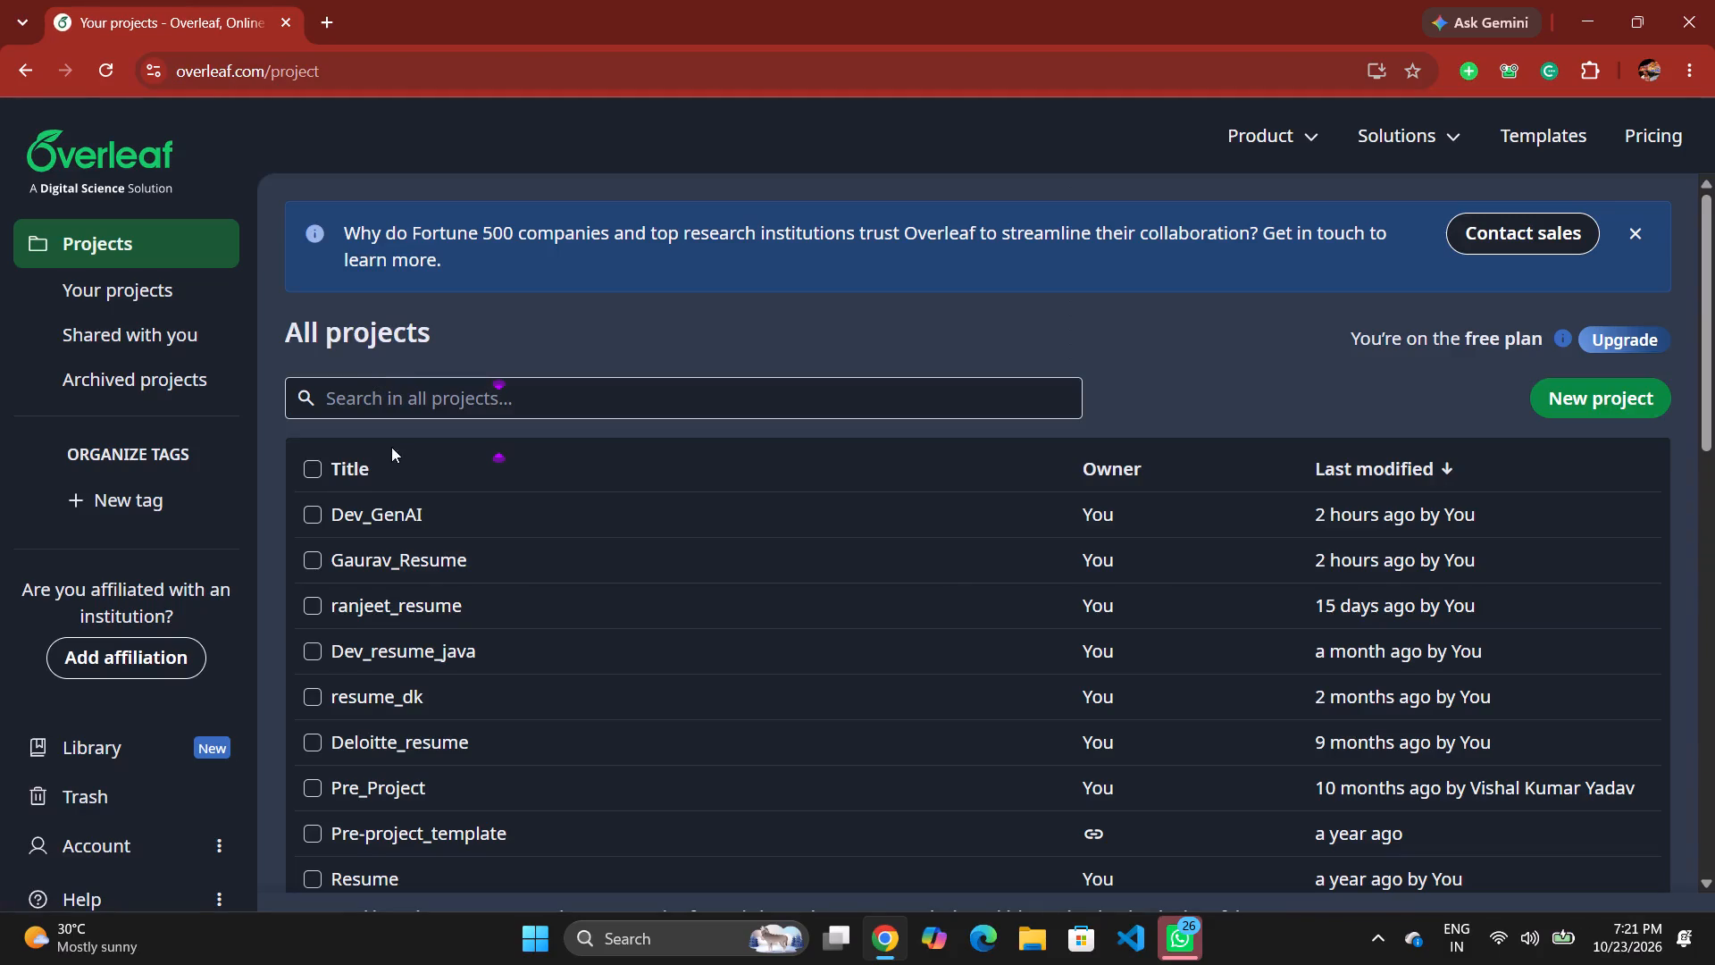
click(388, 506)
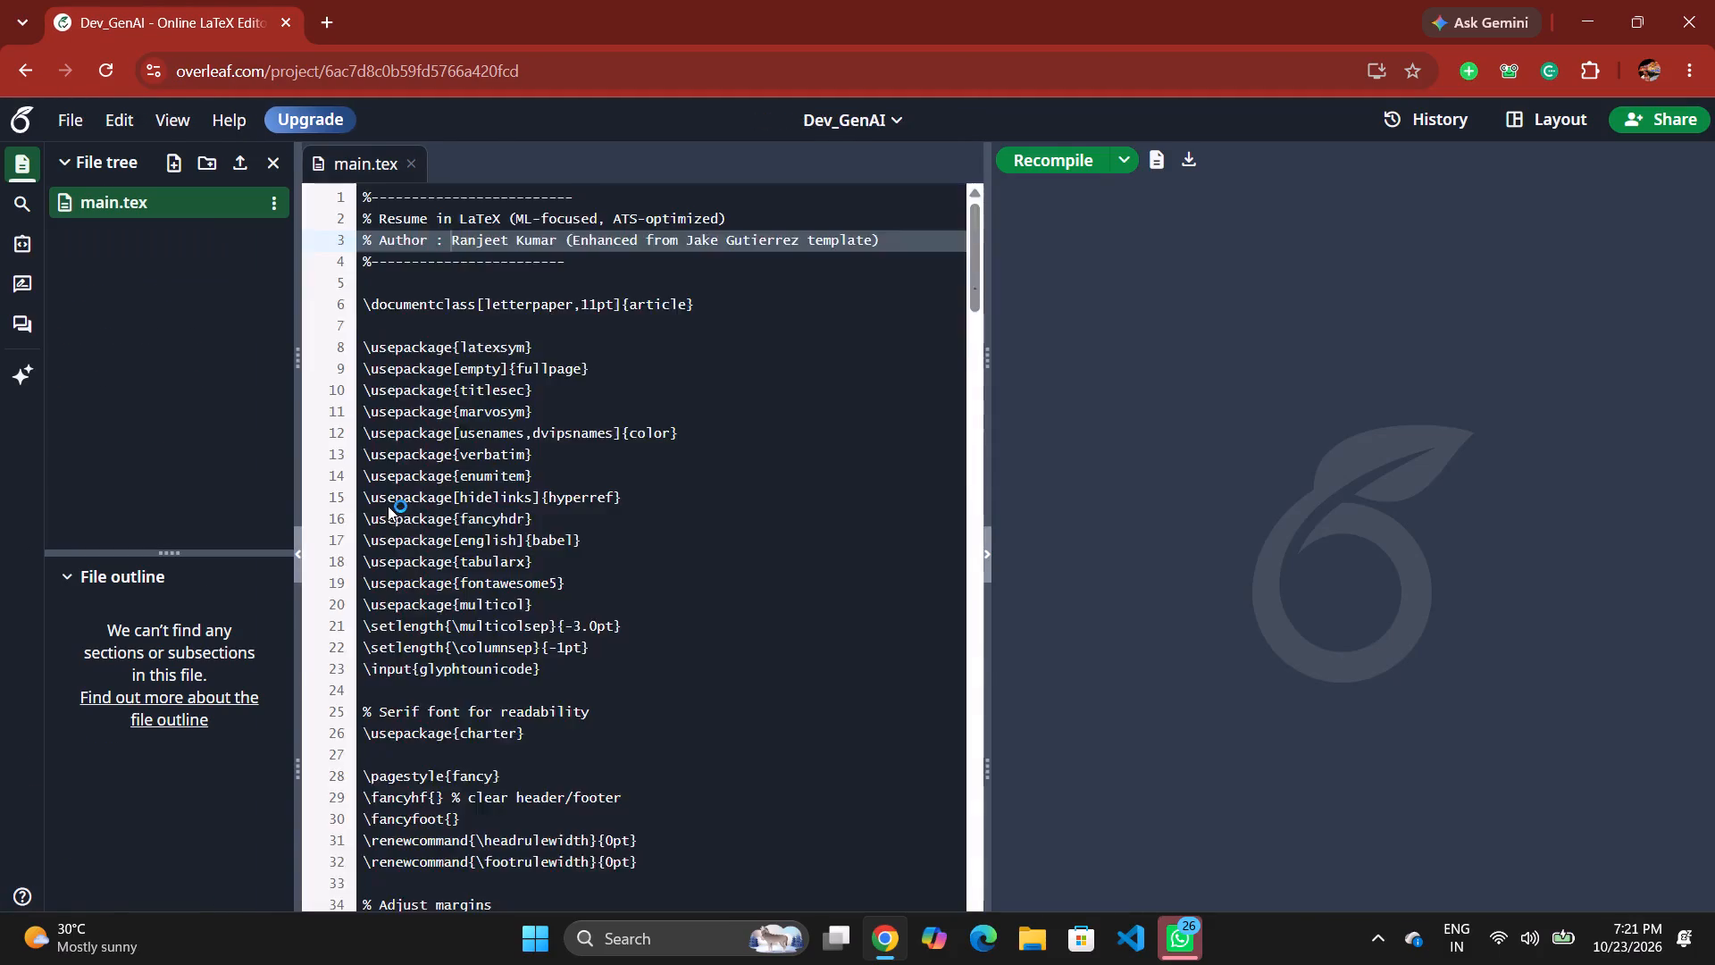
Copy the entire LaTeX source of main.tex in the Dev_GenAI project.
click(696, 525)
key(ctrl+a)
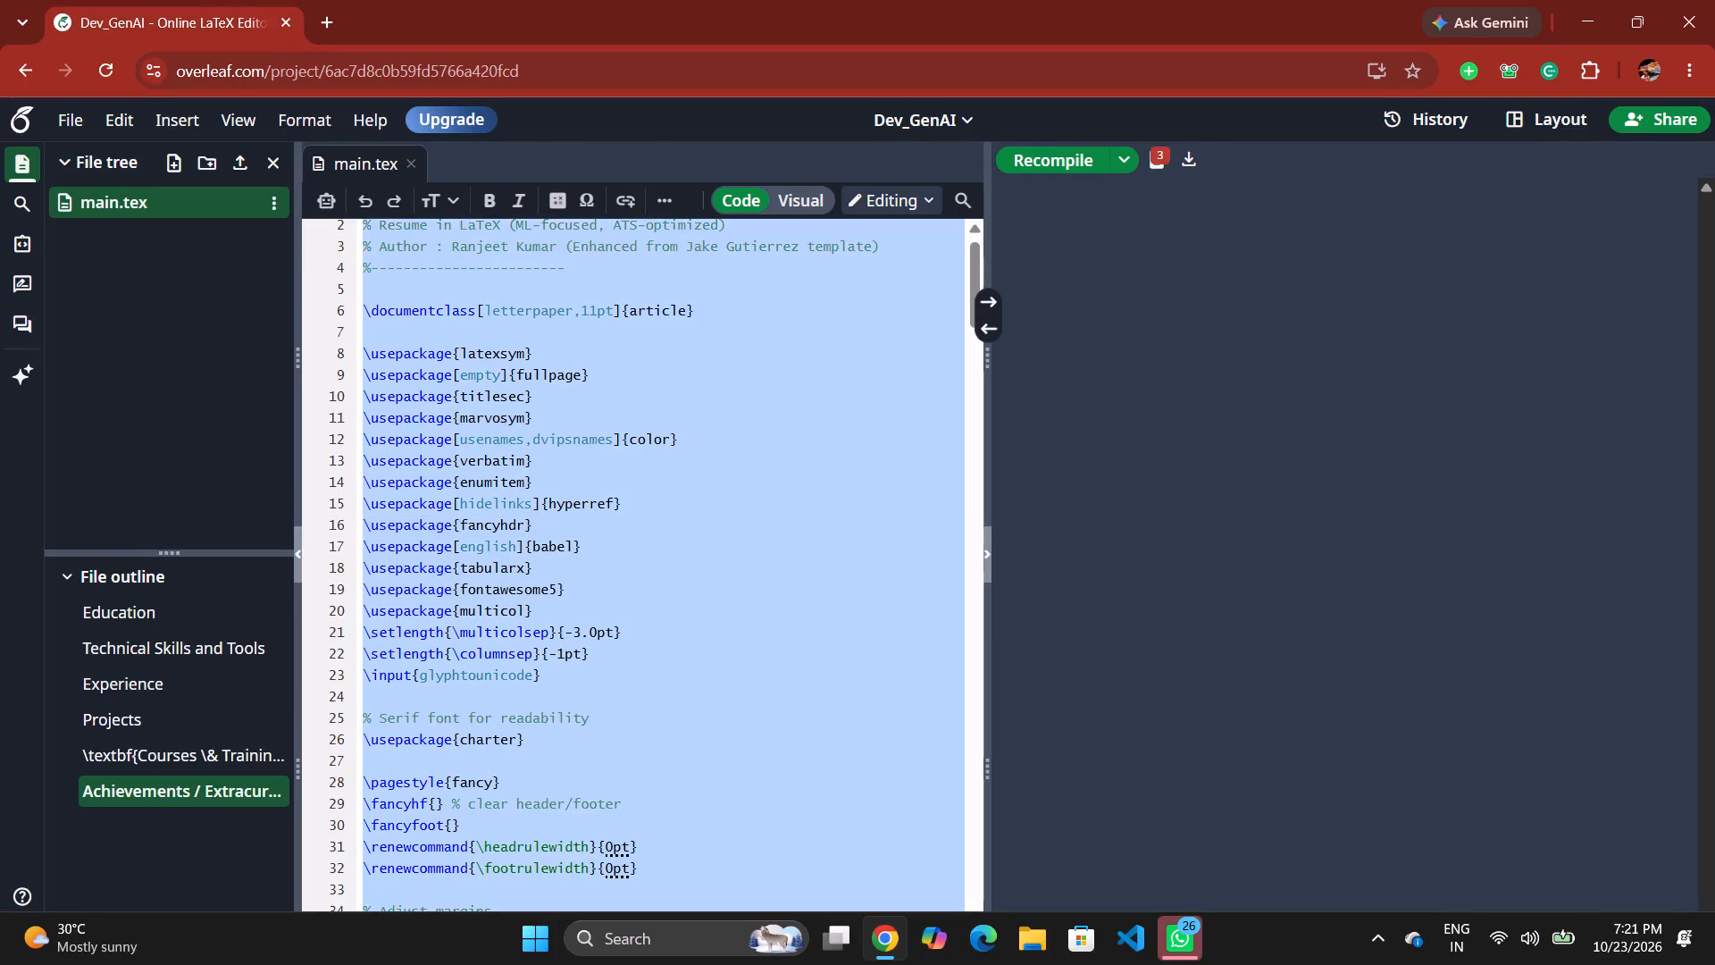
key(ctrl+c)
click(696, 525)
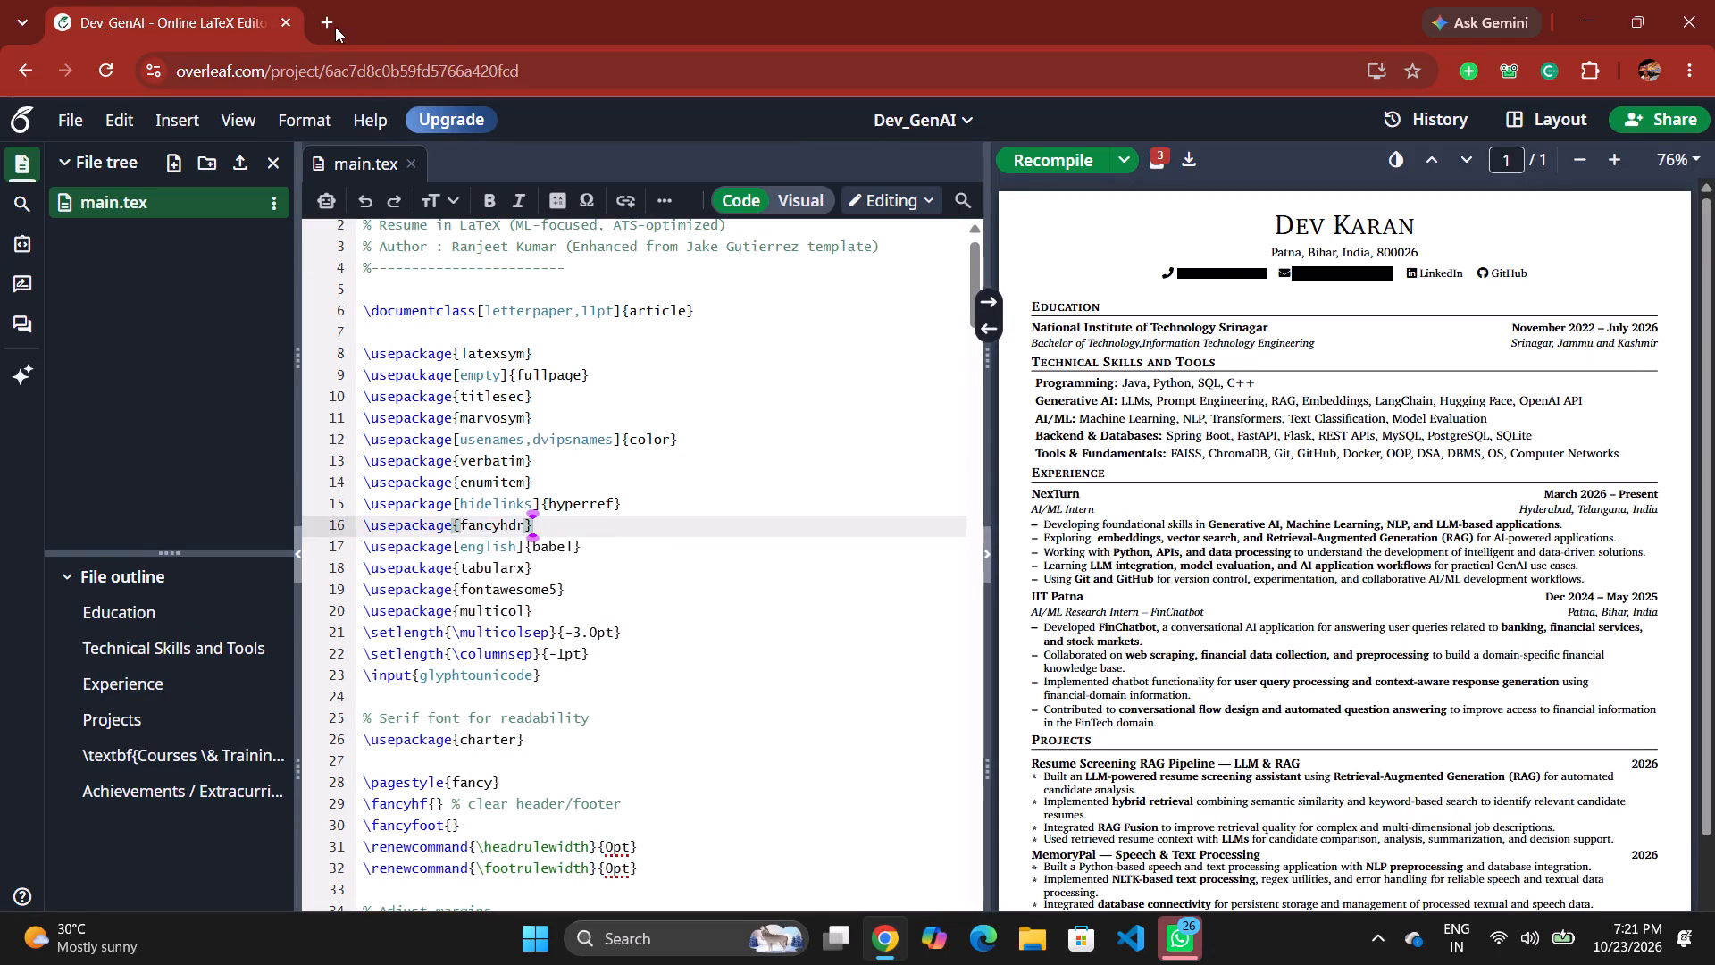
Open the Overleaf projects page in a new browser tab through a Google search for latex.
click(335, 27)
click(630, 455)
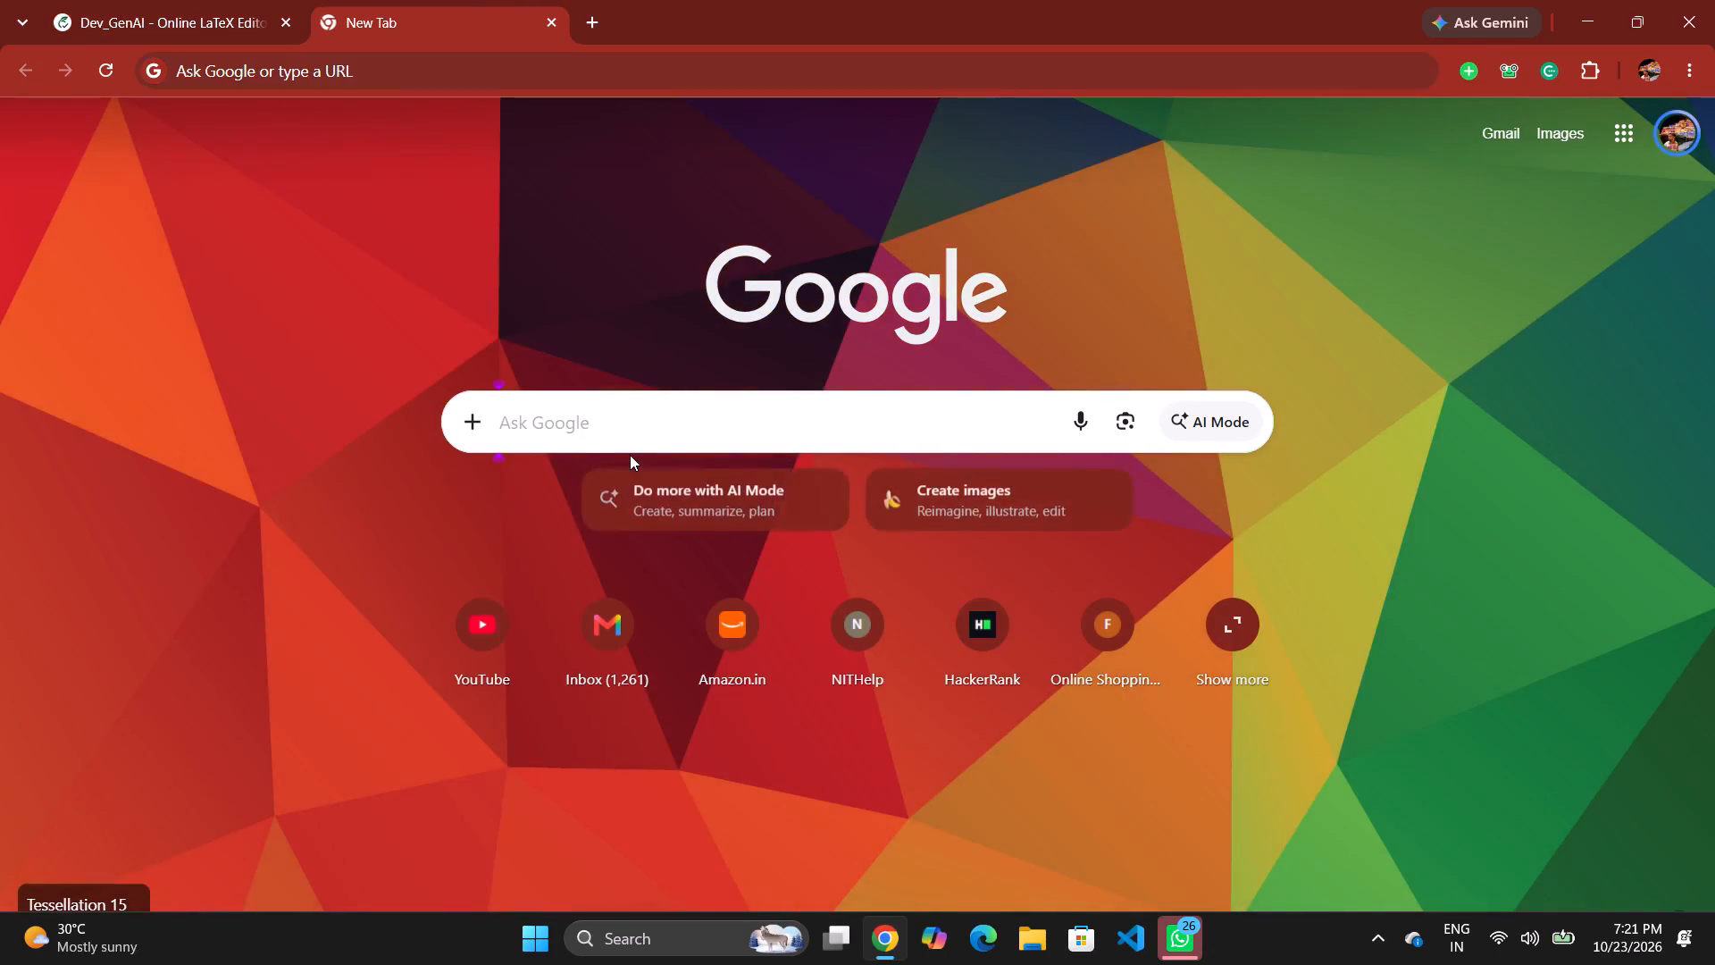
click(630, 449)
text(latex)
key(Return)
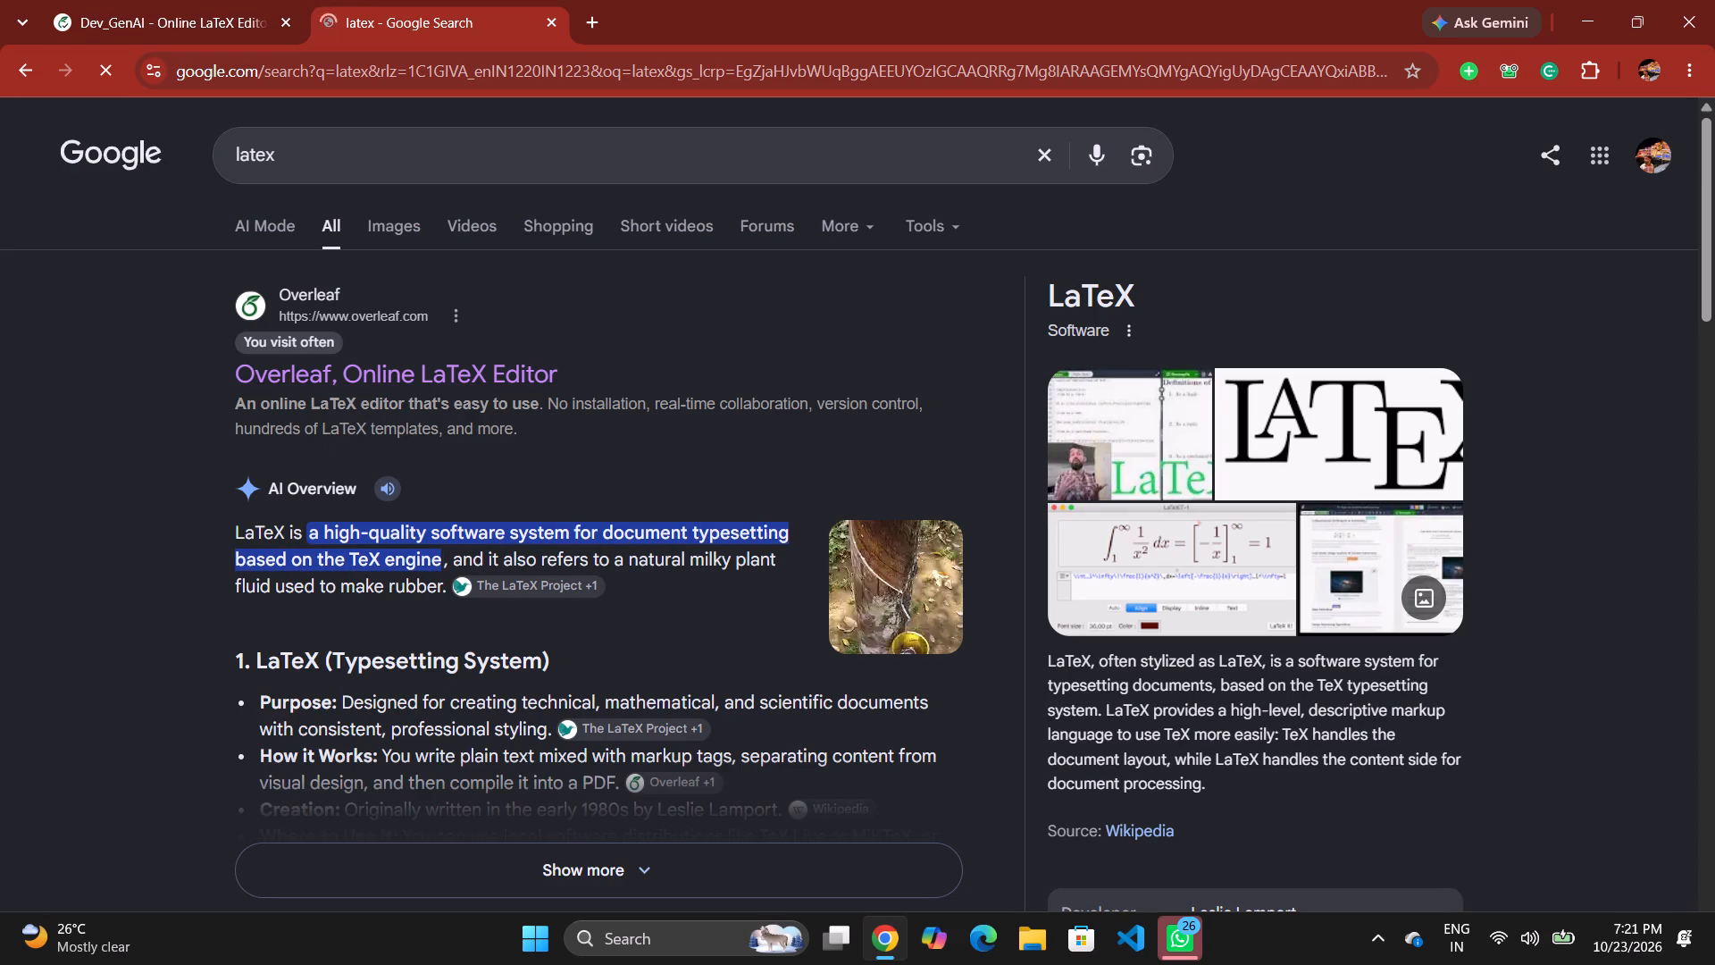
click(396, 365)
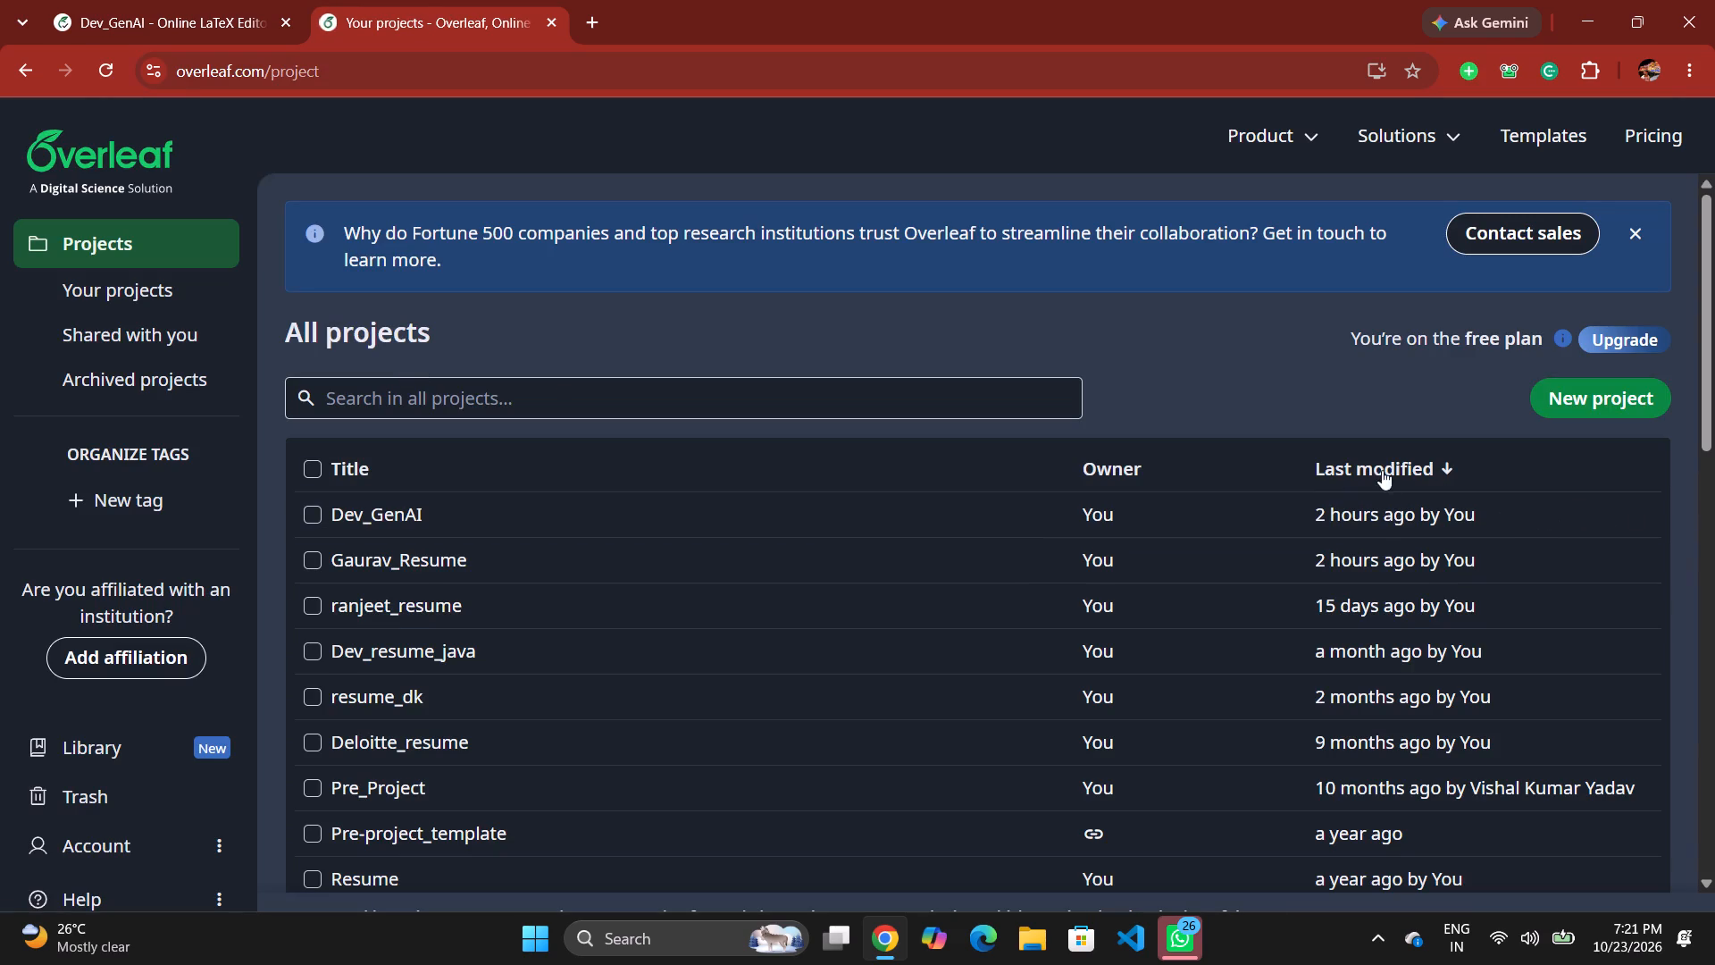
click(1604, 386)
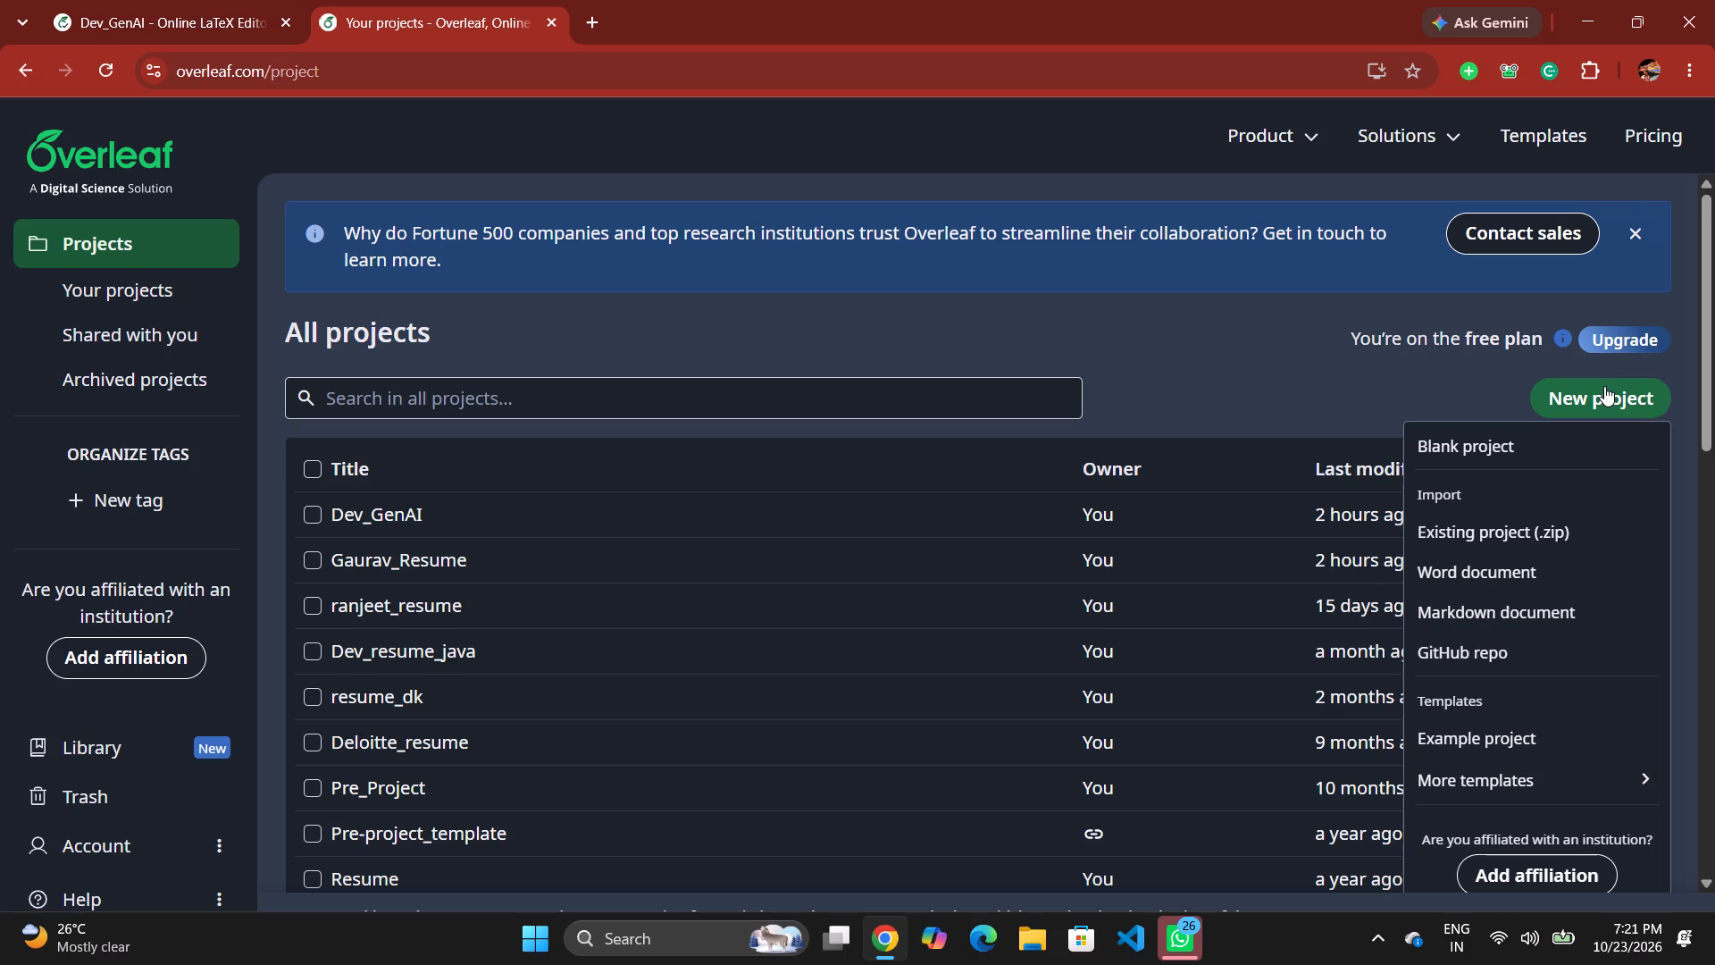
click(1552, 443)
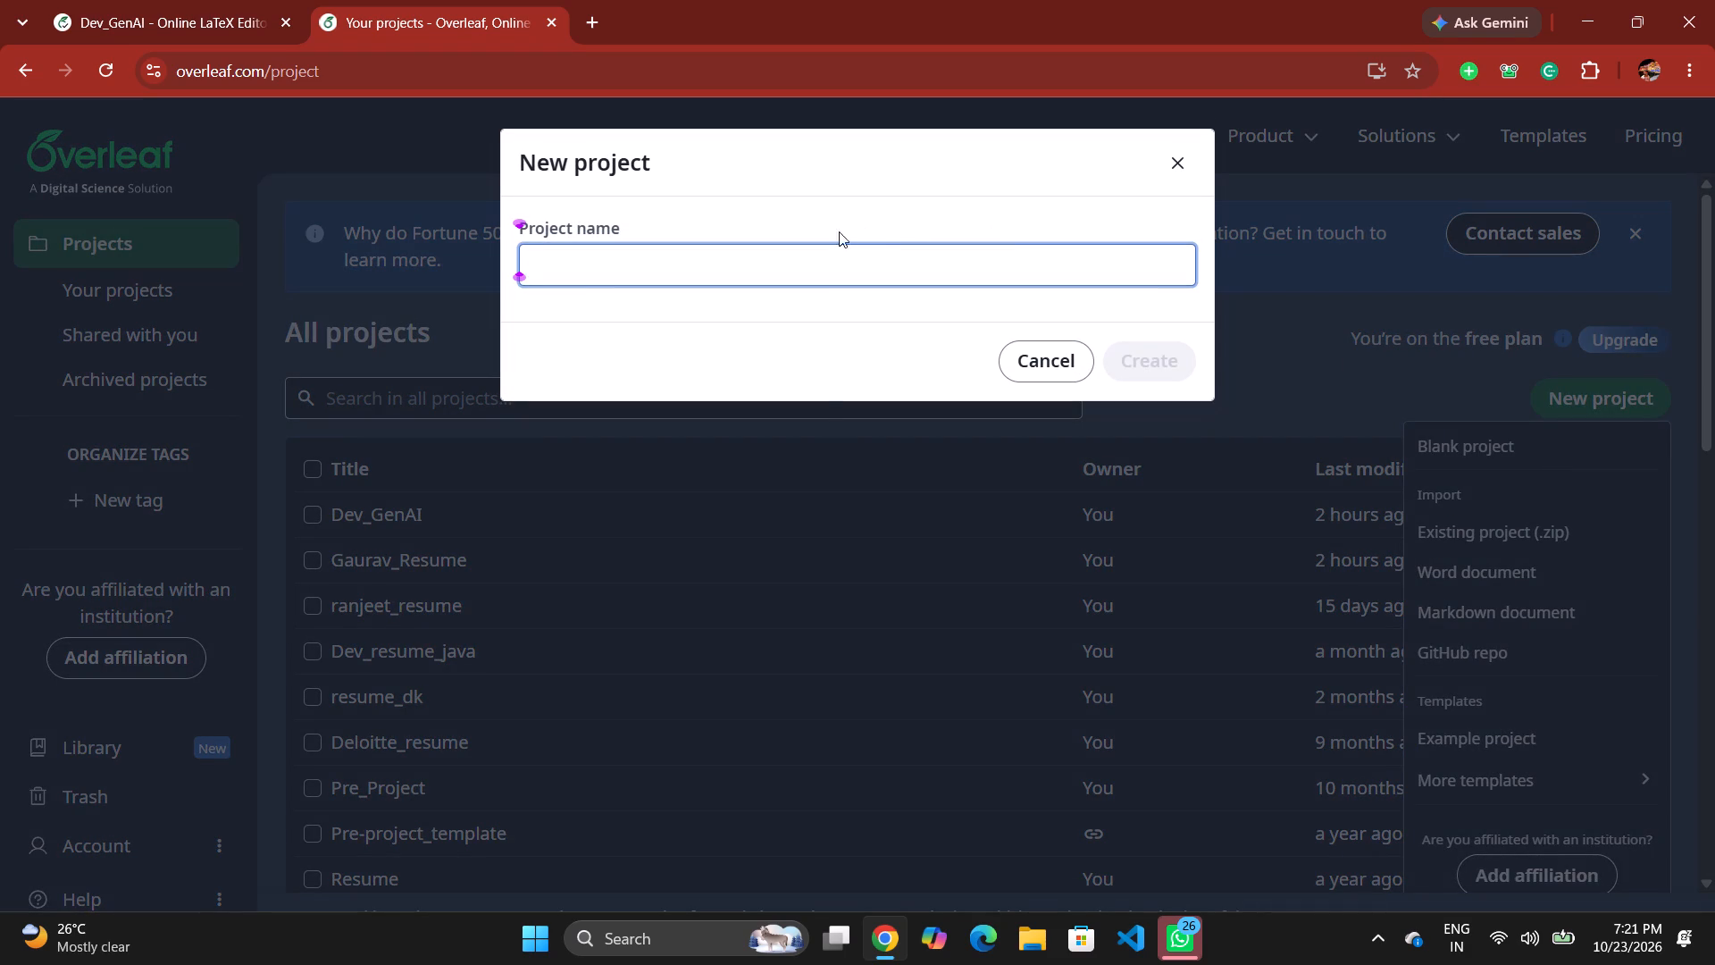
click(839, 253)
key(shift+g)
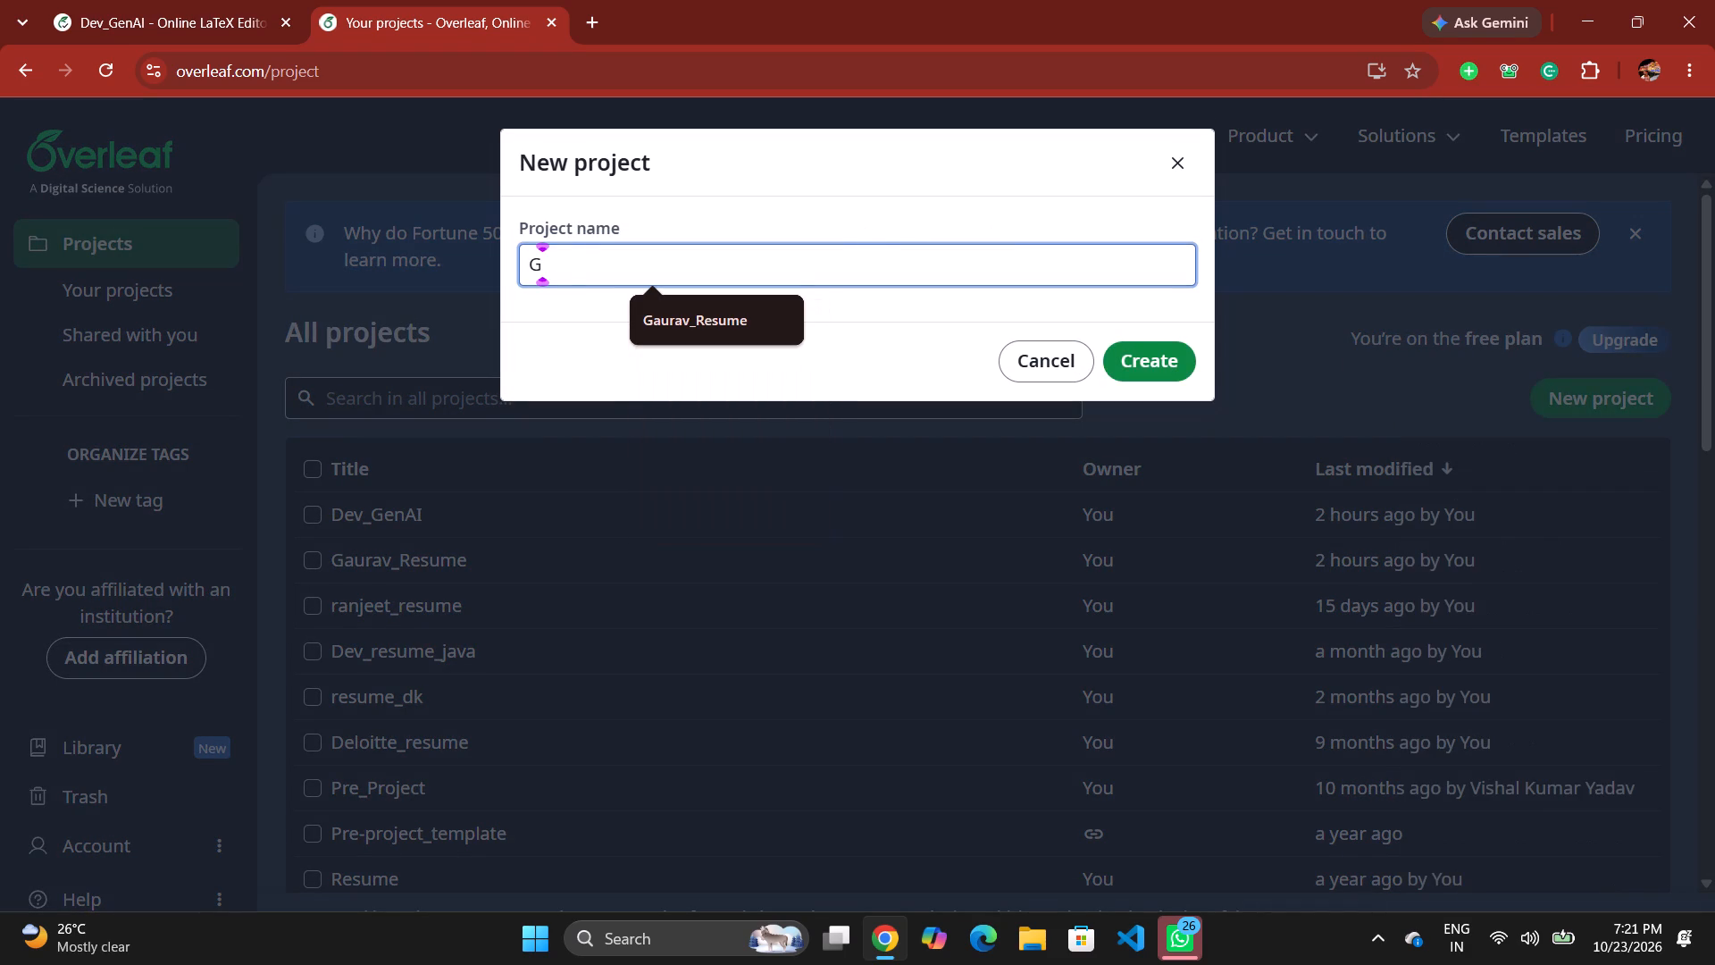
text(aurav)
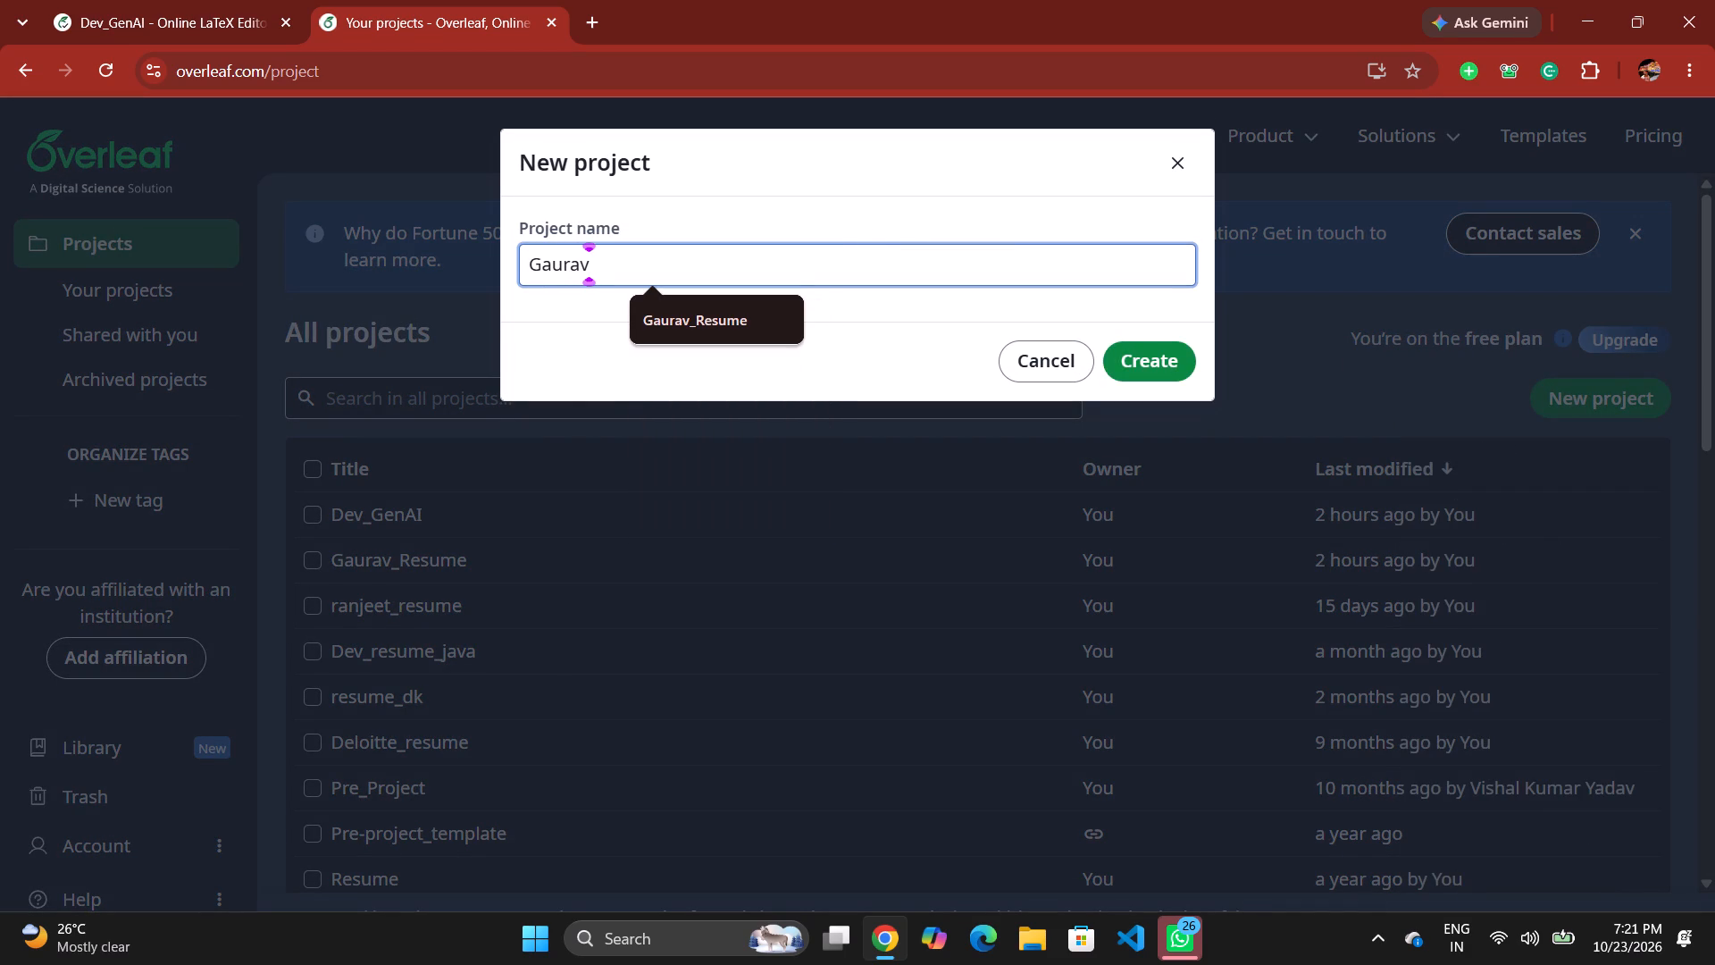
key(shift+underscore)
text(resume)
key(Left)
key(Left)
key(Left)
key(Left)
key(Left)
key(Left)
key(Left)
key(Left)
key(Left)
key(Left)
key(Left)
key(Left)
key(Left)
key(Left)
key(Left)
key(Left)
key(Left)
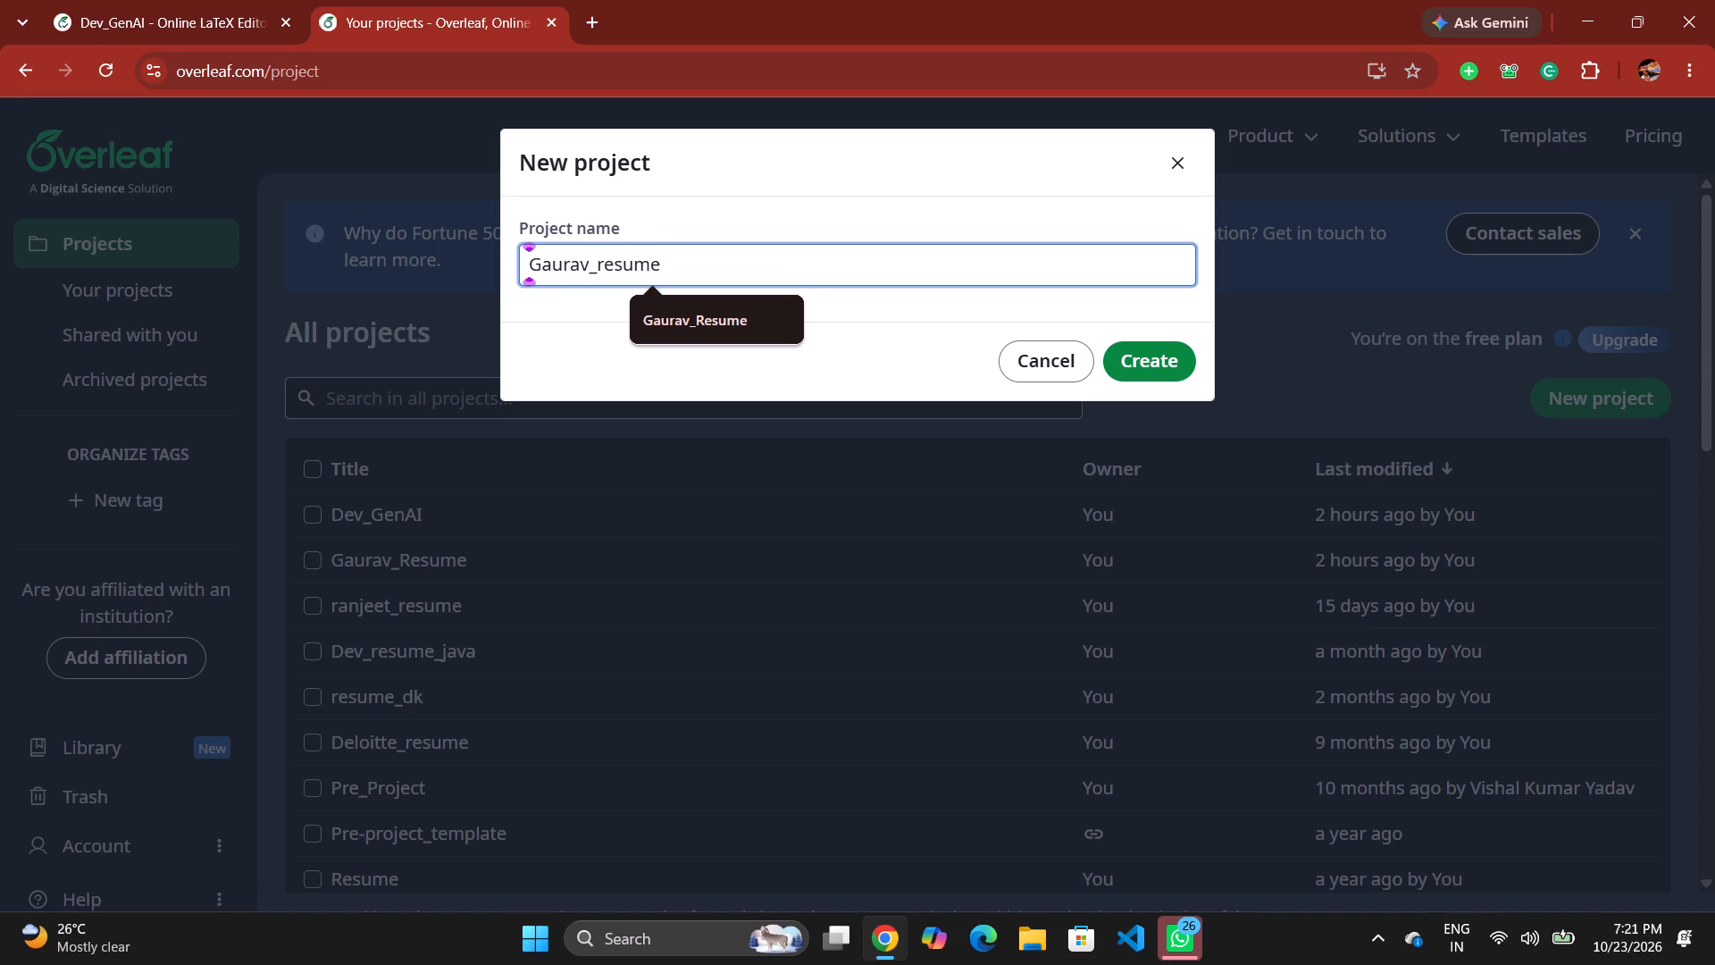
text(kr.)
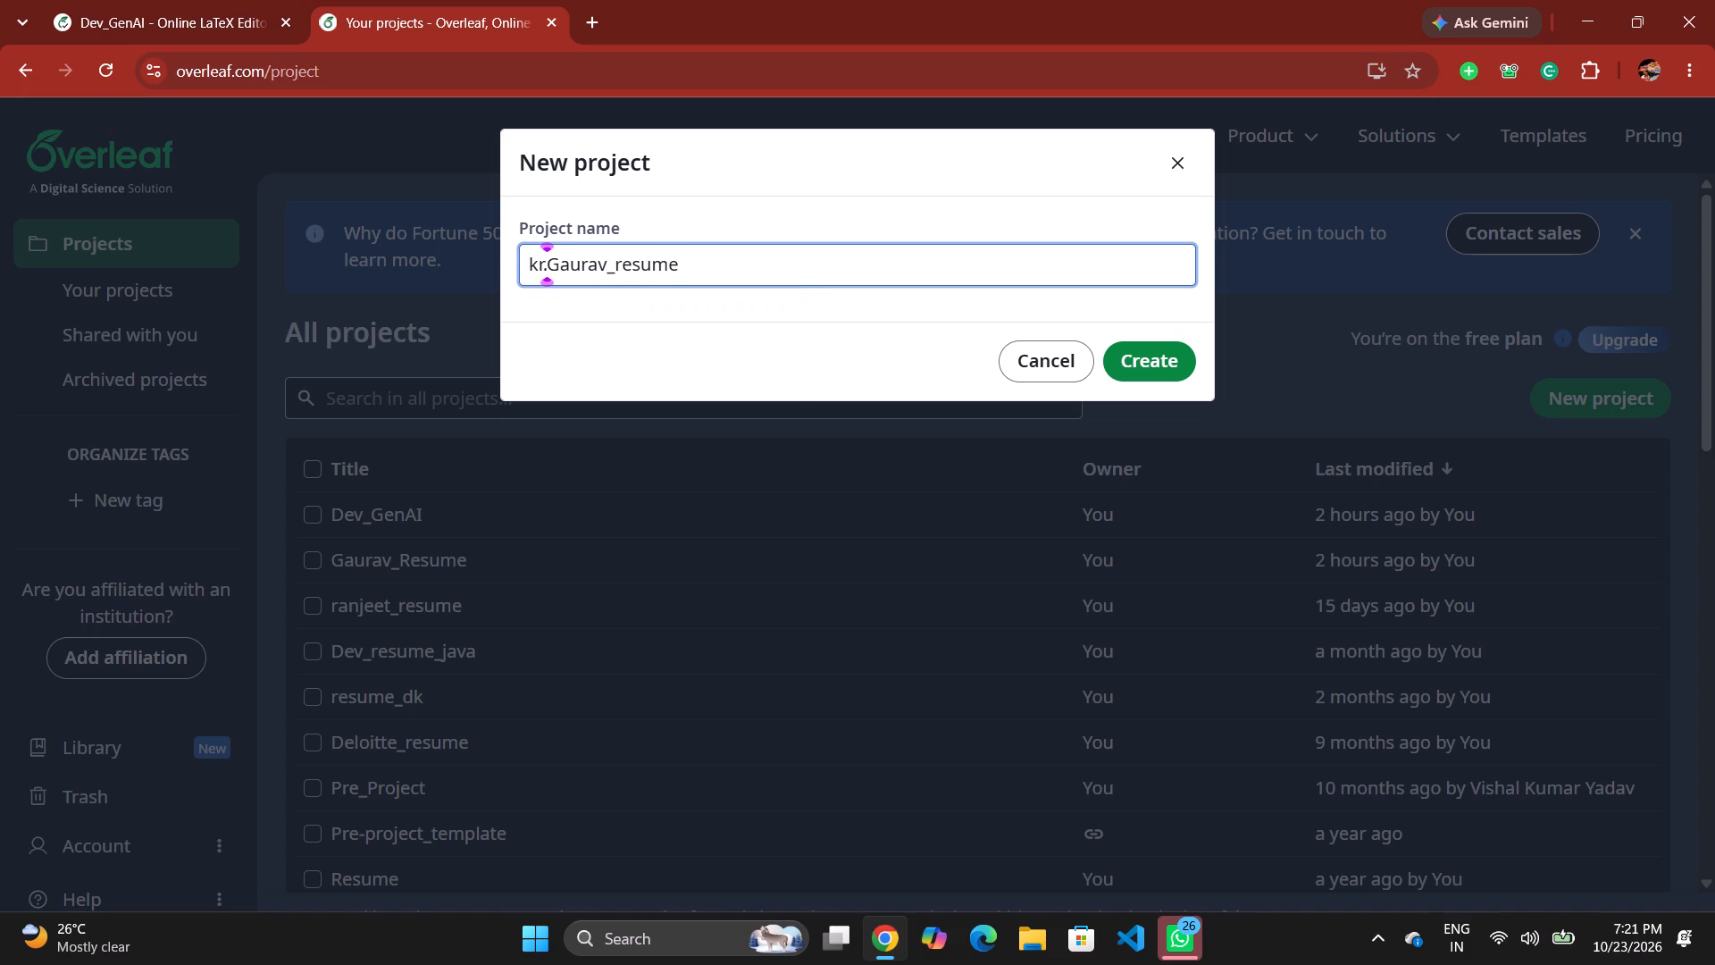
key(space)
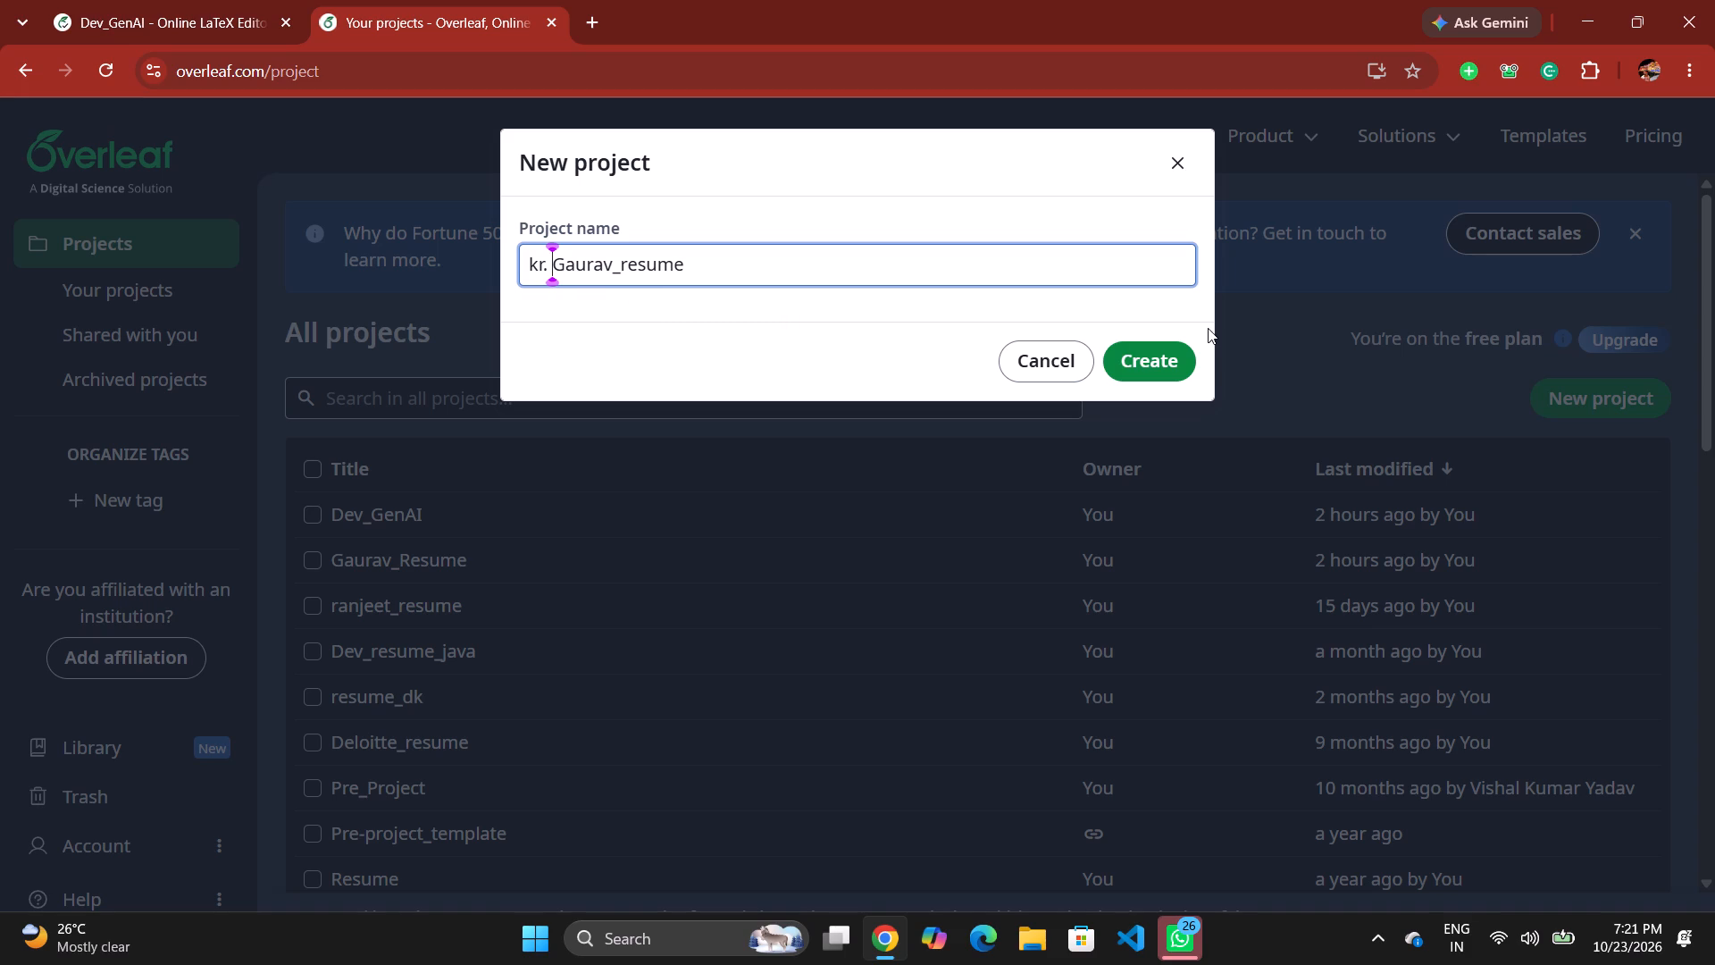
click(538, 270)
key(BackSpace)
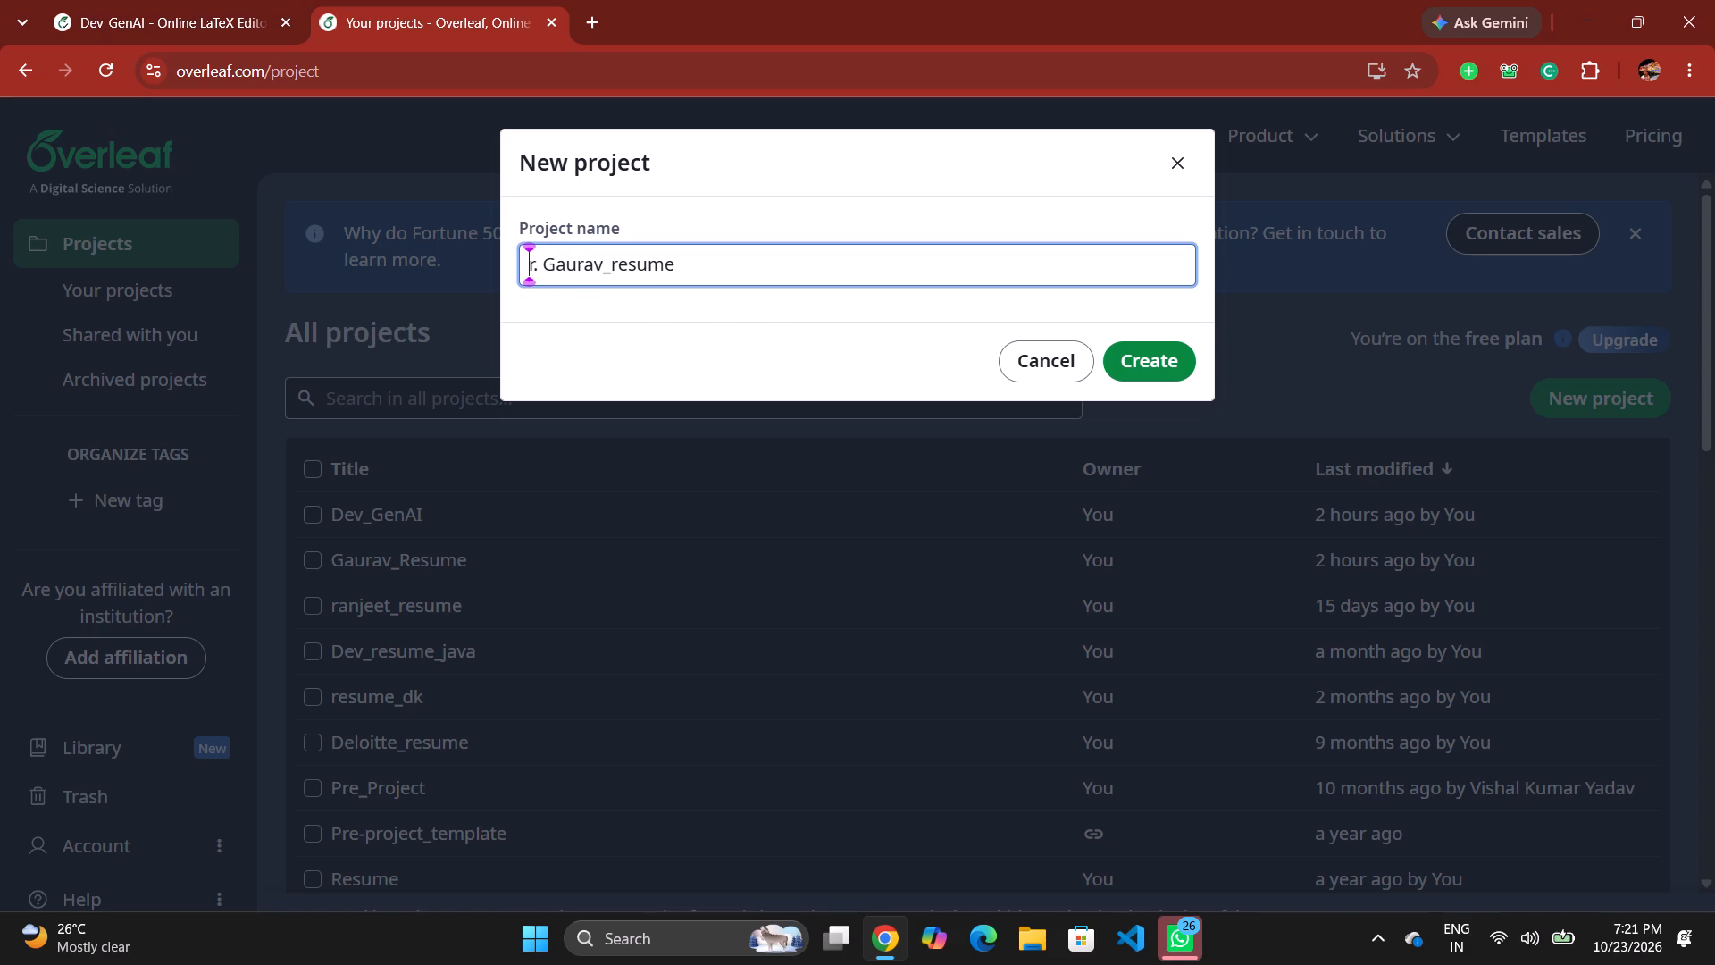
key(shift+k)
click(1142, 361)
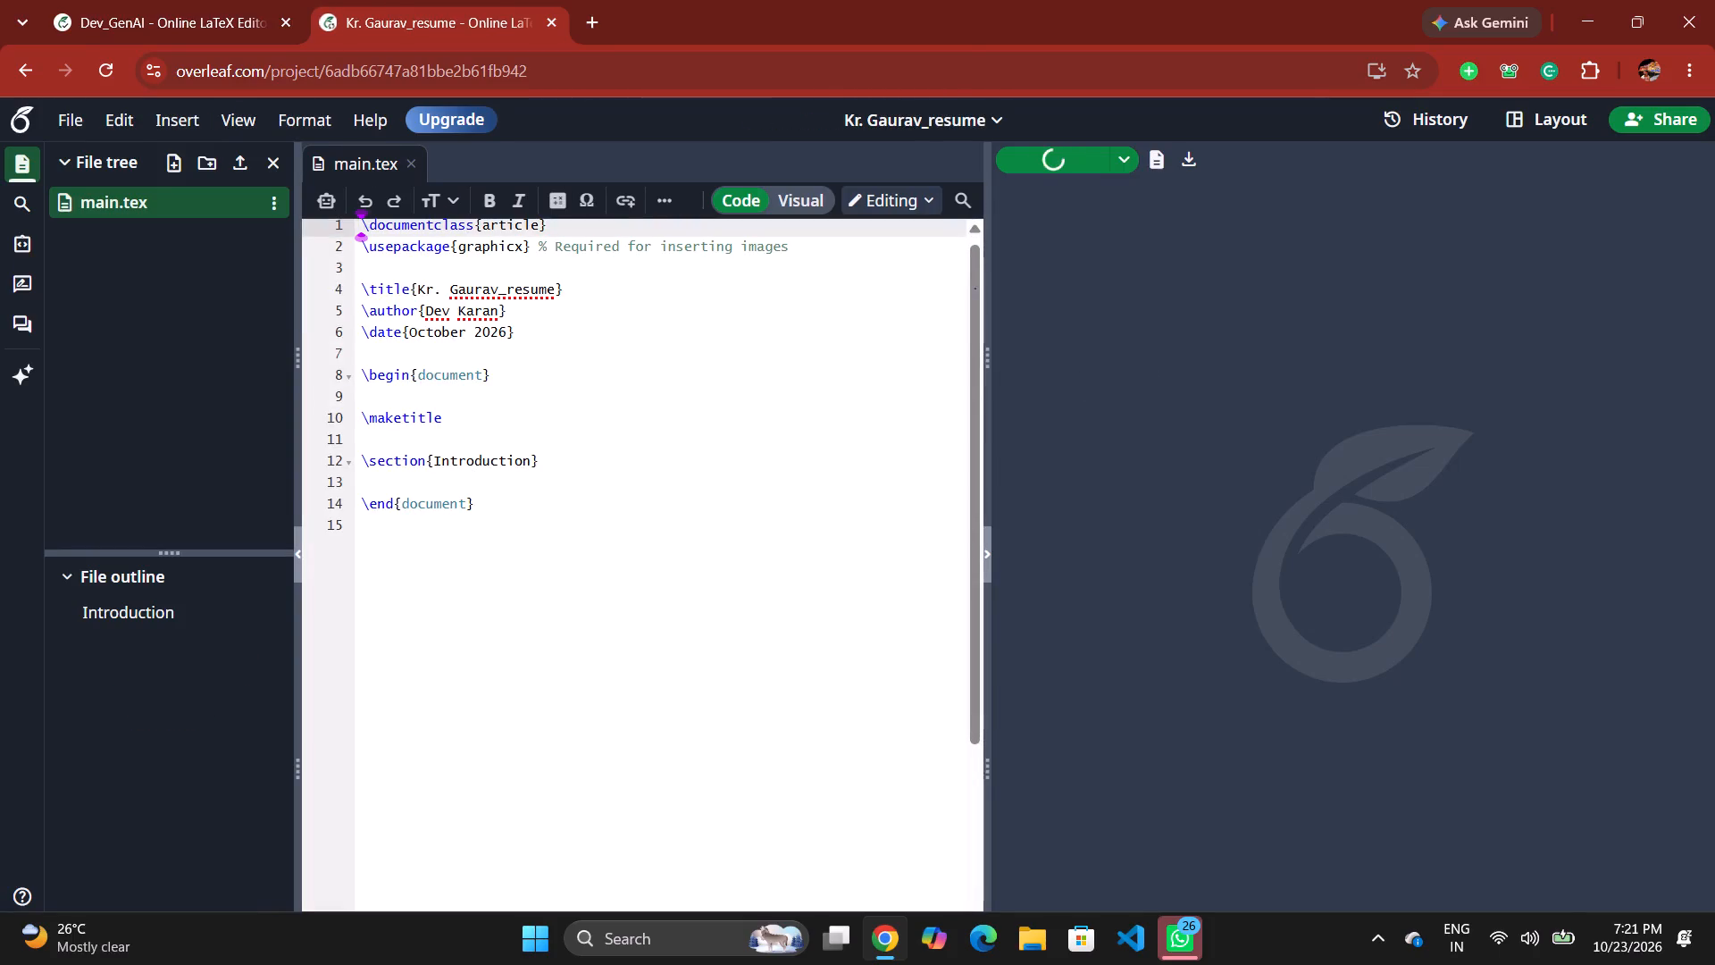
Replace all the default code in the new project's main.tex with the copied resume source.
key(ctrl+a)
key(ctrl+v)
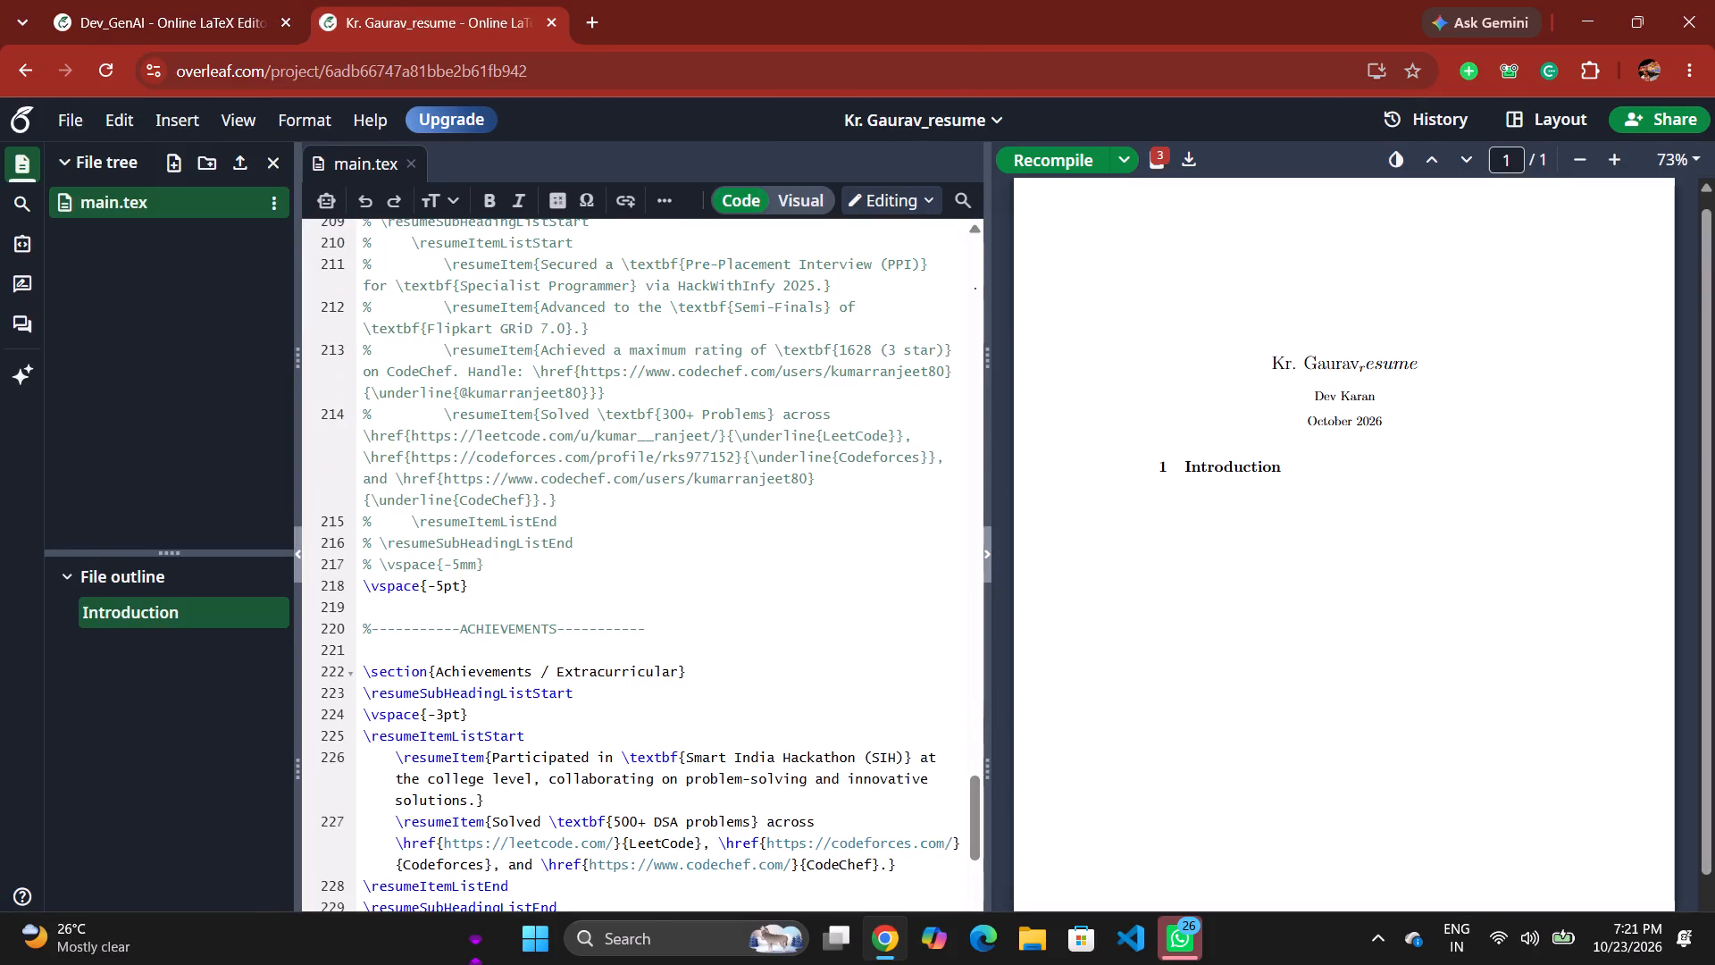
Replace the author name in the comment on line 3 with the source resume owner's full name.
scroll(840, 449, up, 12)
scroll(840, 449, up, 10)
scroll(840, 449, up, 17)
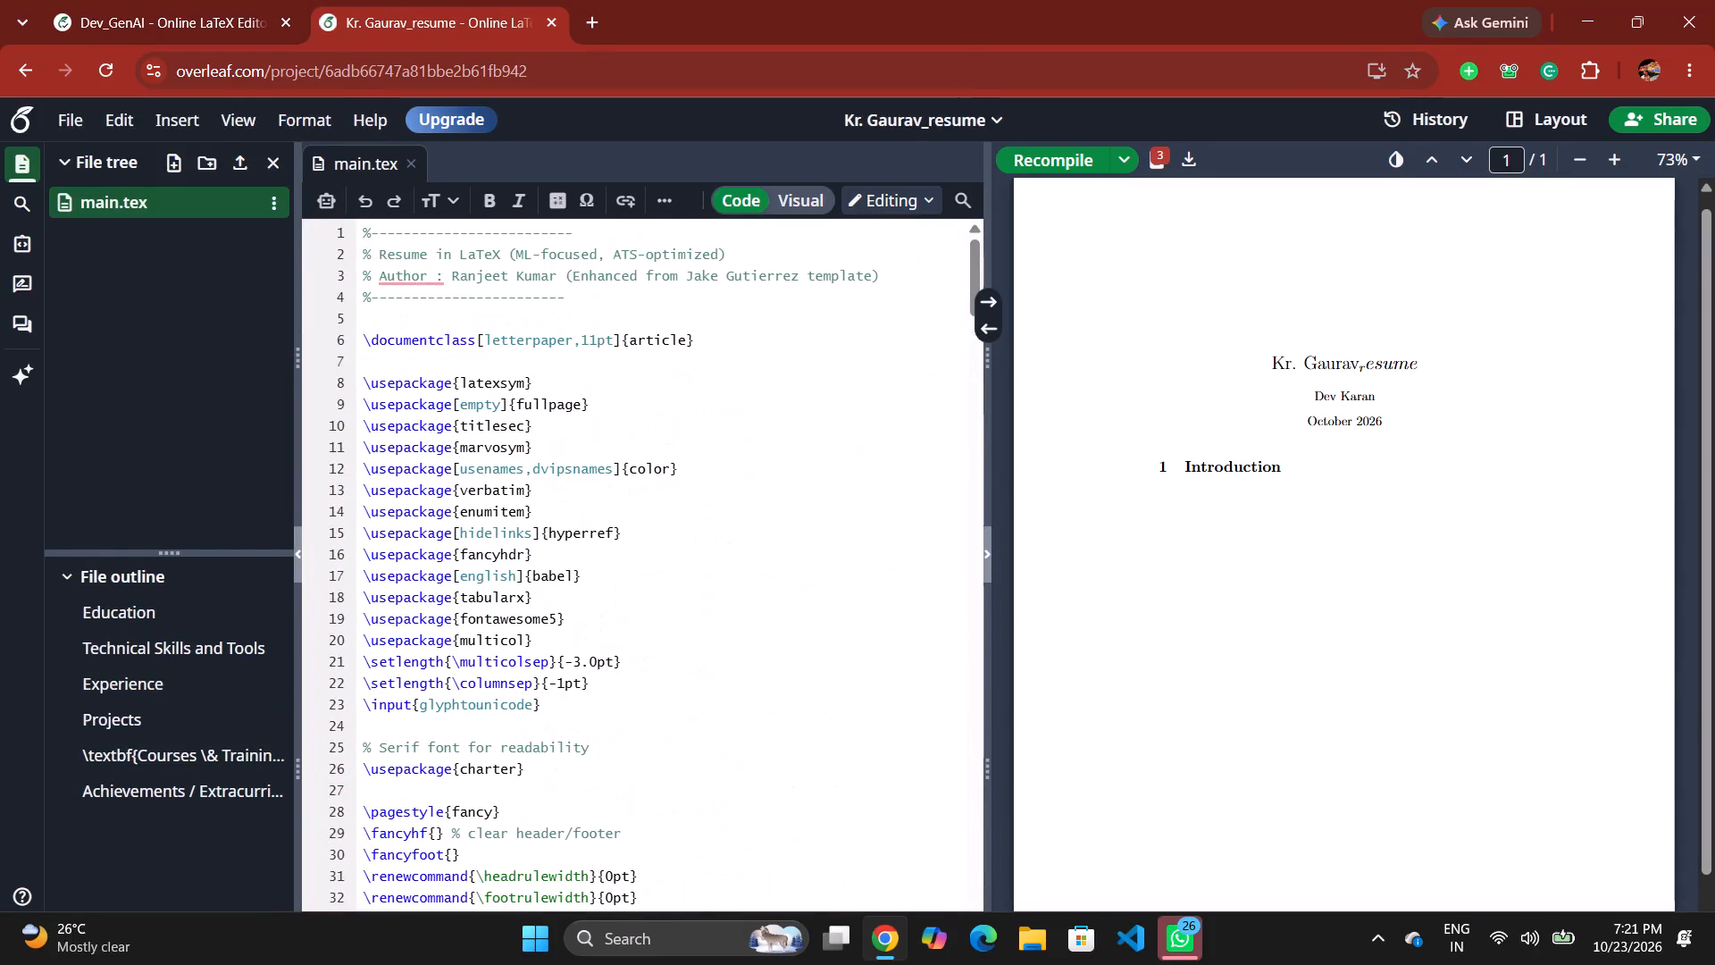
drag(556, 275, 460, 276)
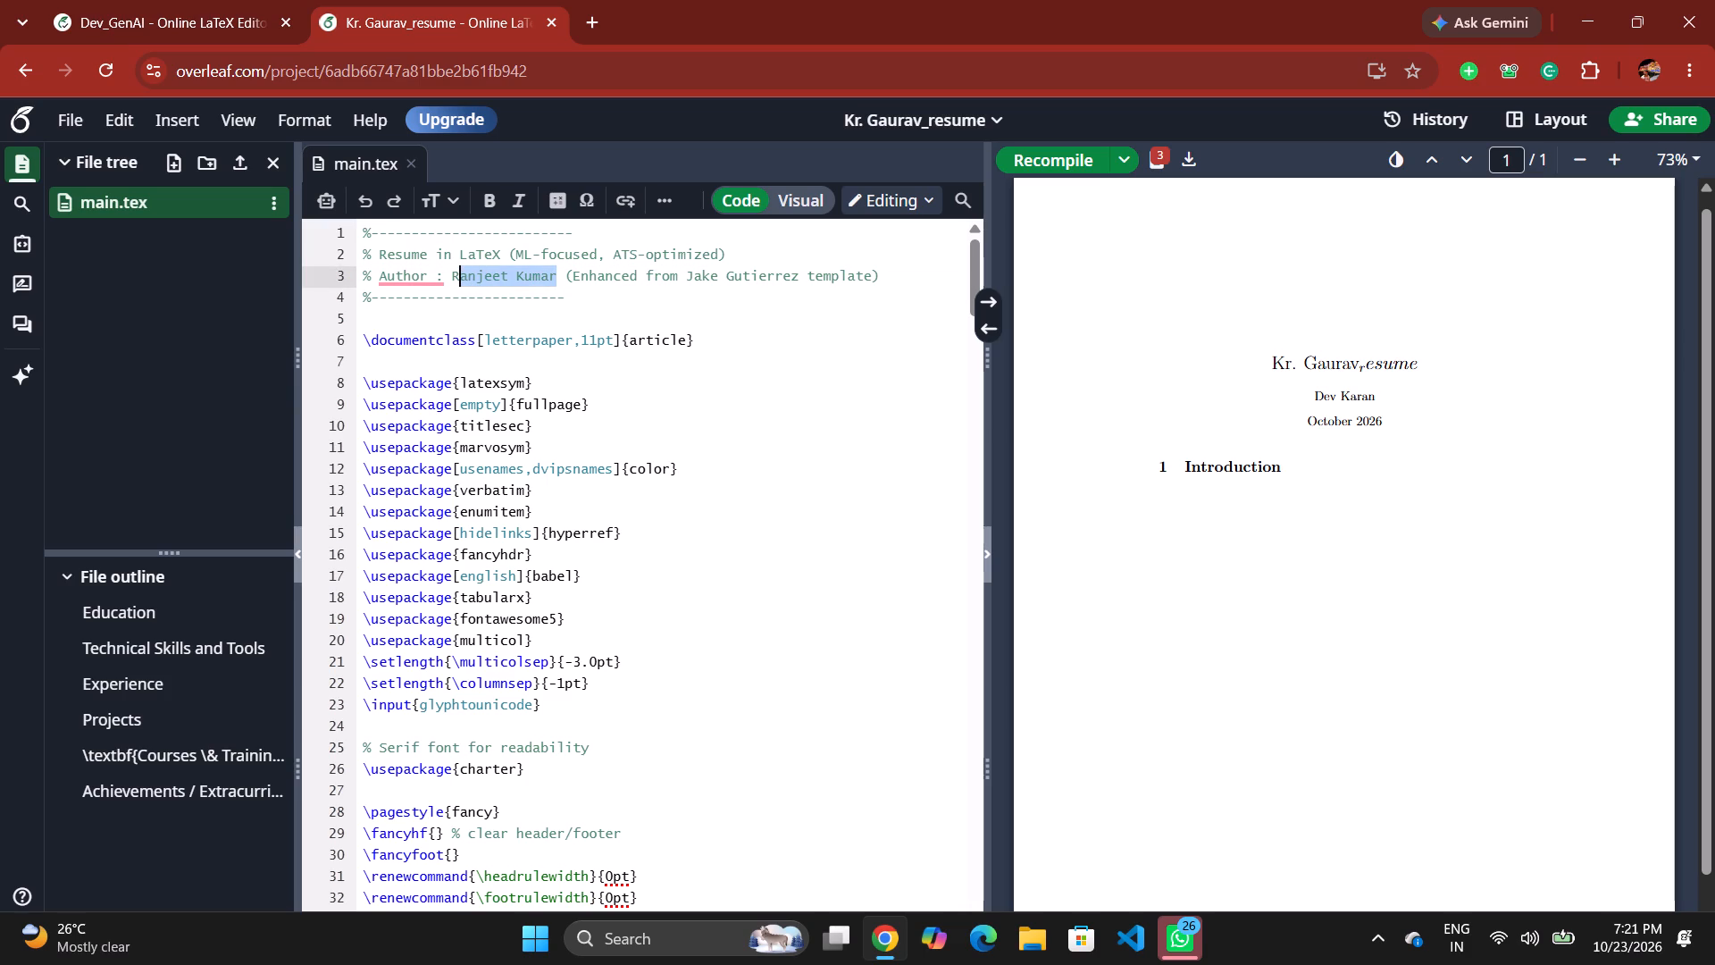
drag(460, 276, 456, 277)
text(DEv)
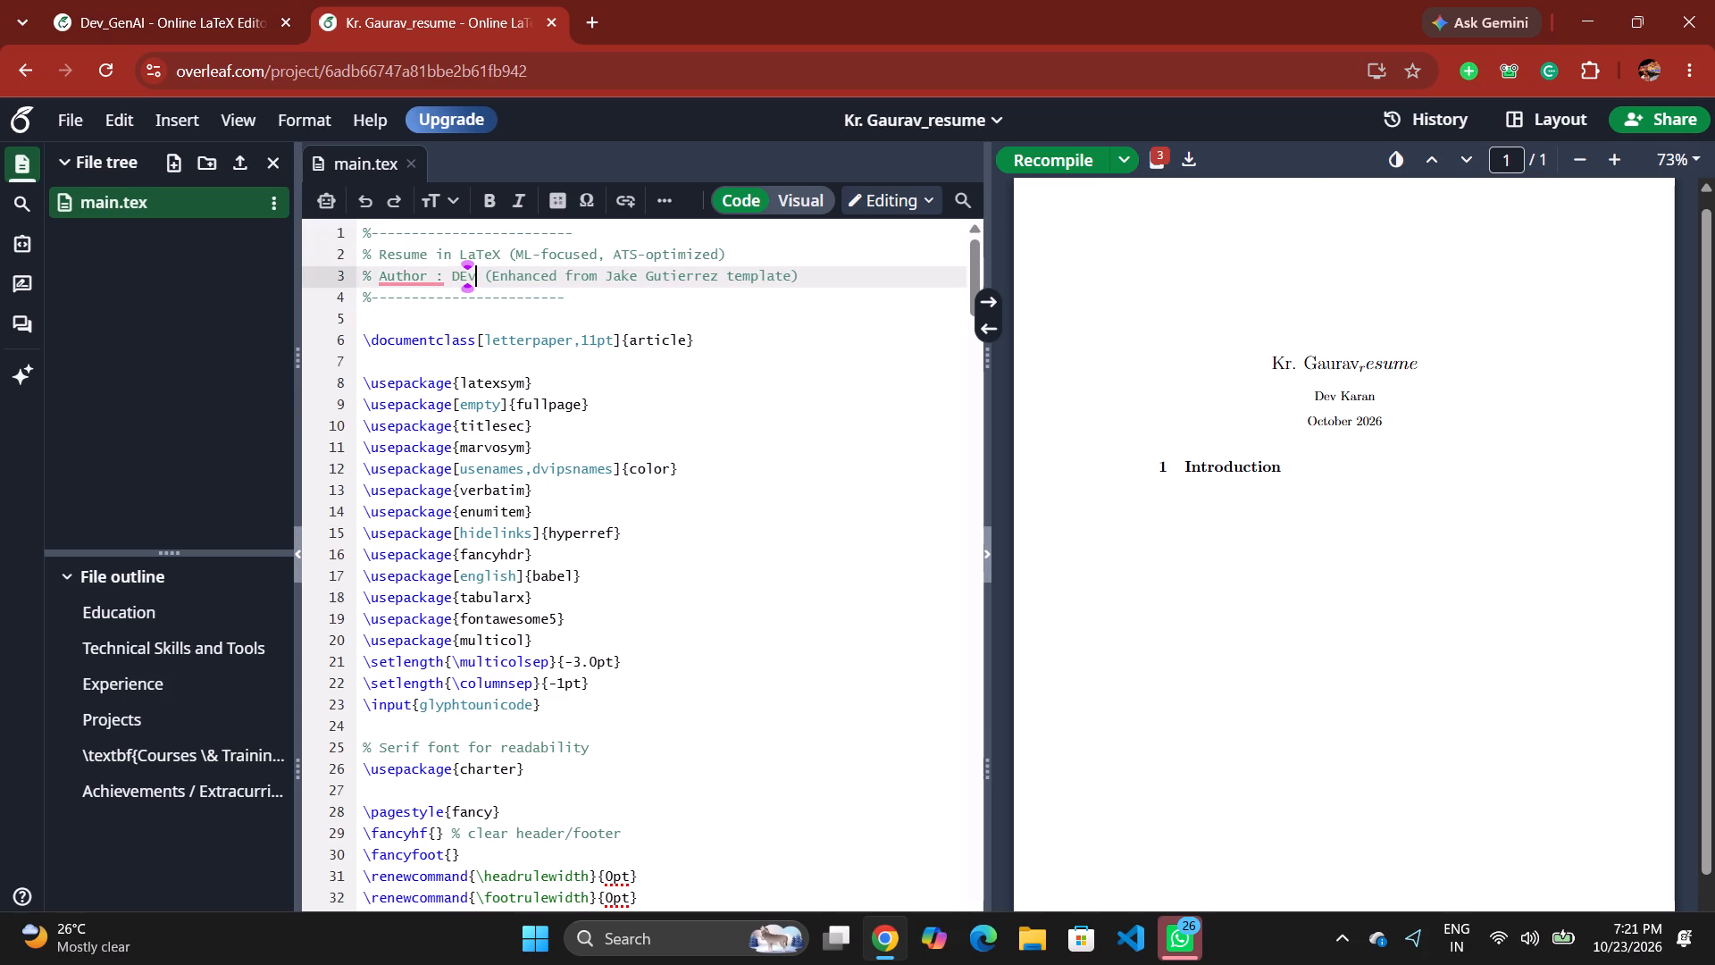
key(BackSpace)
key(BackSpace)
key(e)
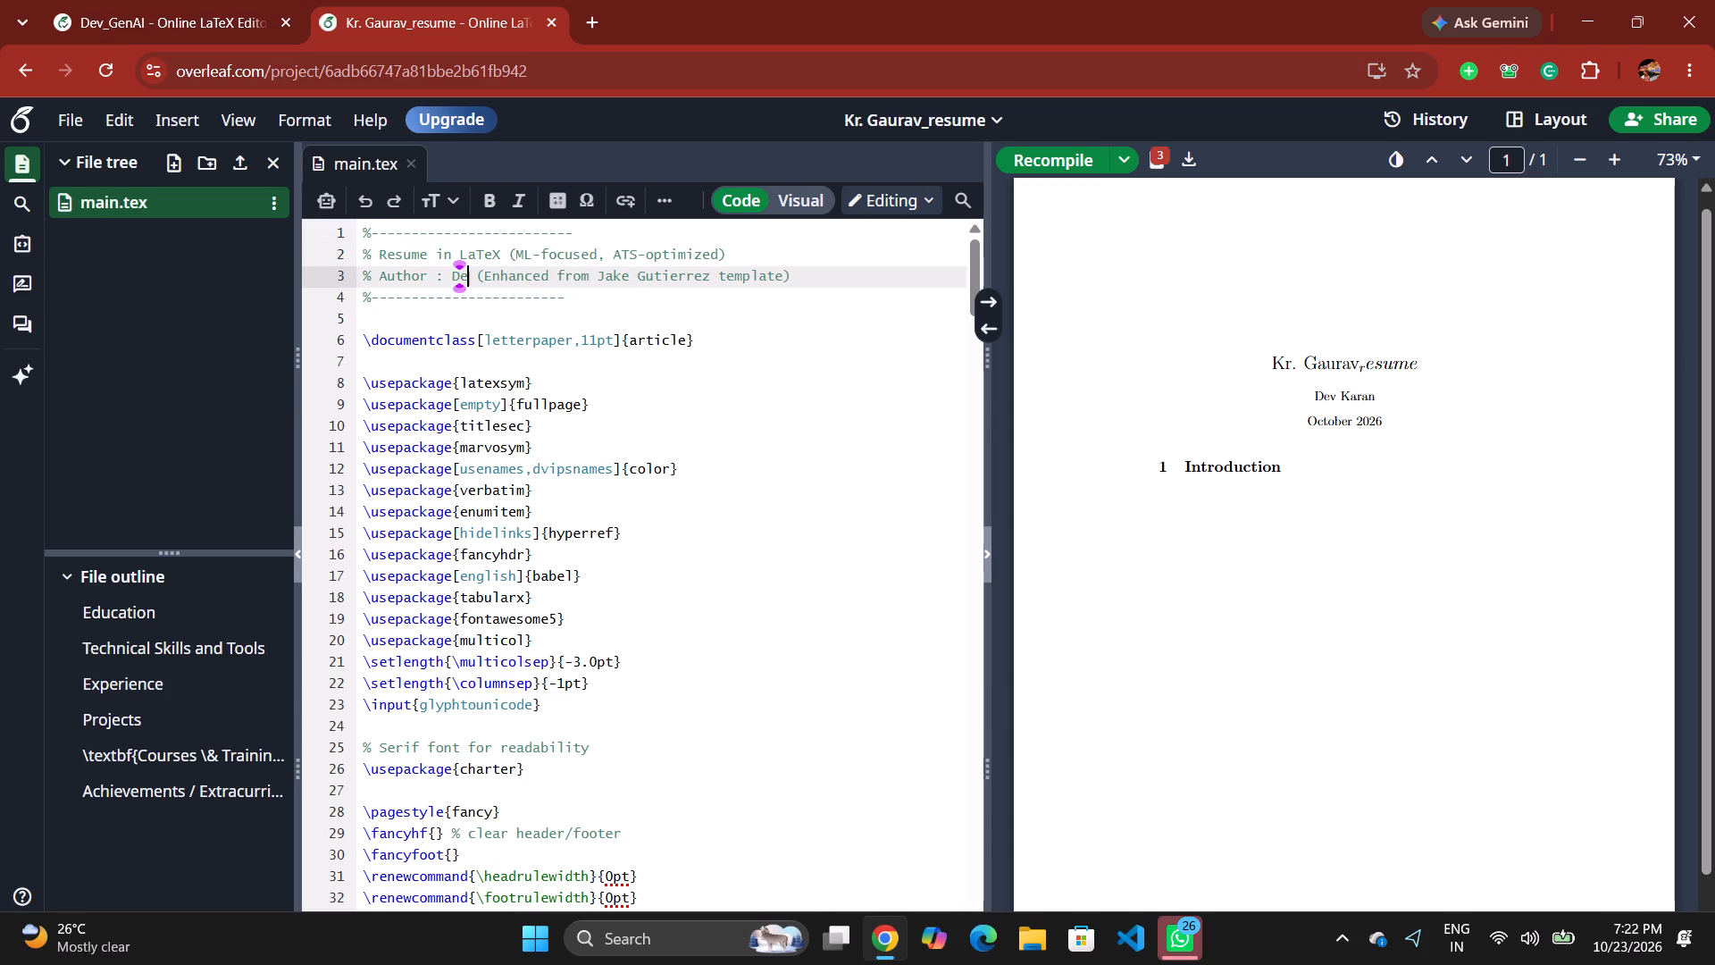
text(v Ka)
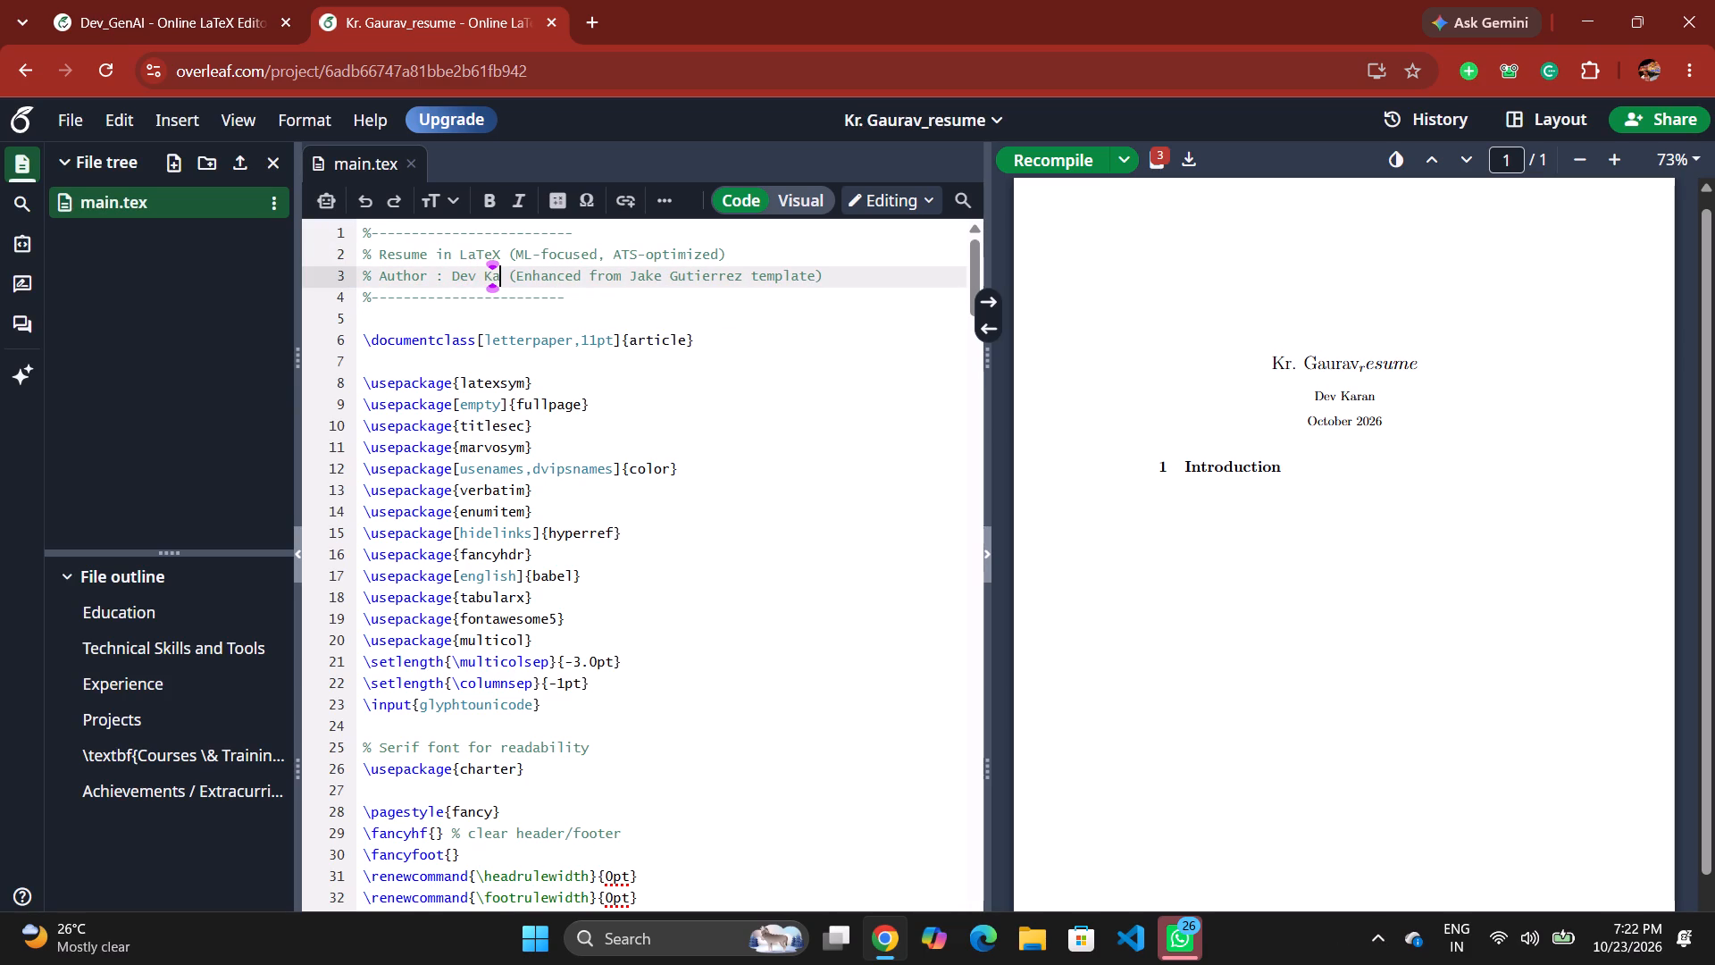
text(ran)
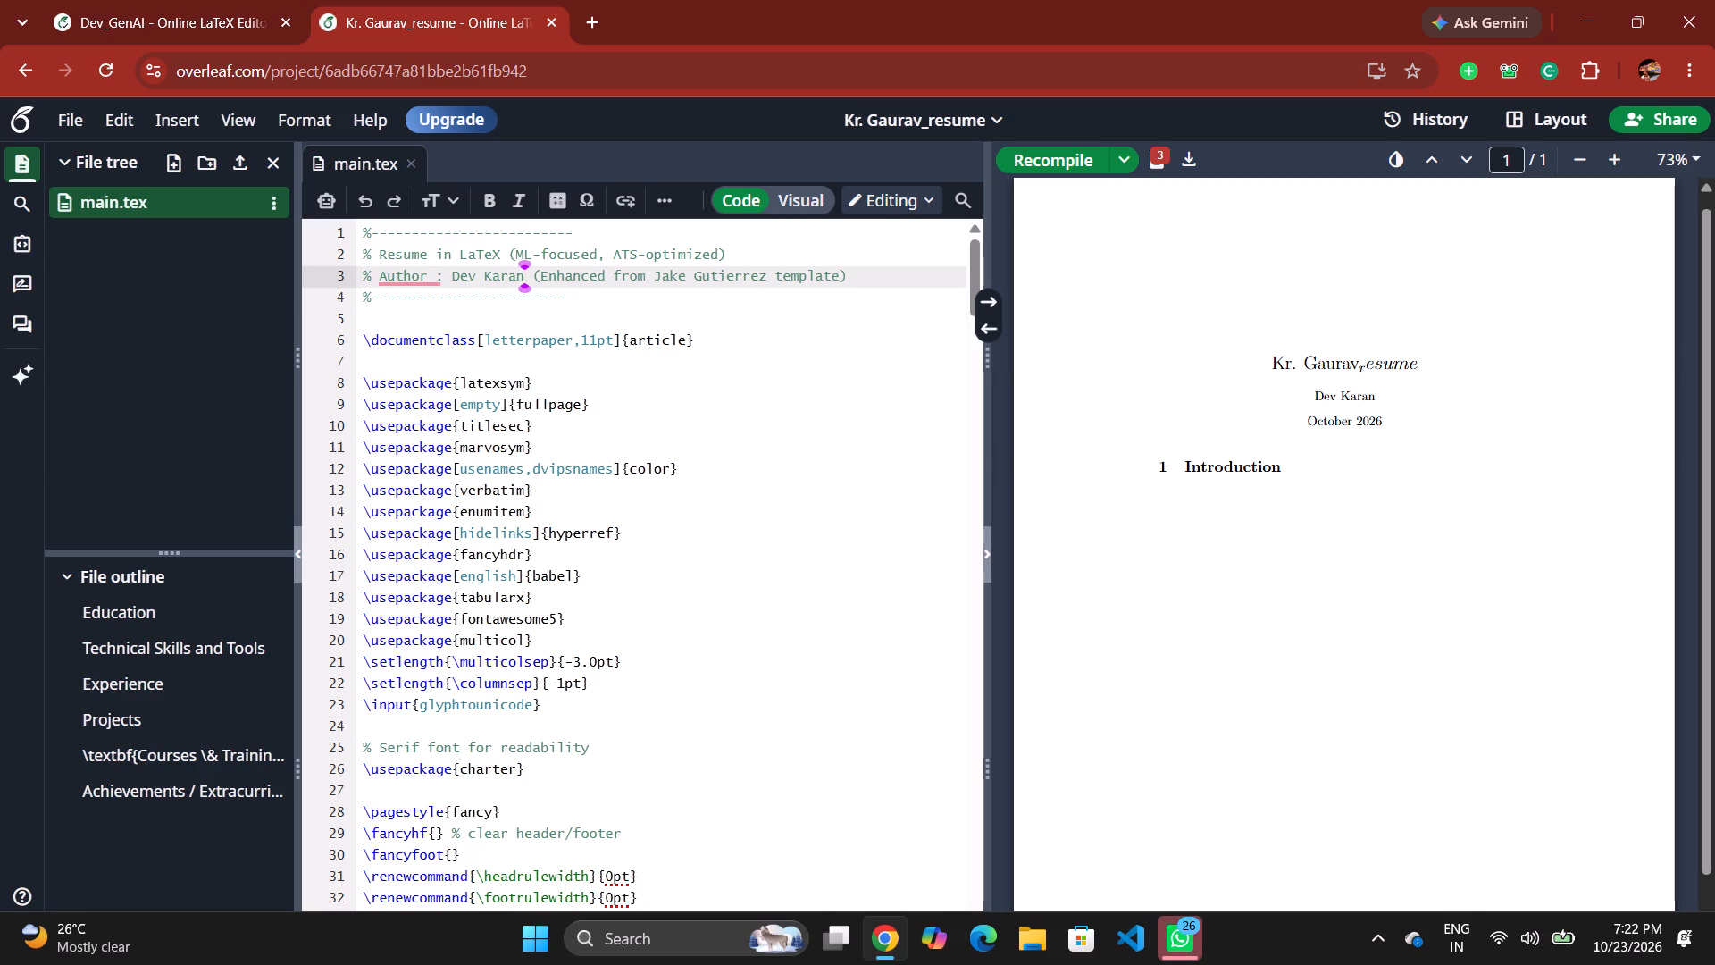
Recompile the new project to render the pasted resume in the PDF preview.
scroll(613, 482, down, 1)
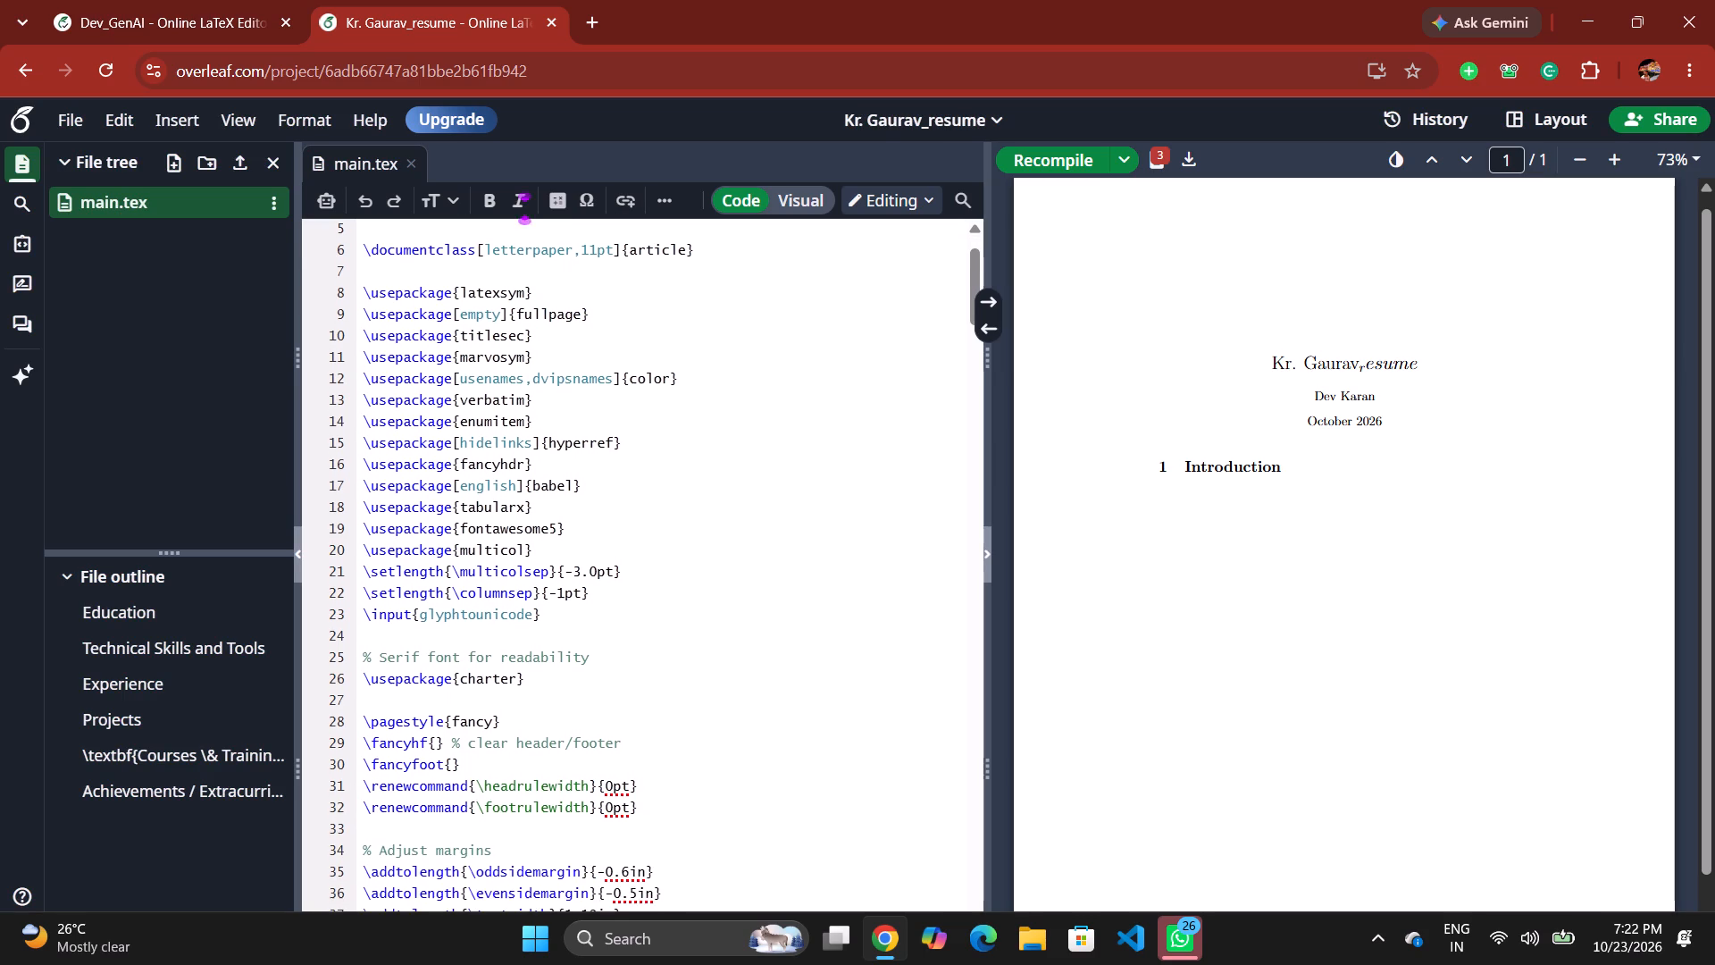
scroll(573, 394, down, 1)
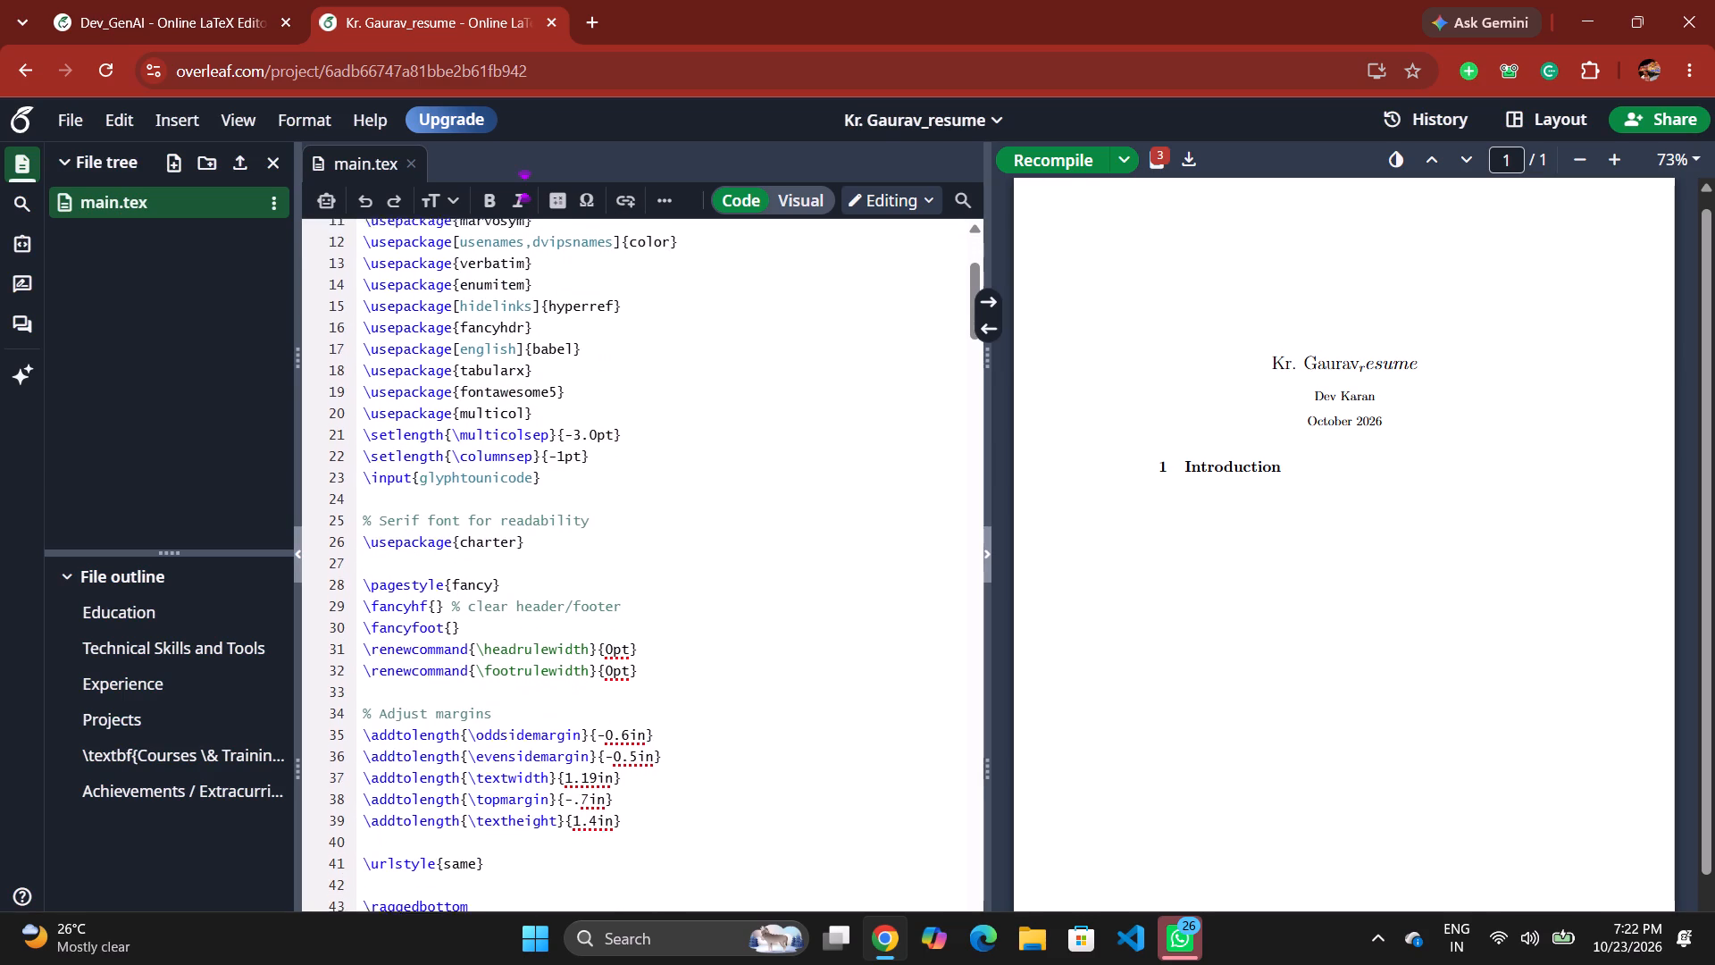
click(1067, 170)
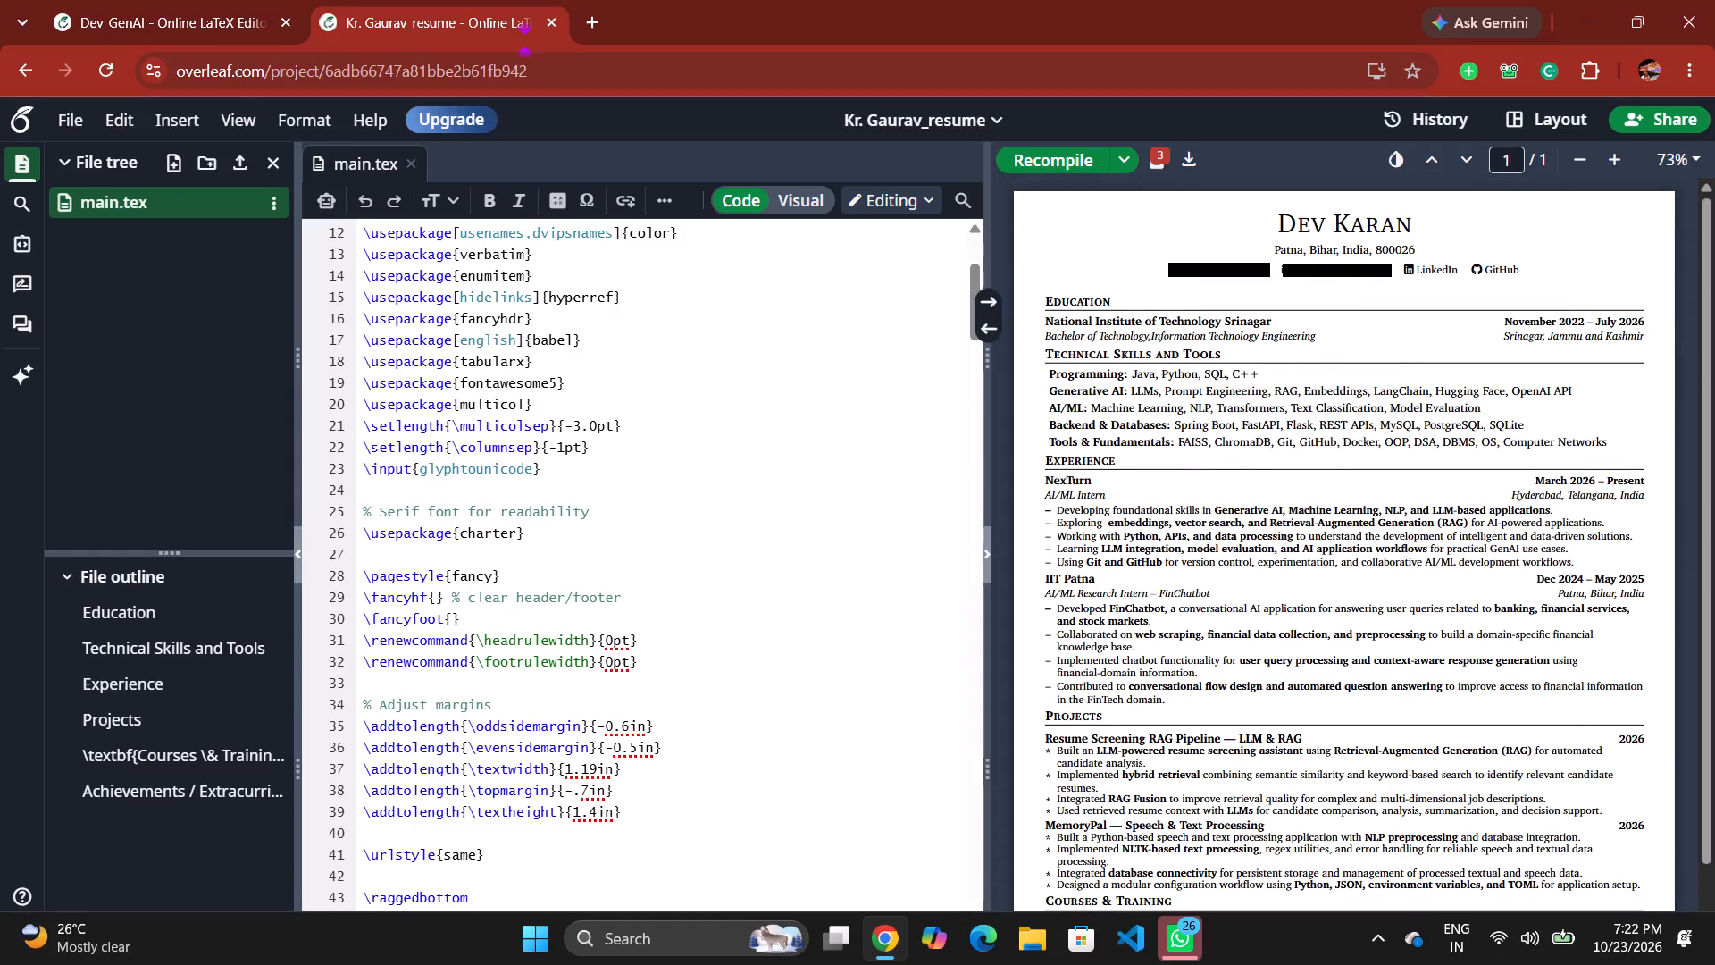
Replace the name in the resume heading on line 79 with the new candidate's full name.
scroll(770, 452, down, 7)
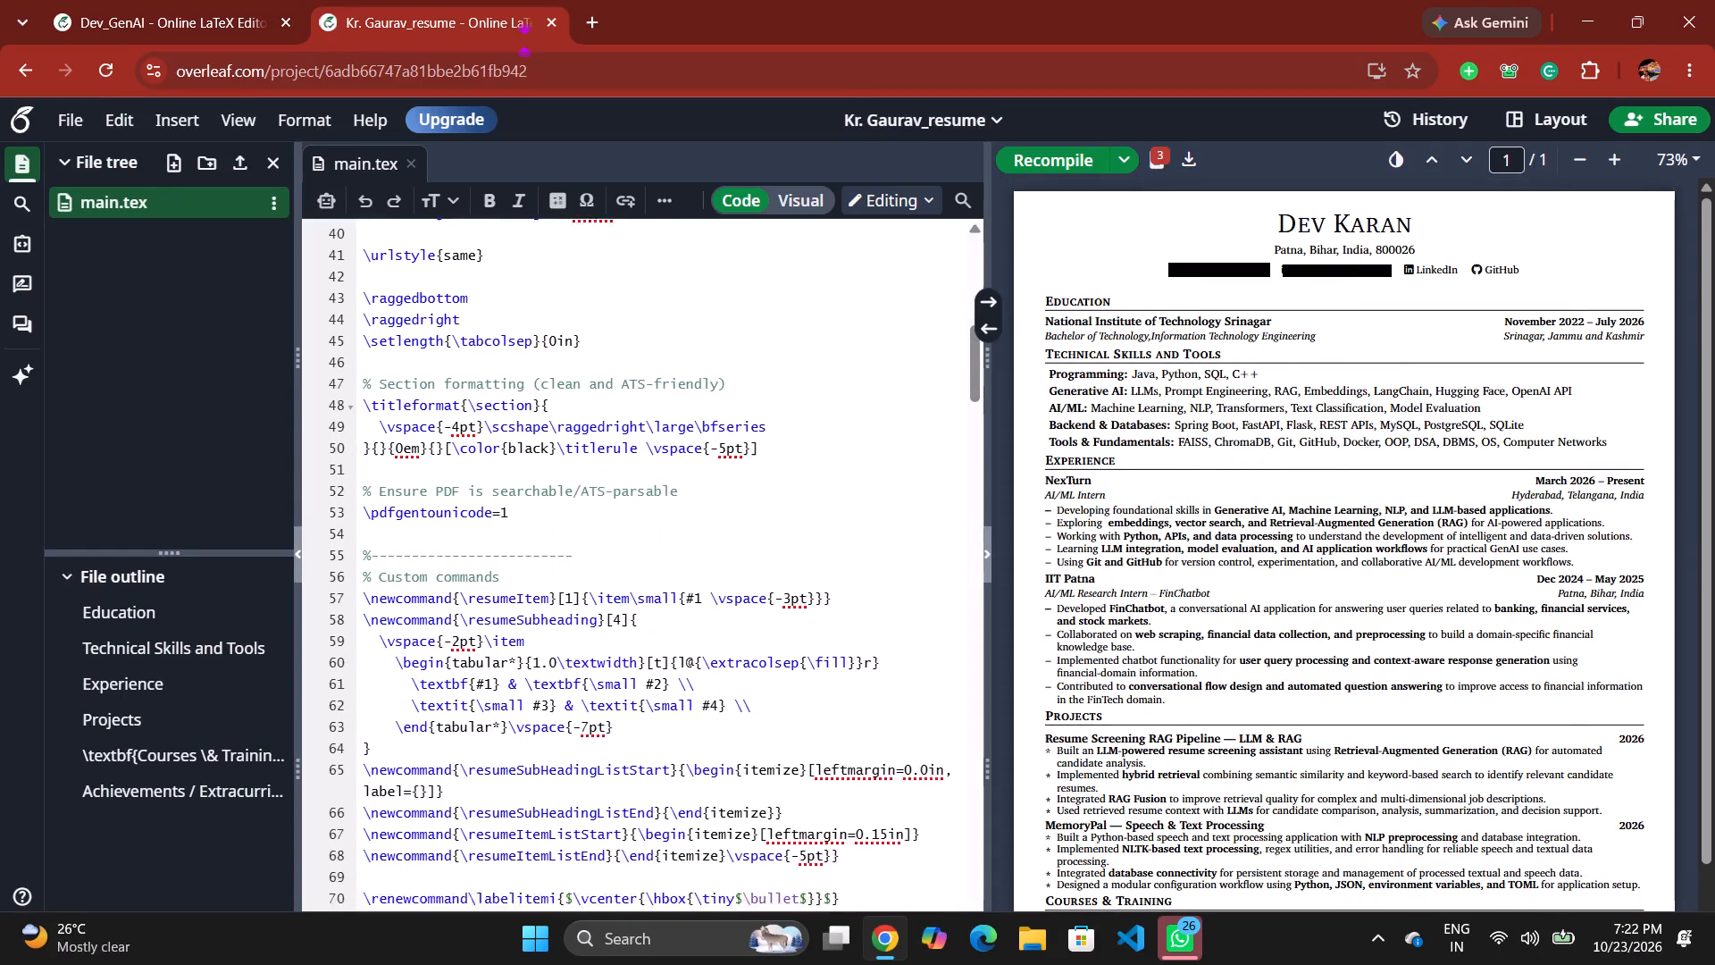
scroll(770, 452, down, 1)
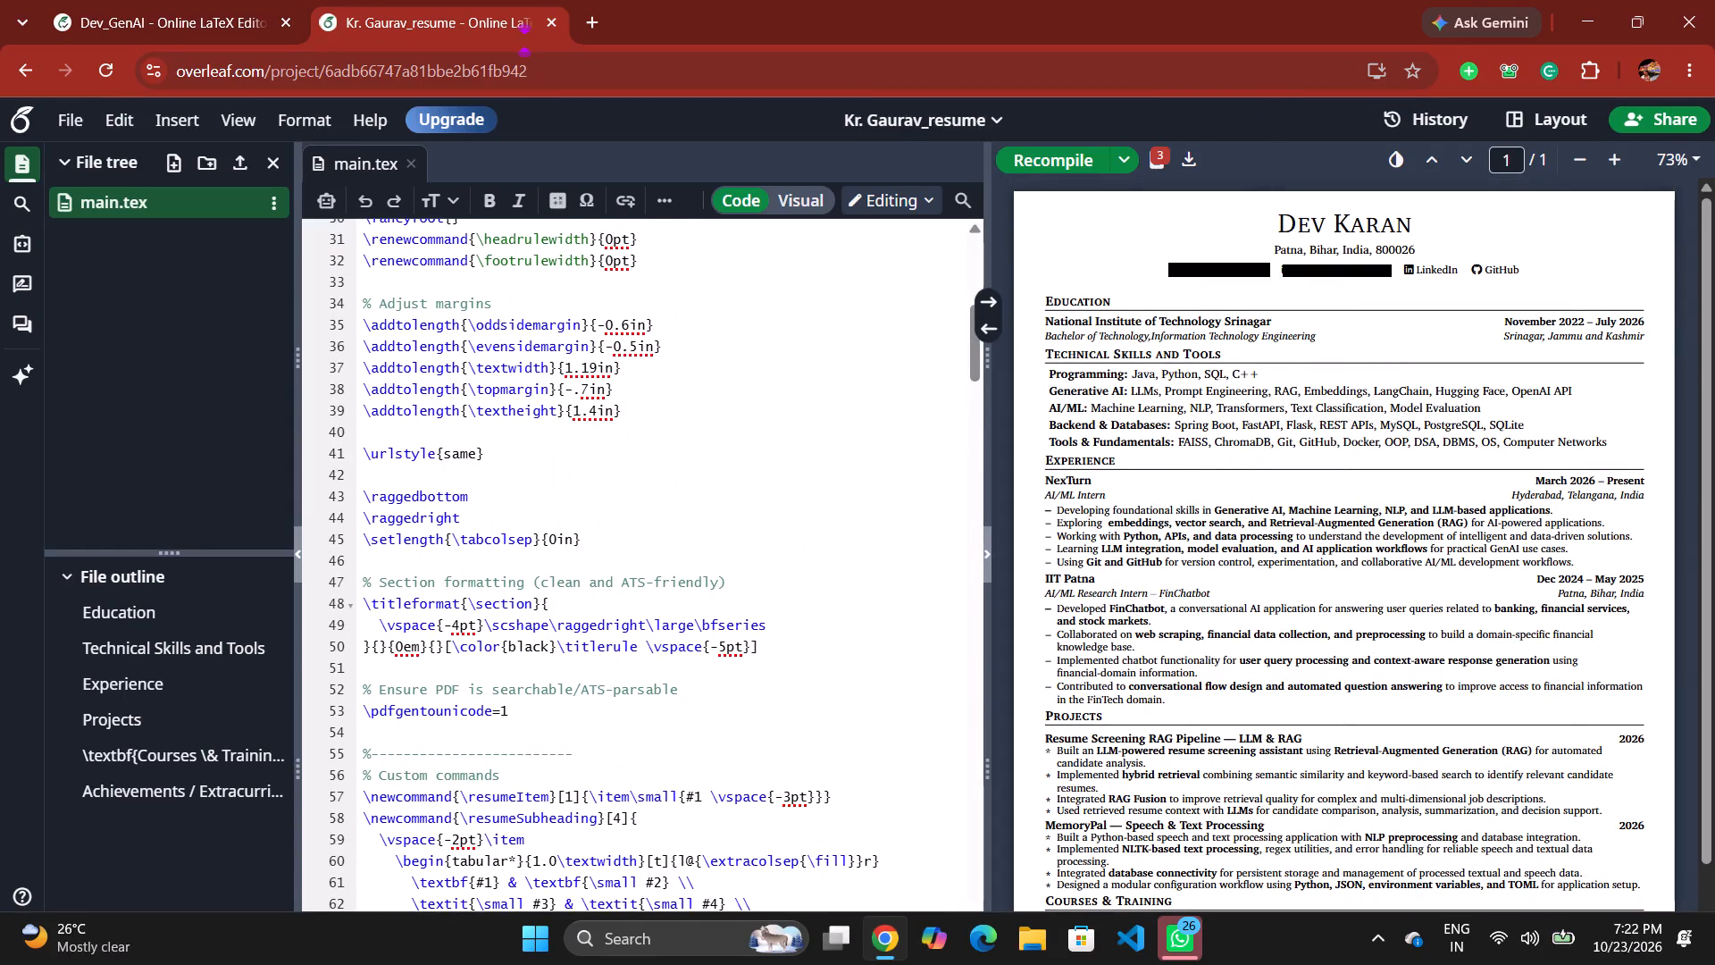
double_click(1314, 223)
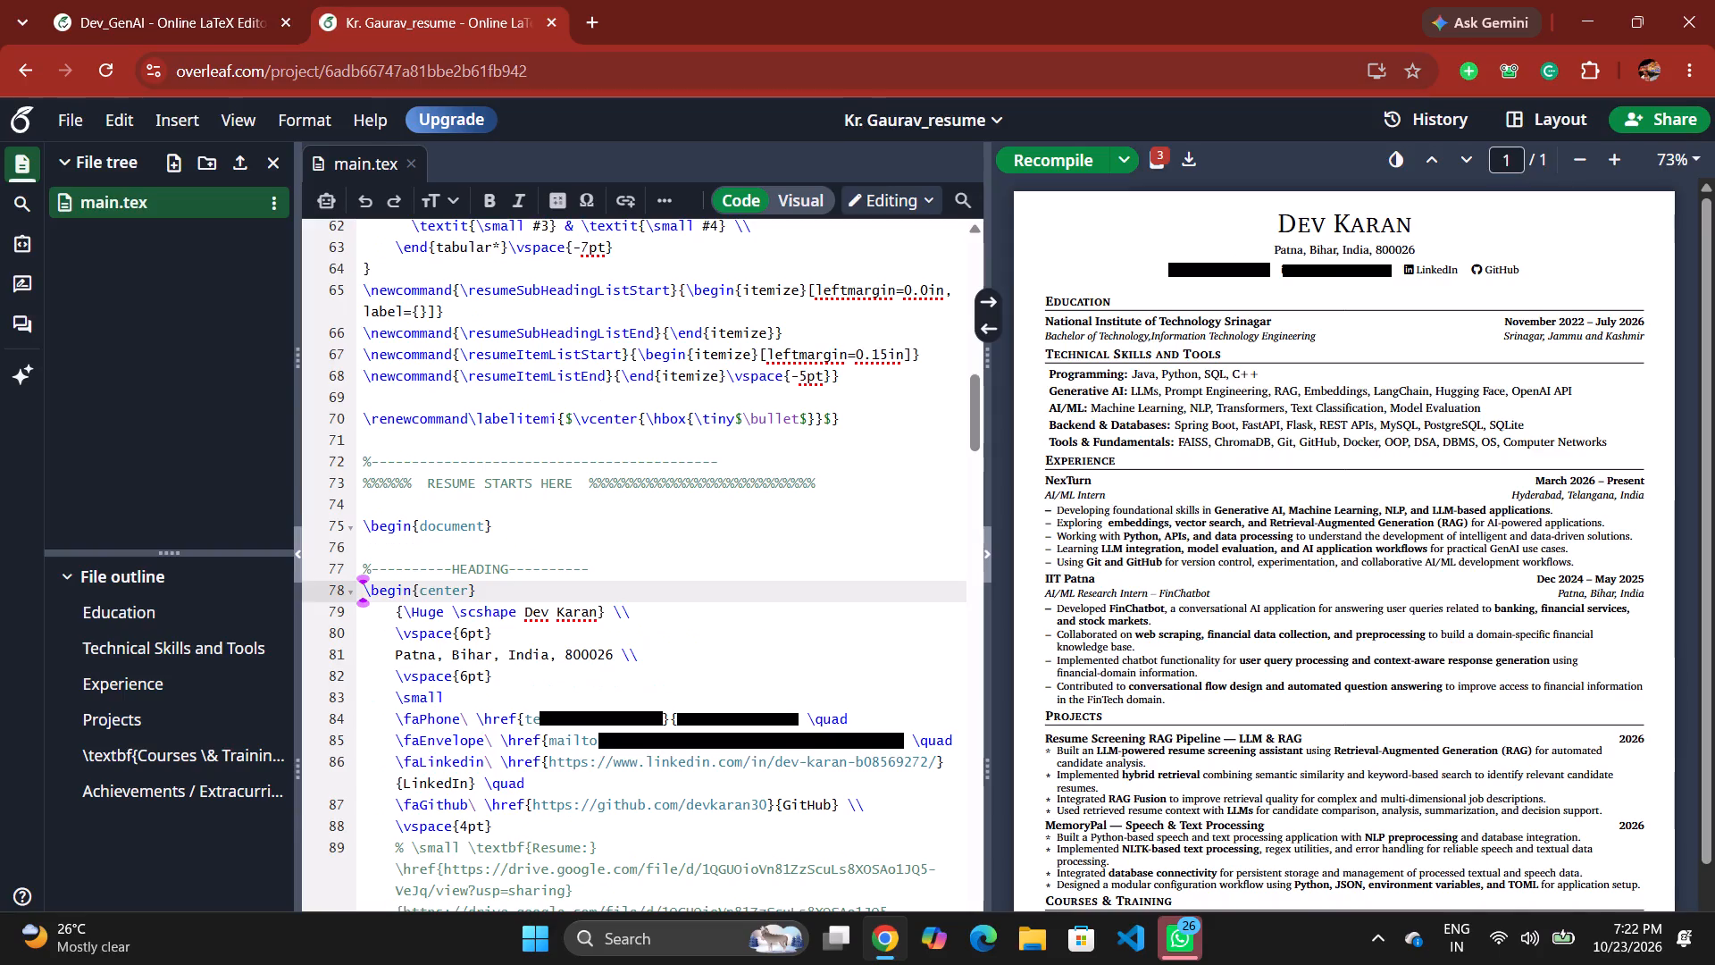
drag(595, 613, 582, 613)
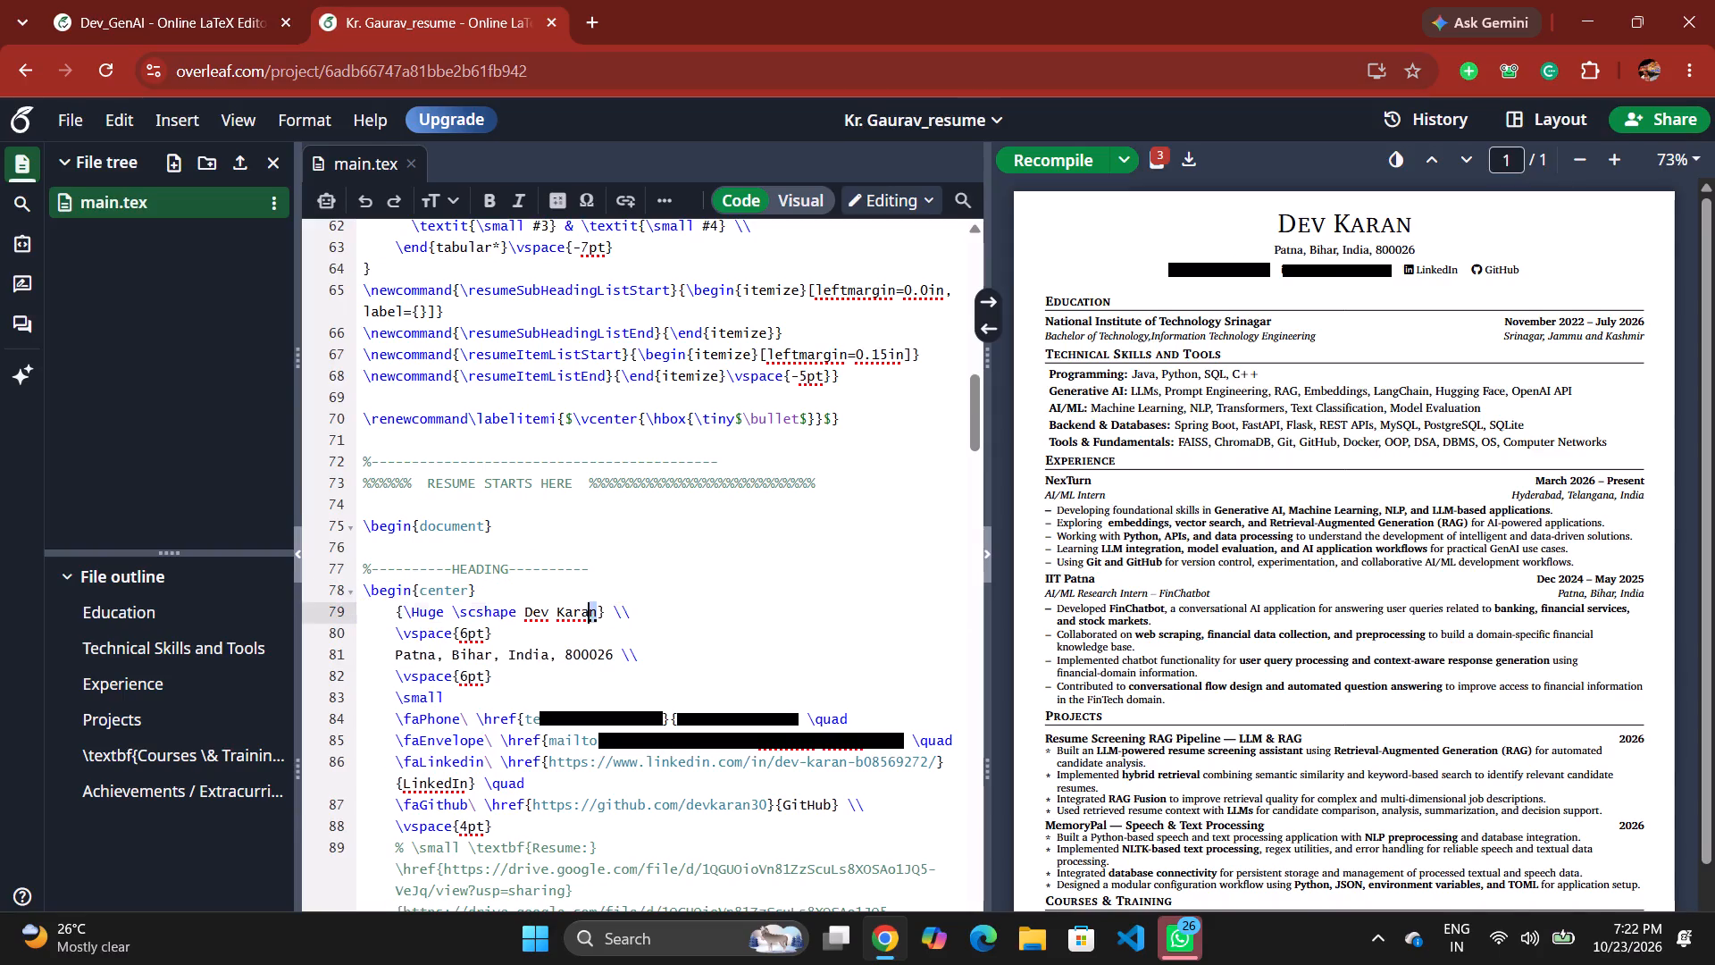
drag(582, 613, 527, 612)
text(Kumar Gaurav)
Place the text cursor after the postal code on the location line of the resume heading.
click(615, 656)
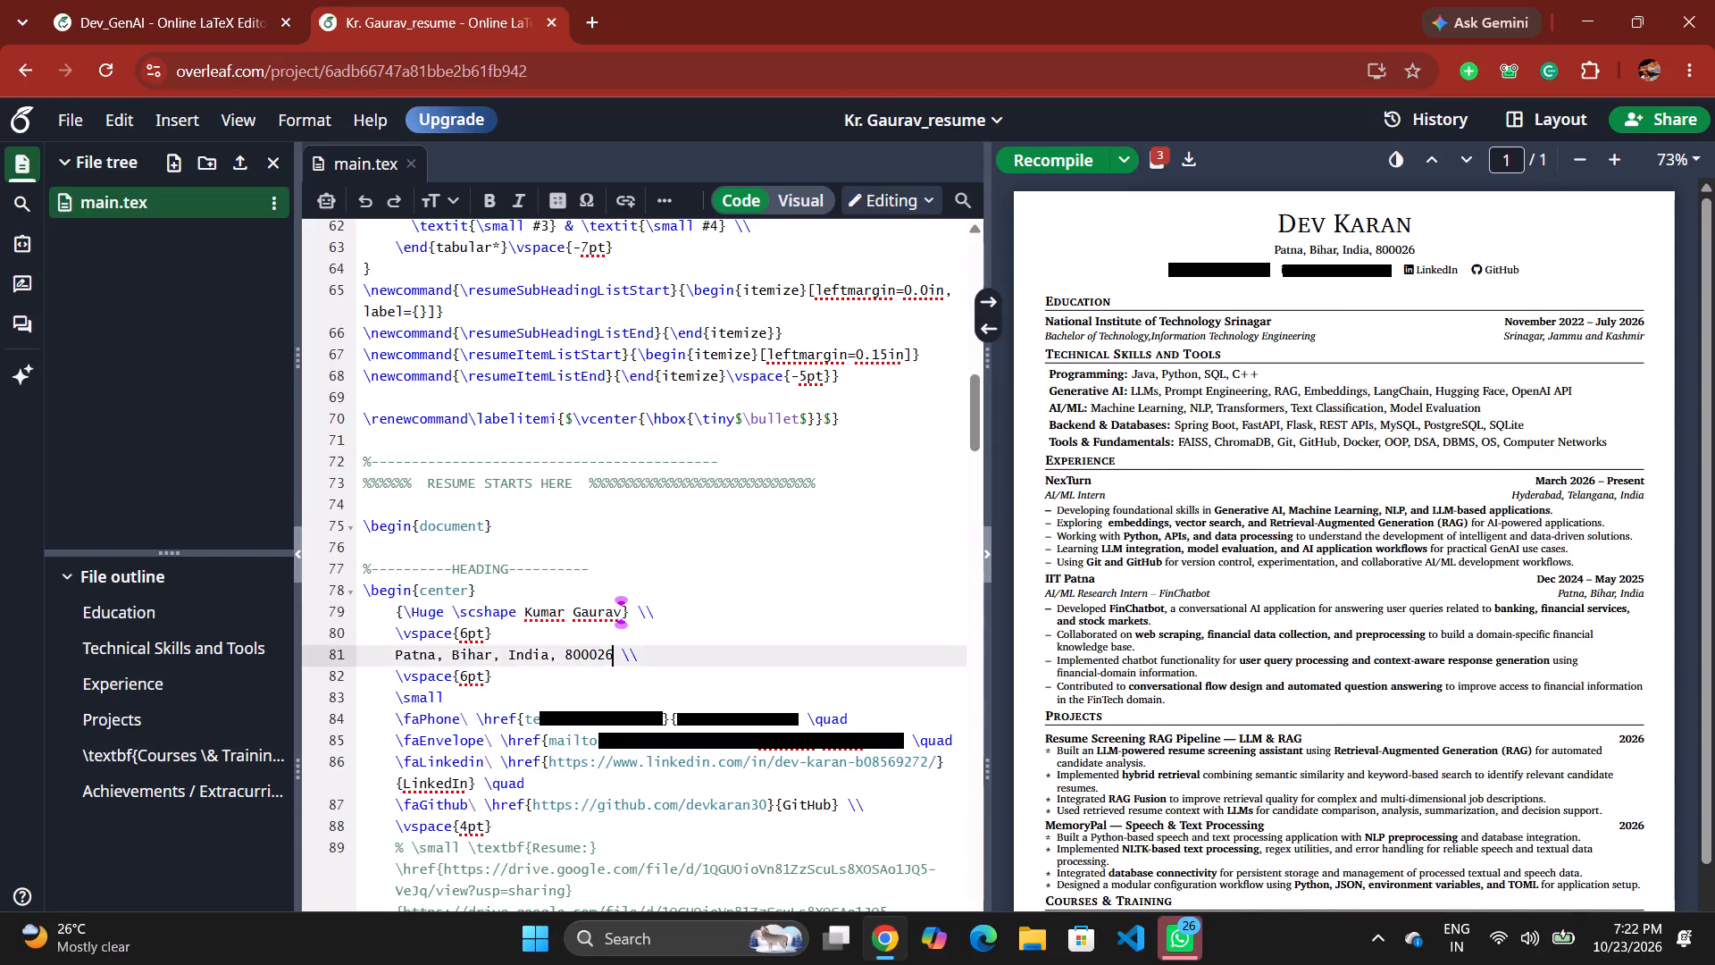
Change the final digit of the postal code on line 81 of the resume heading to 7.
key(BackSpace)
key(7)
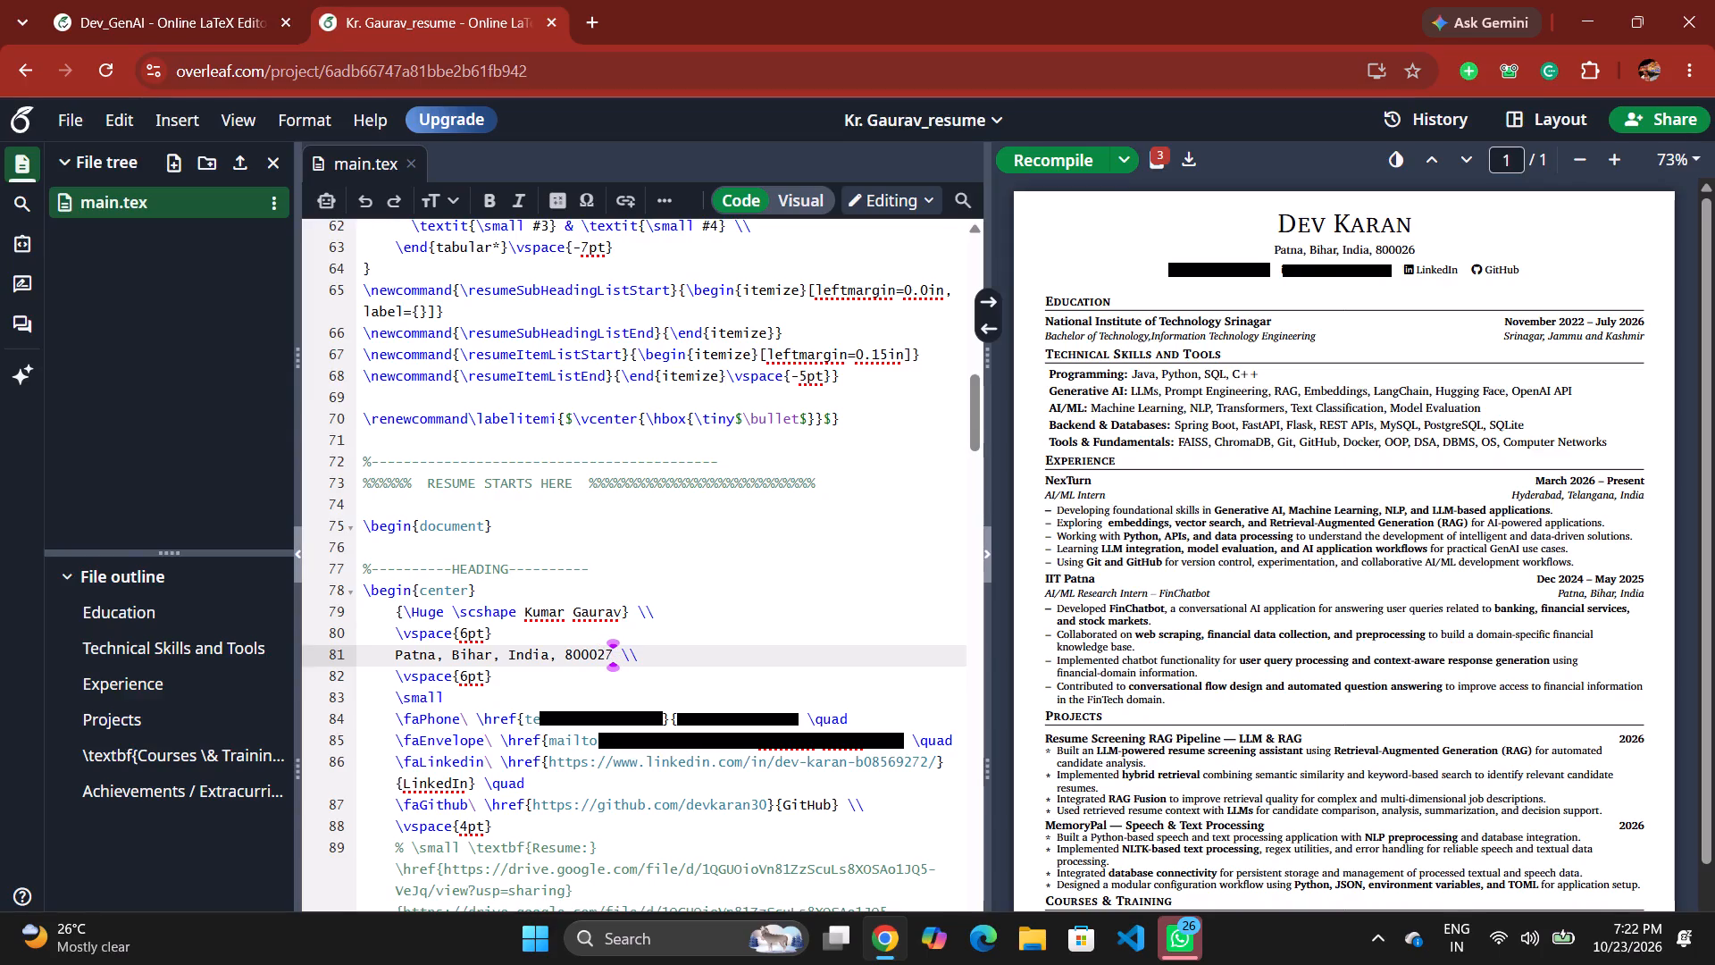
scroll(674, 757, down, 1)
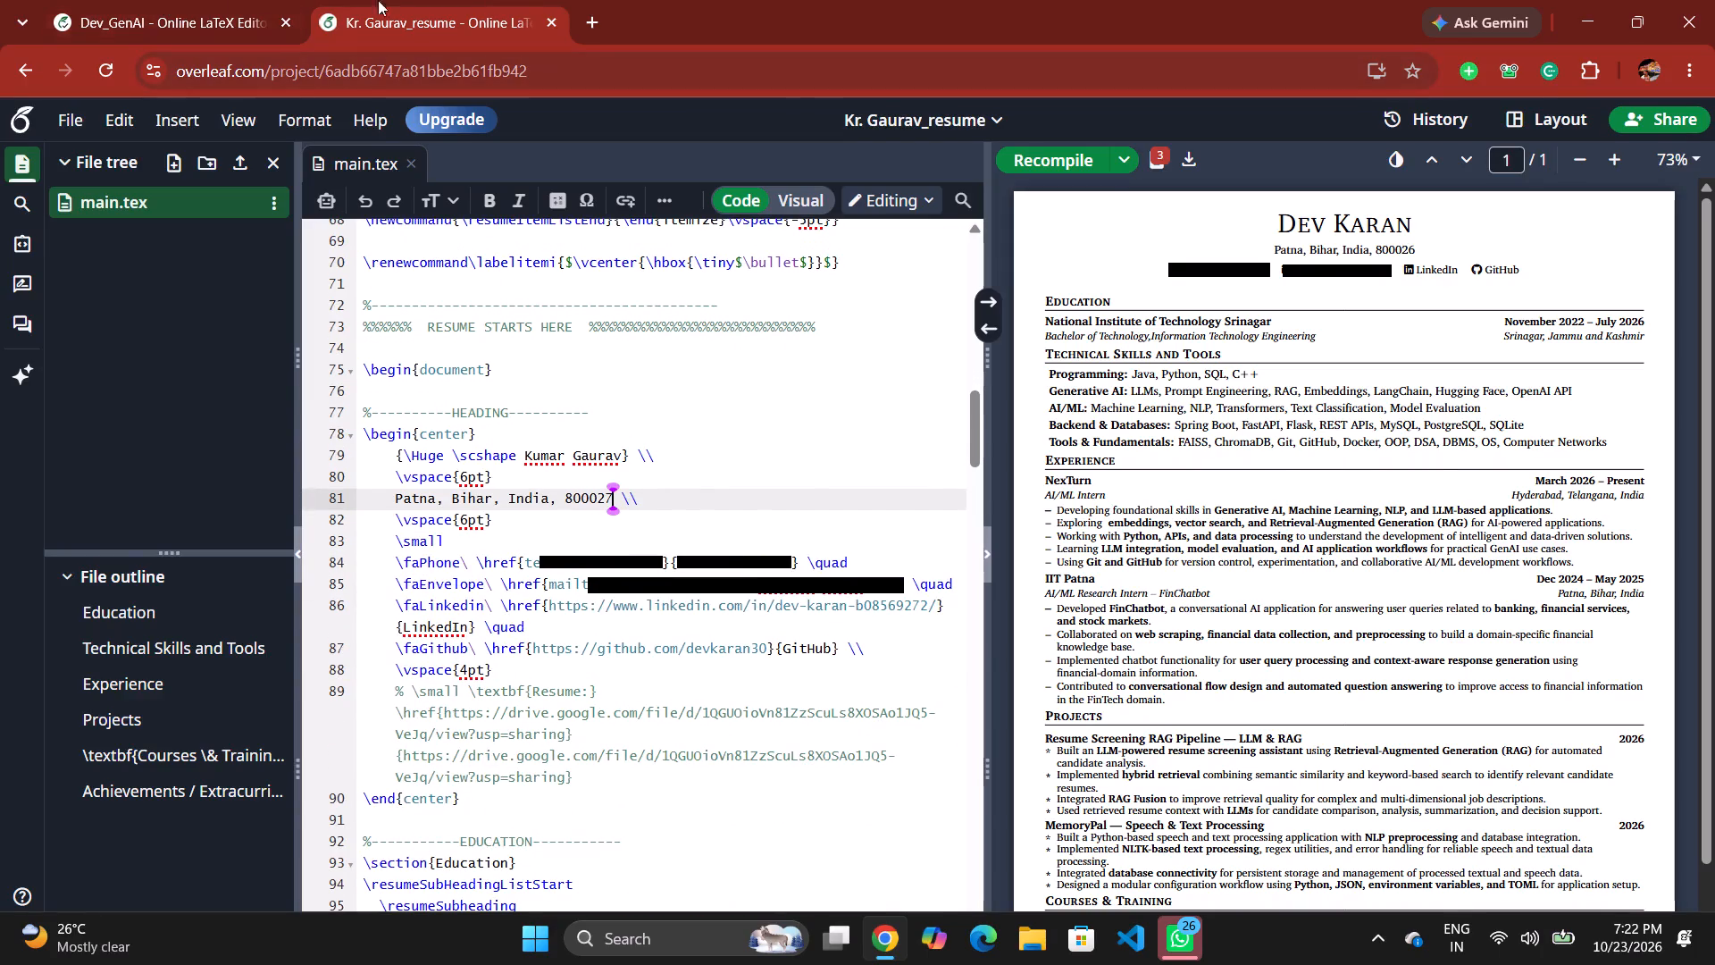
Close the Dev_GenAI source project and open a new blank browser tab.
click(170, 0)
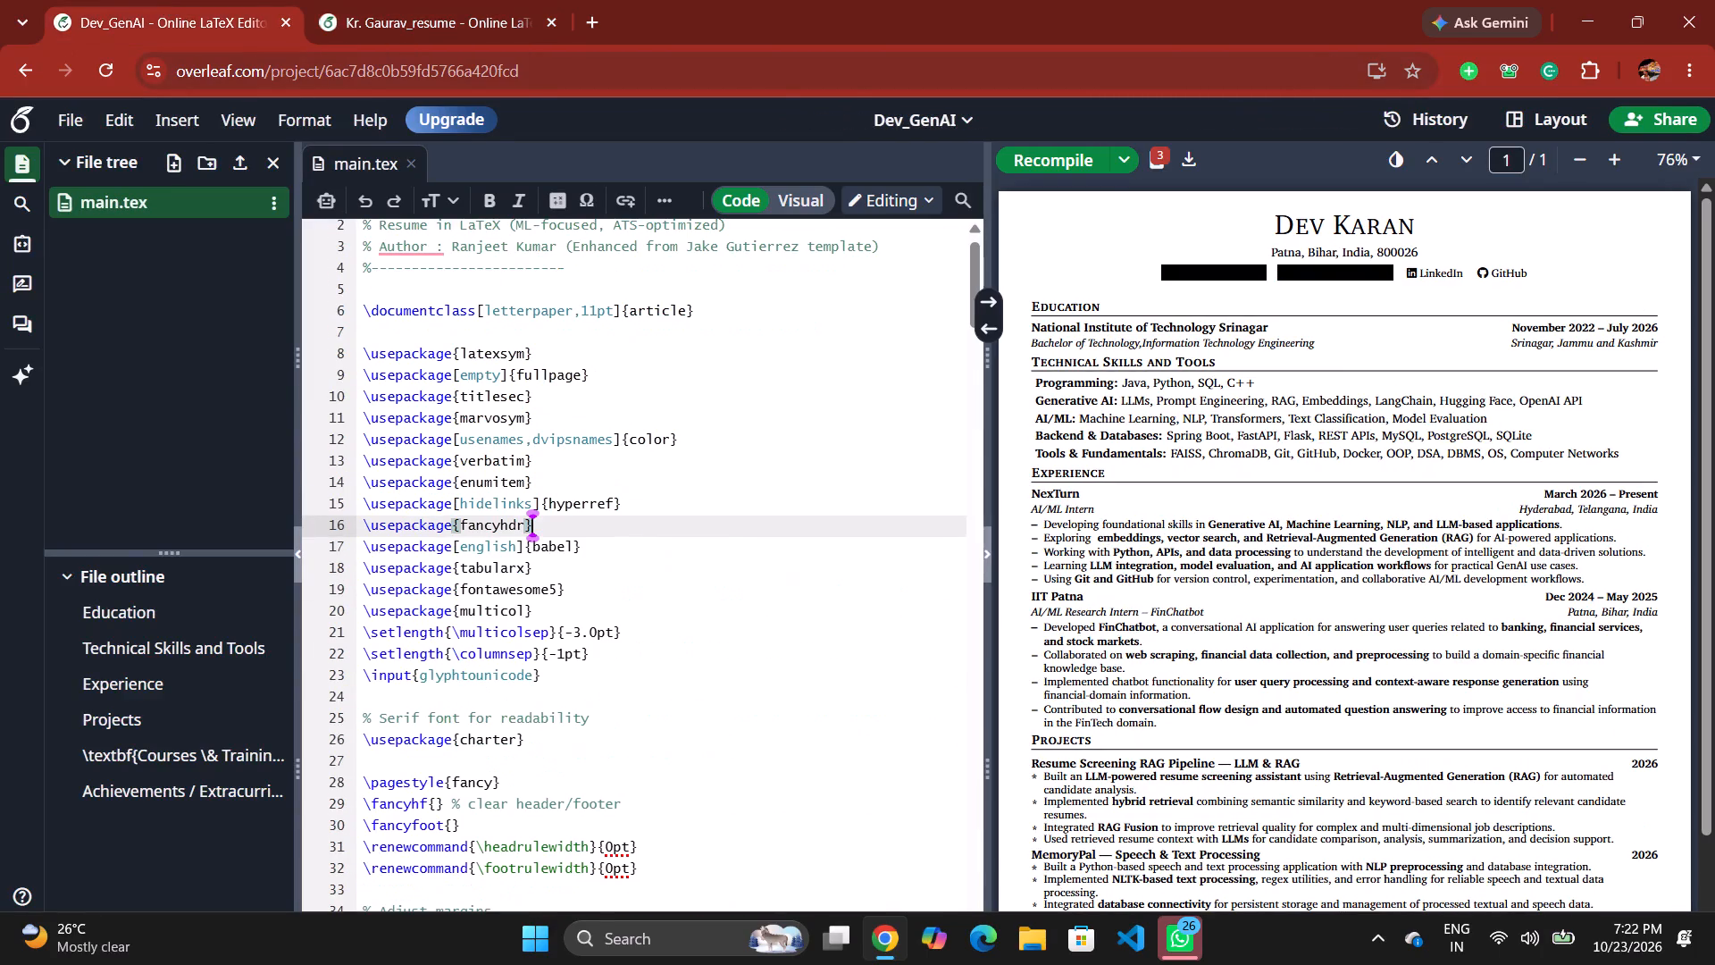
click(281, 16)
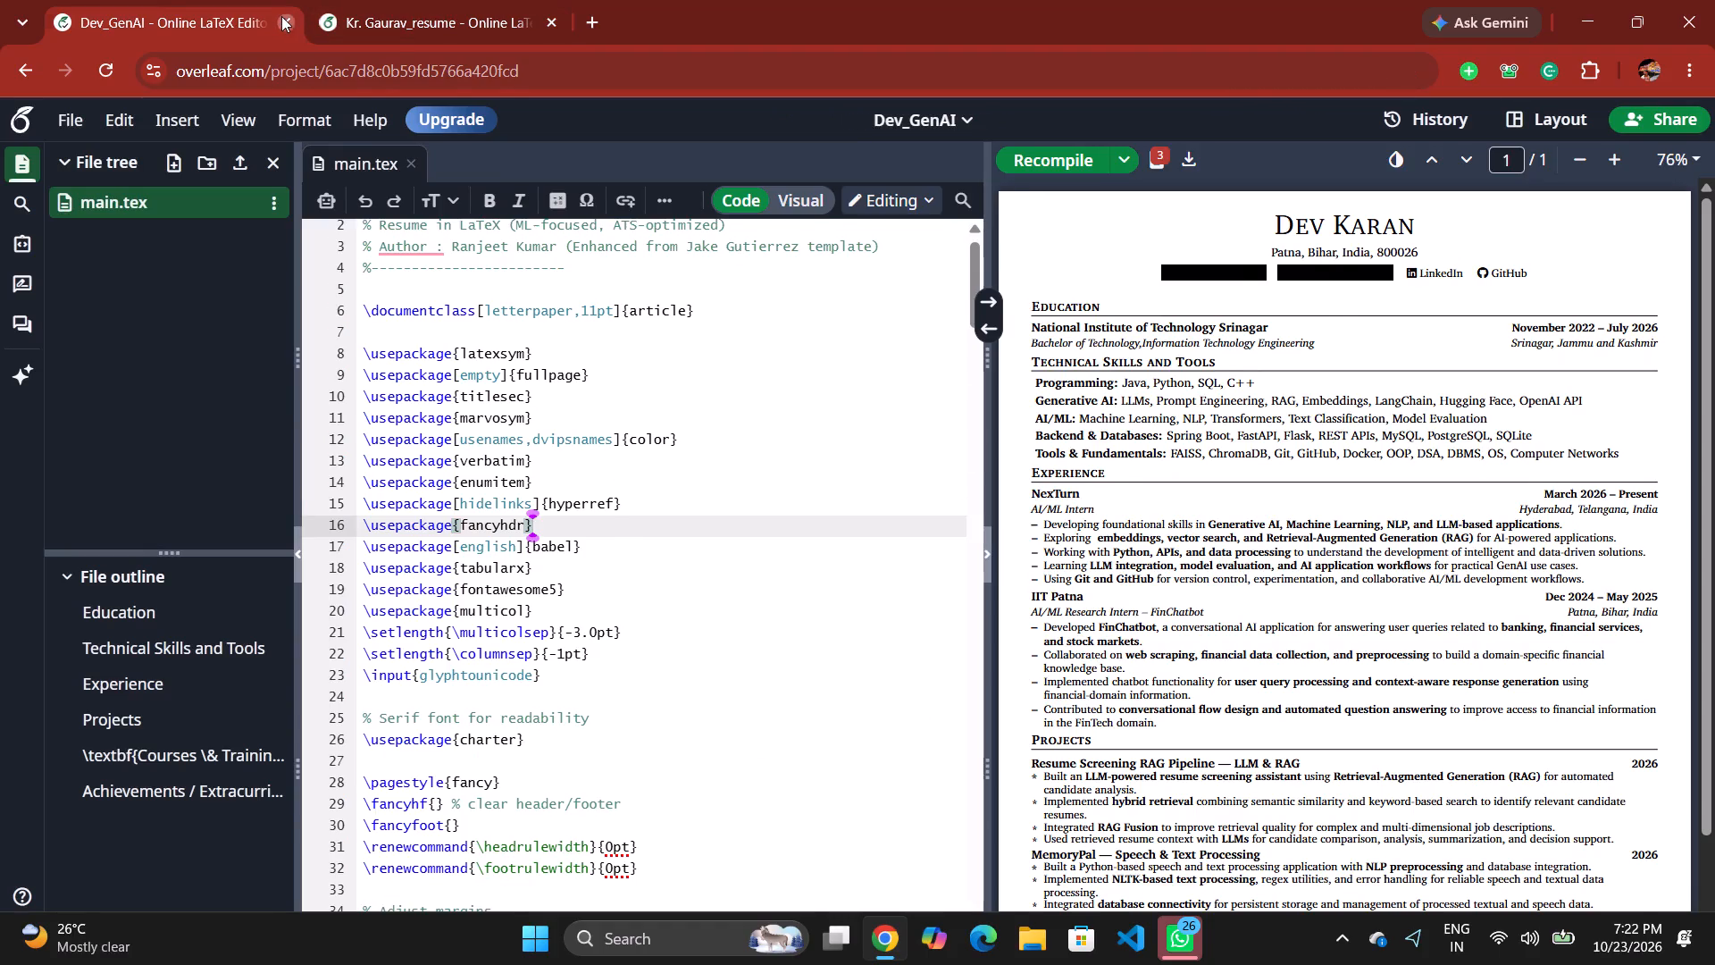
click(322, 25)
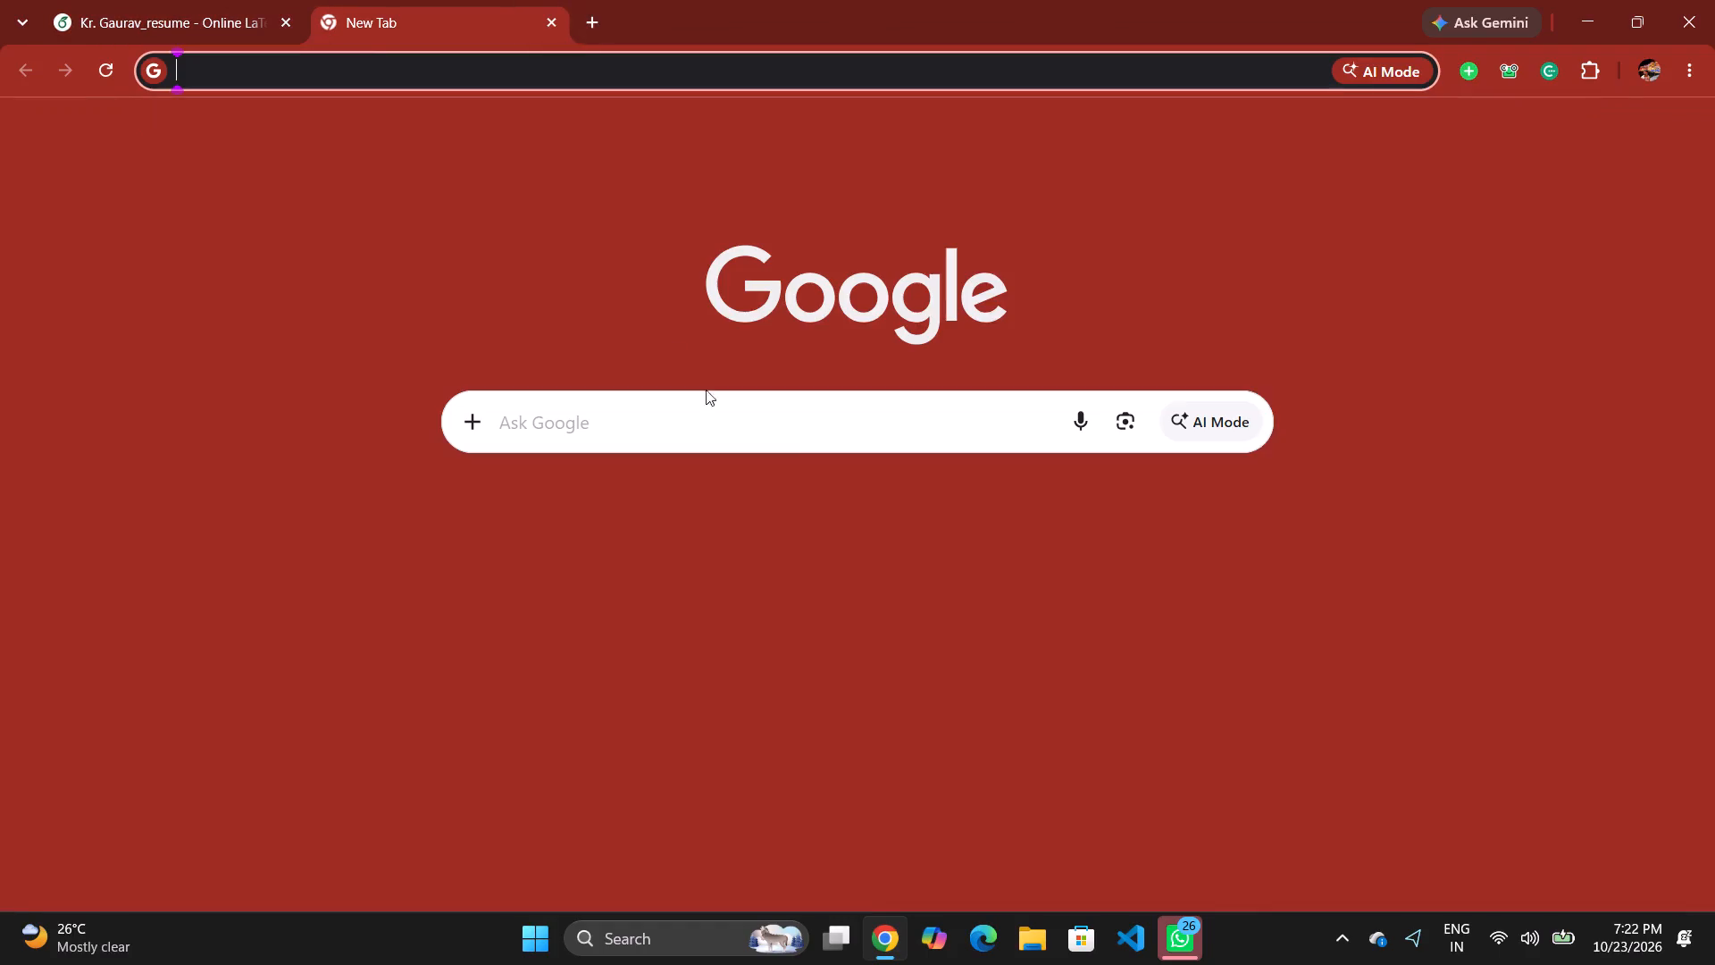
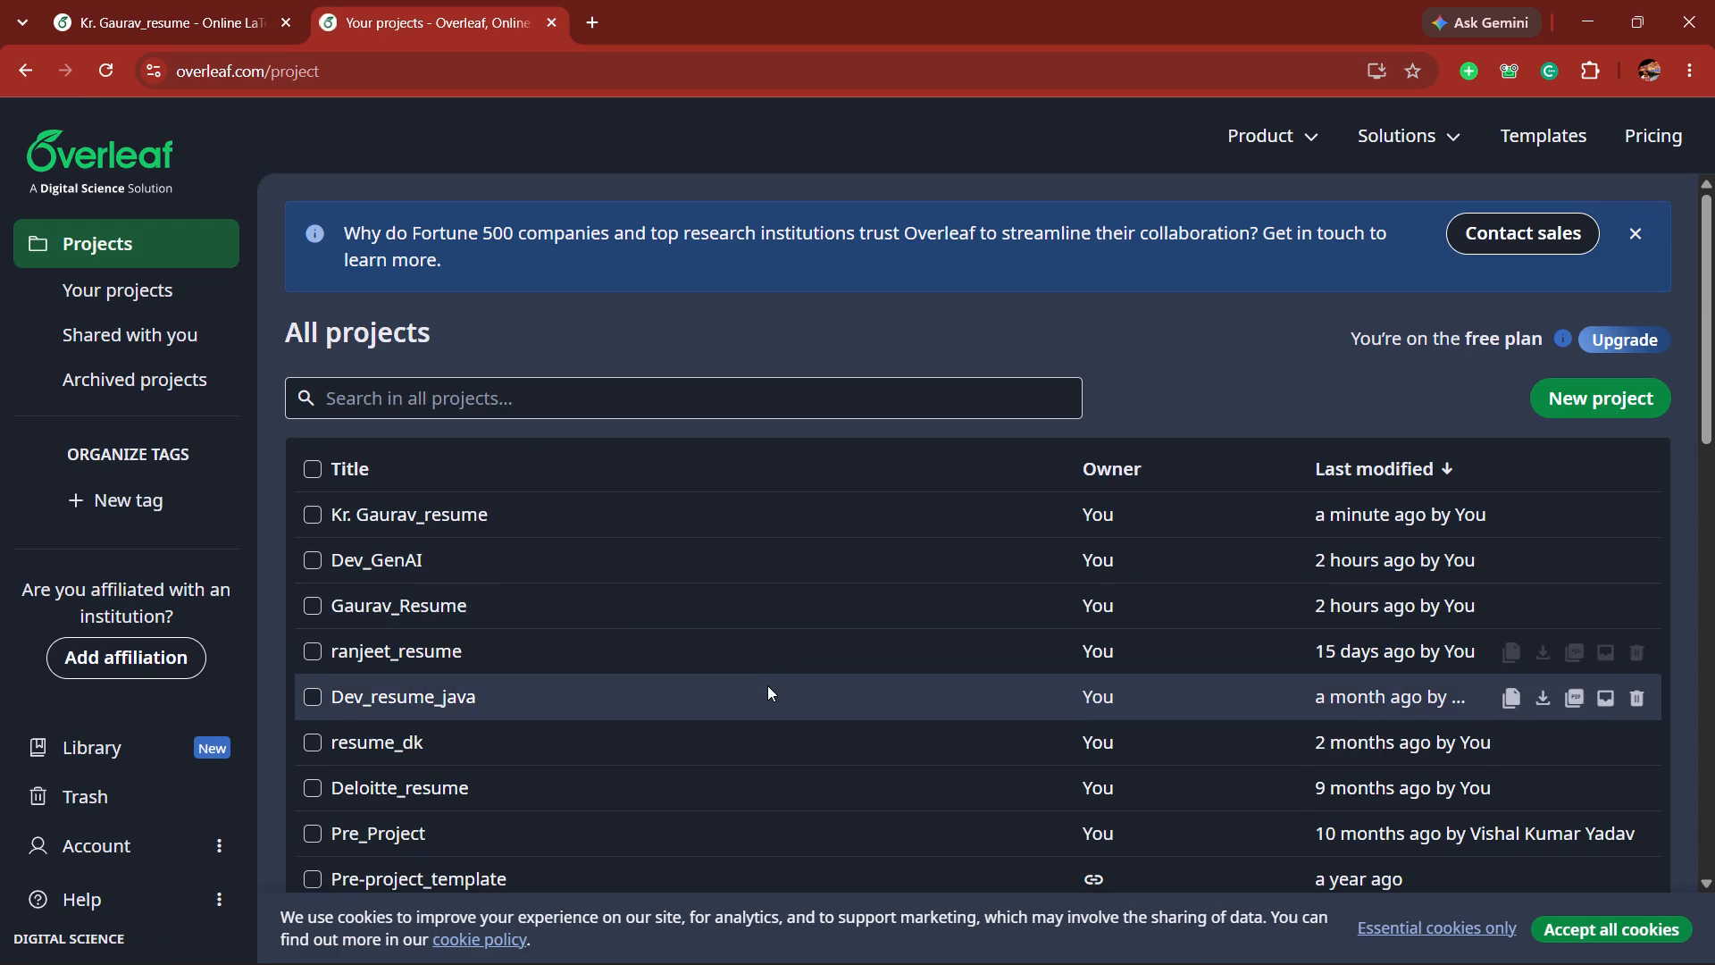
click(427, 611)
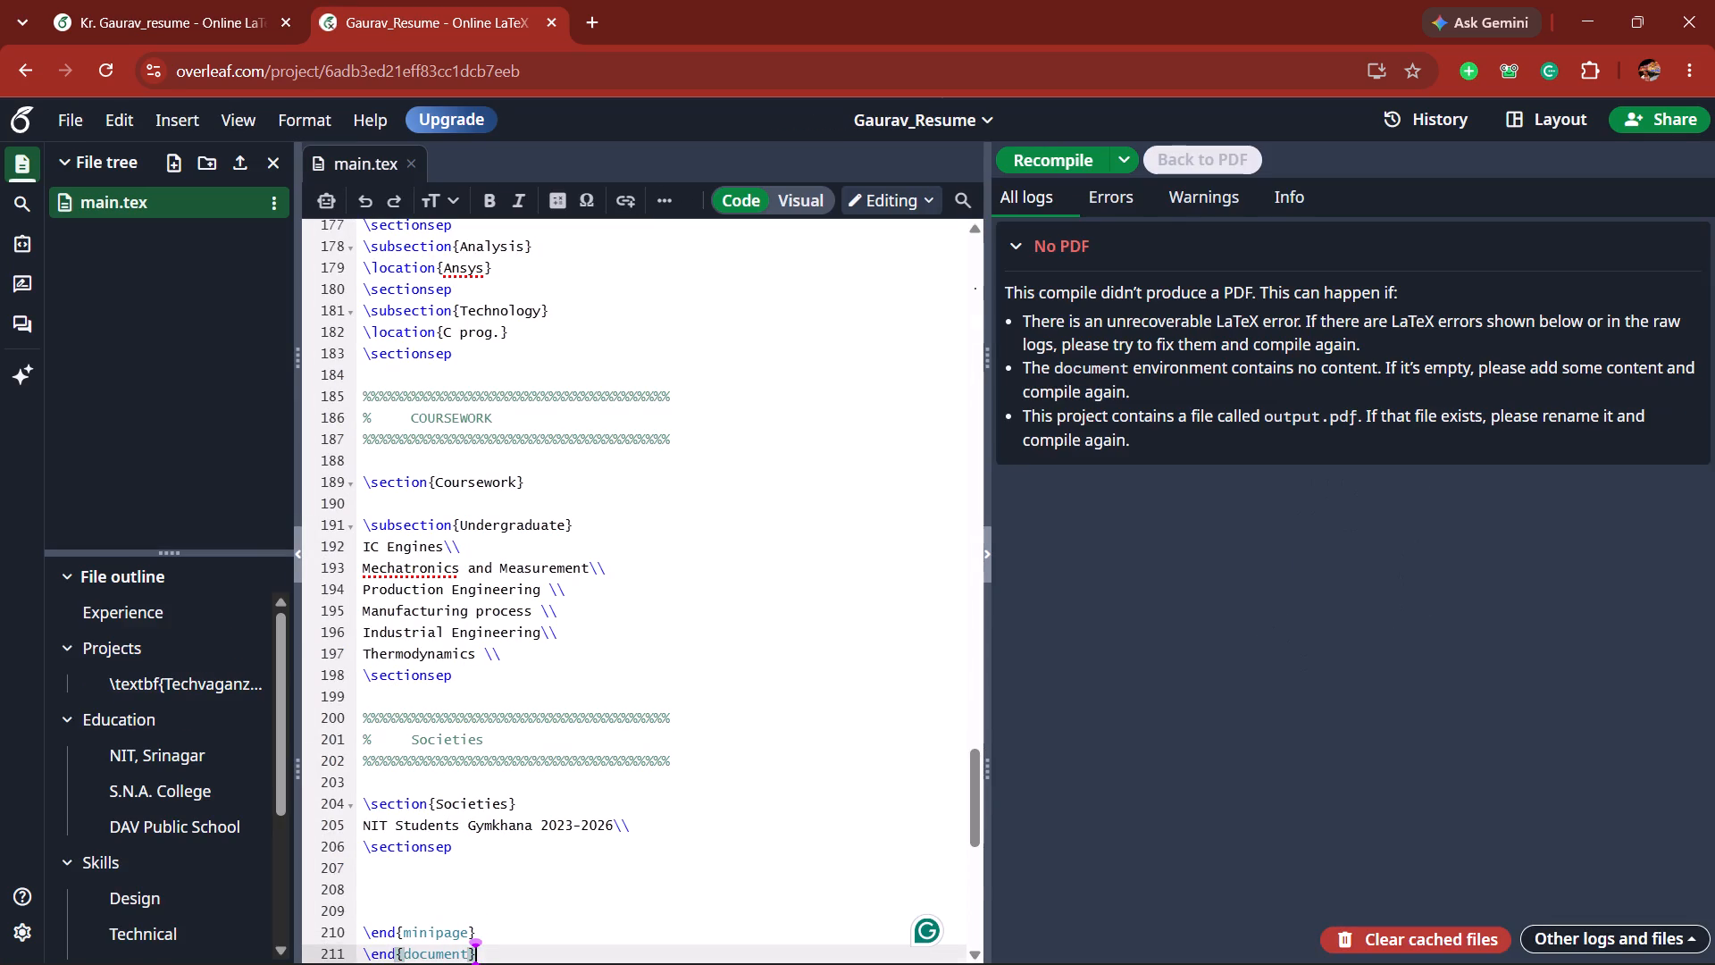
Select the entire LaTeX source of main.tex in the Gaurav_Resume project.
click(611, 625)
key(ctrl+a)
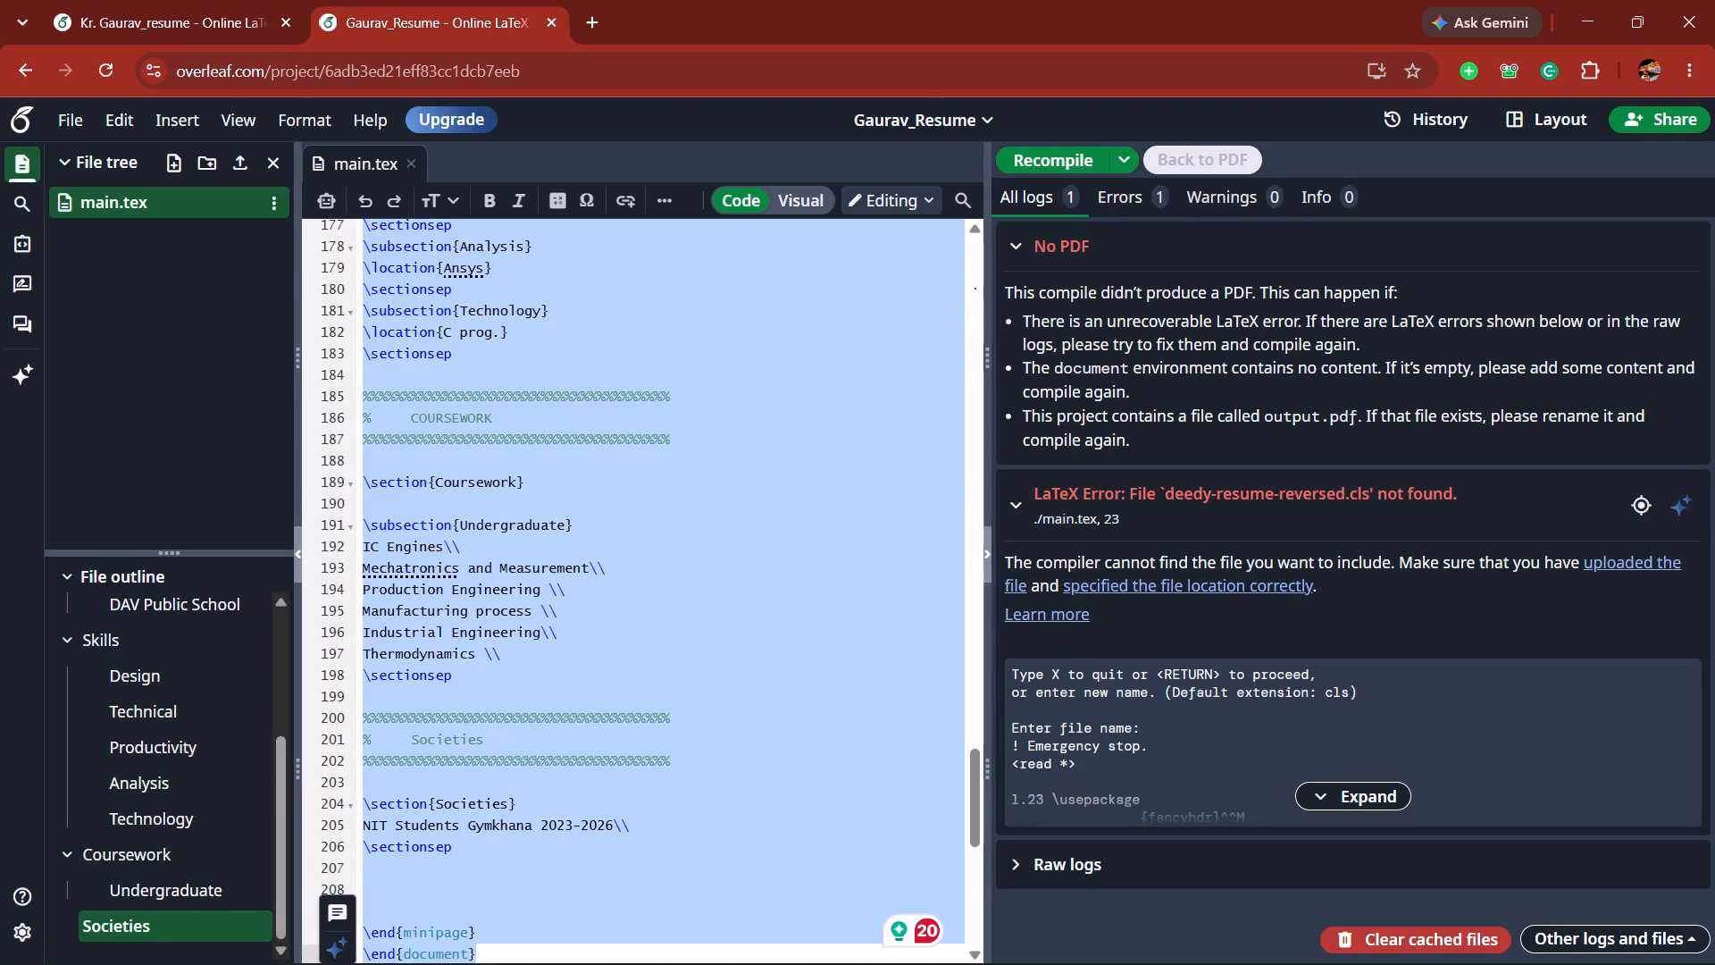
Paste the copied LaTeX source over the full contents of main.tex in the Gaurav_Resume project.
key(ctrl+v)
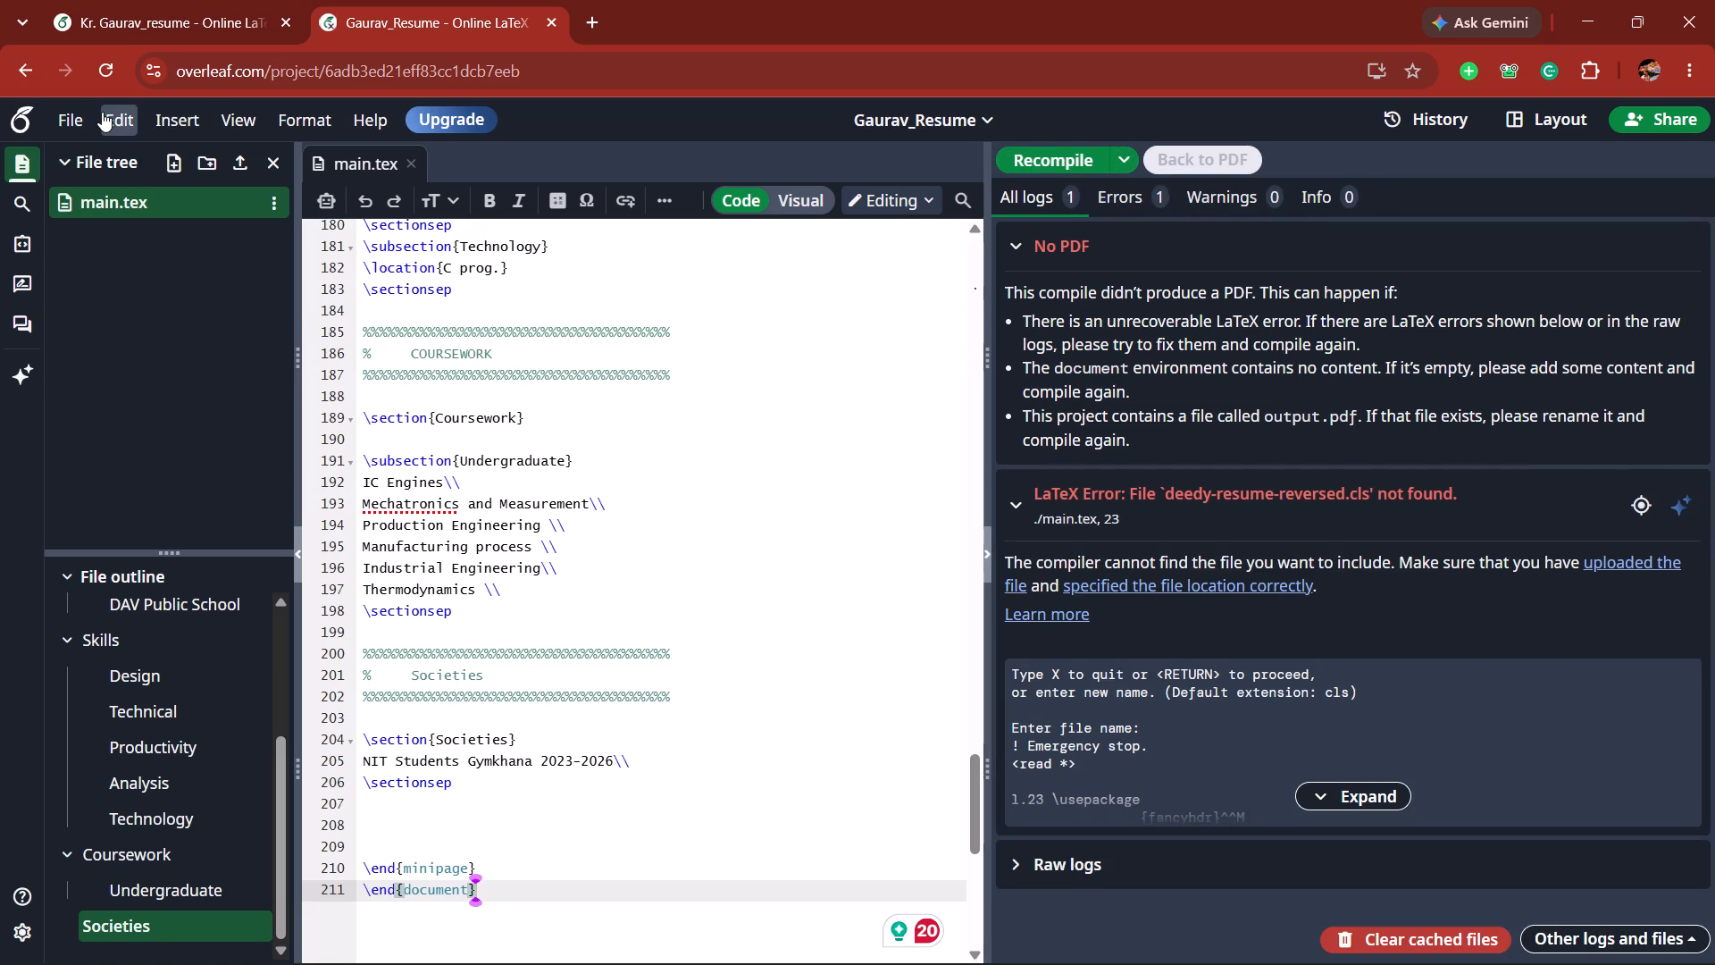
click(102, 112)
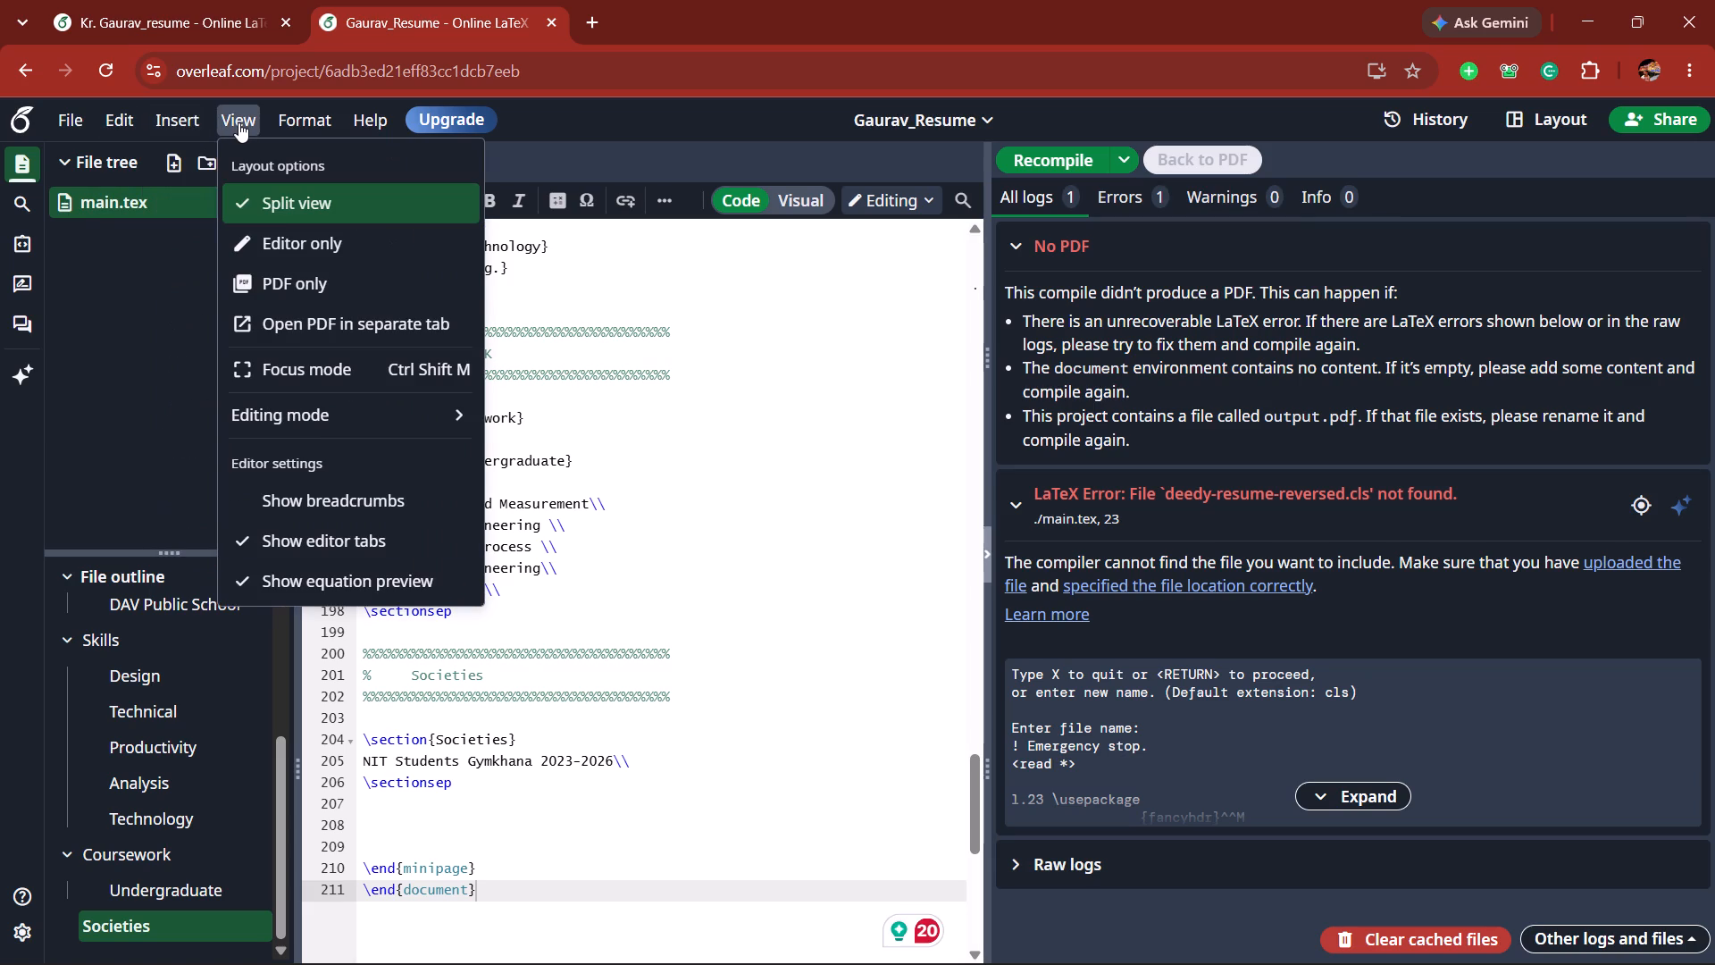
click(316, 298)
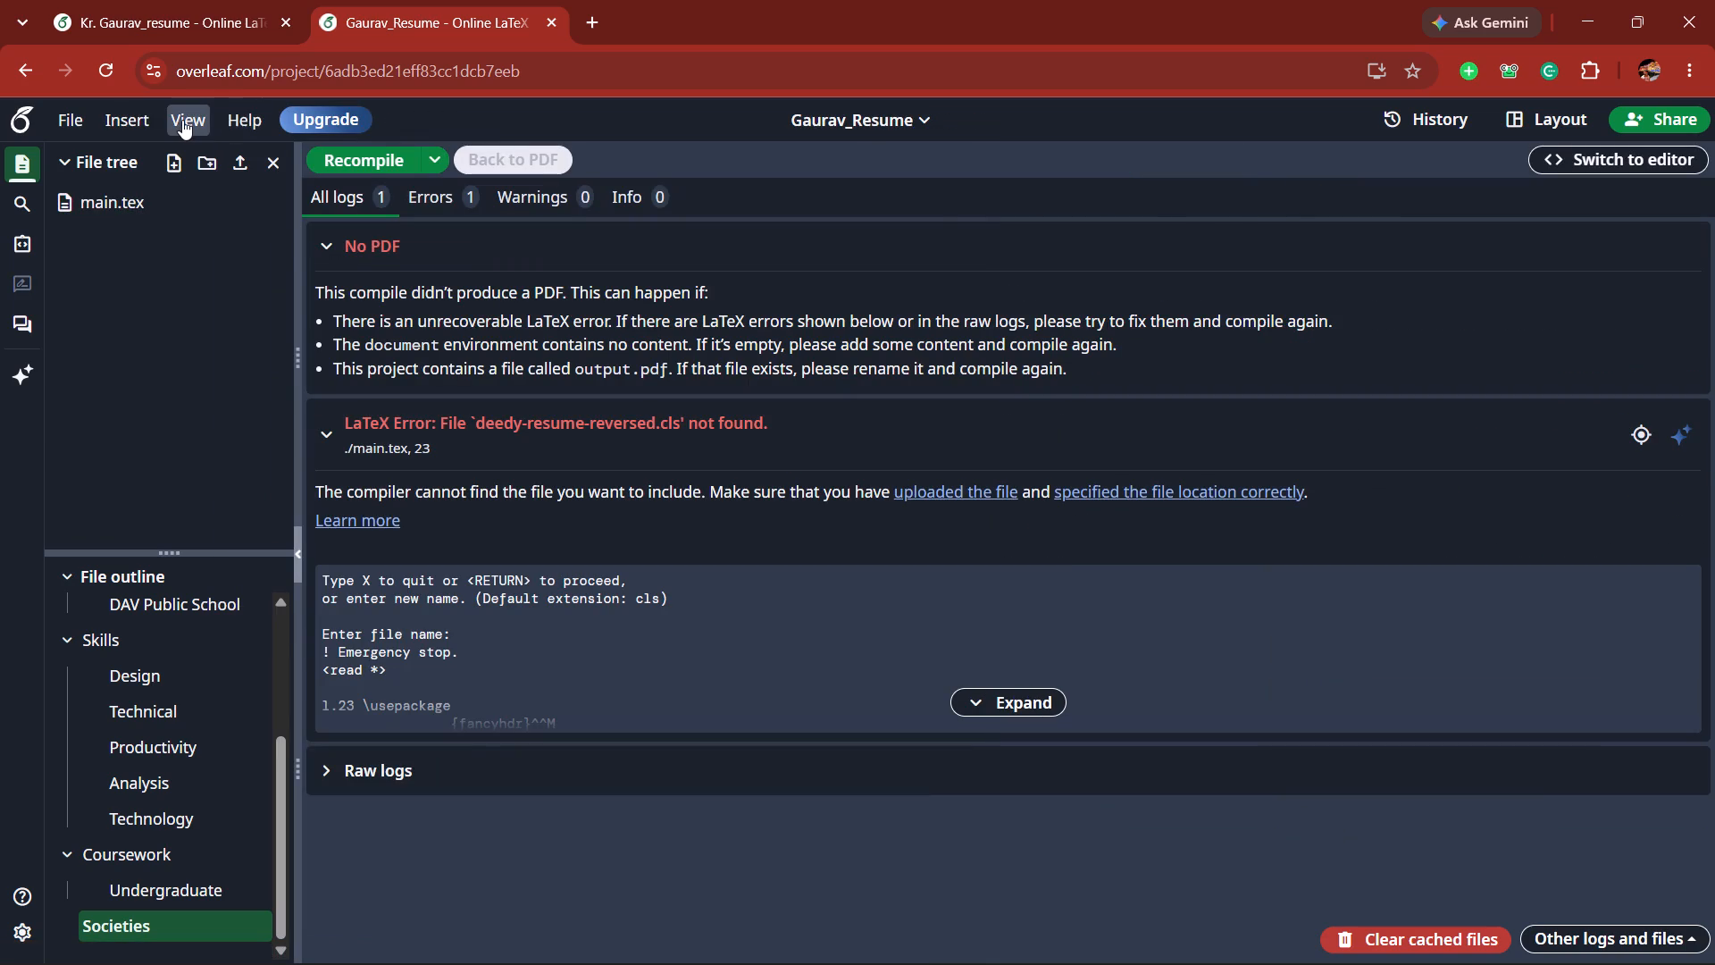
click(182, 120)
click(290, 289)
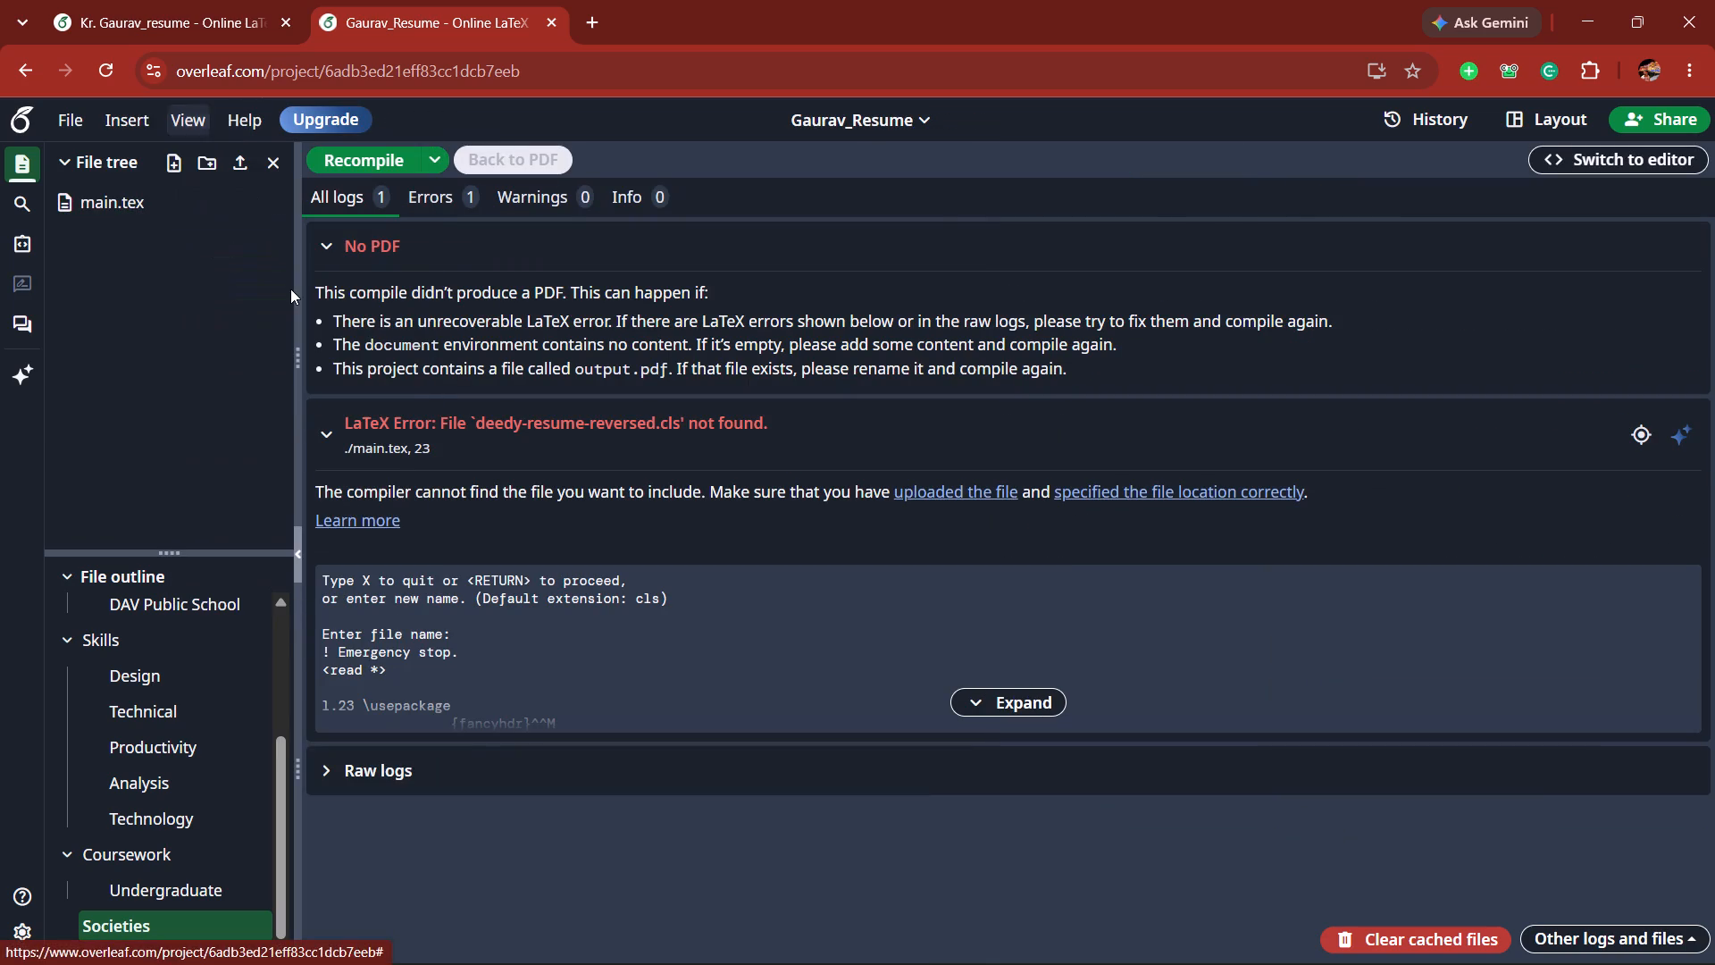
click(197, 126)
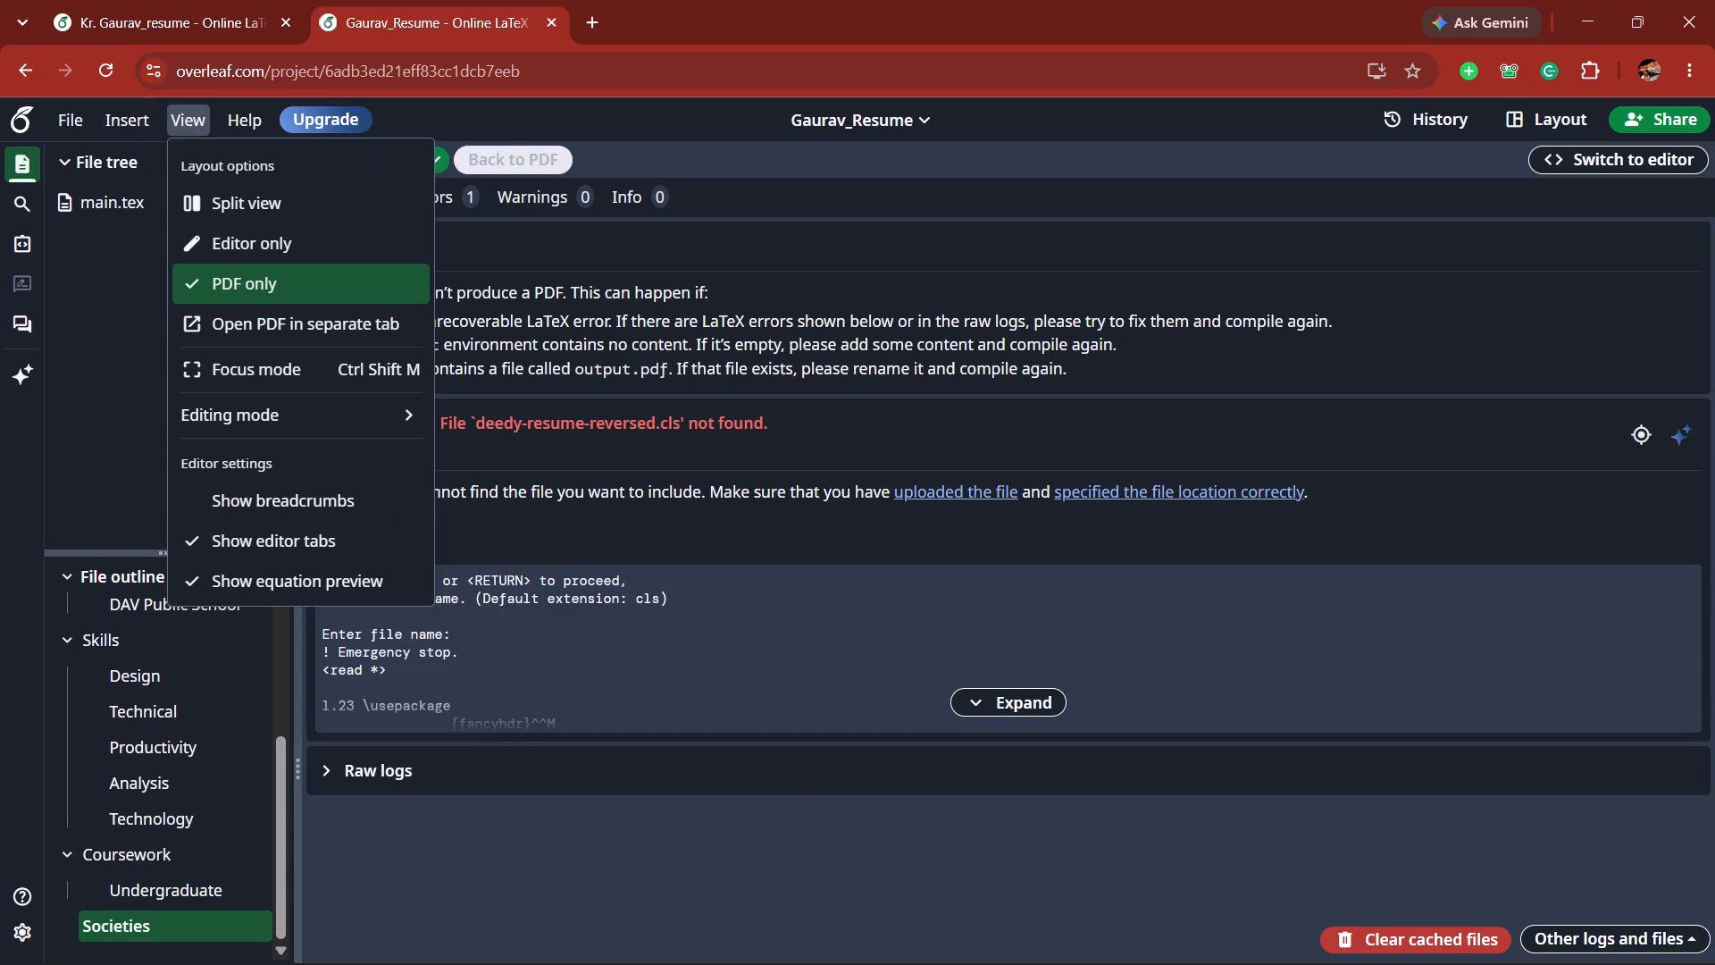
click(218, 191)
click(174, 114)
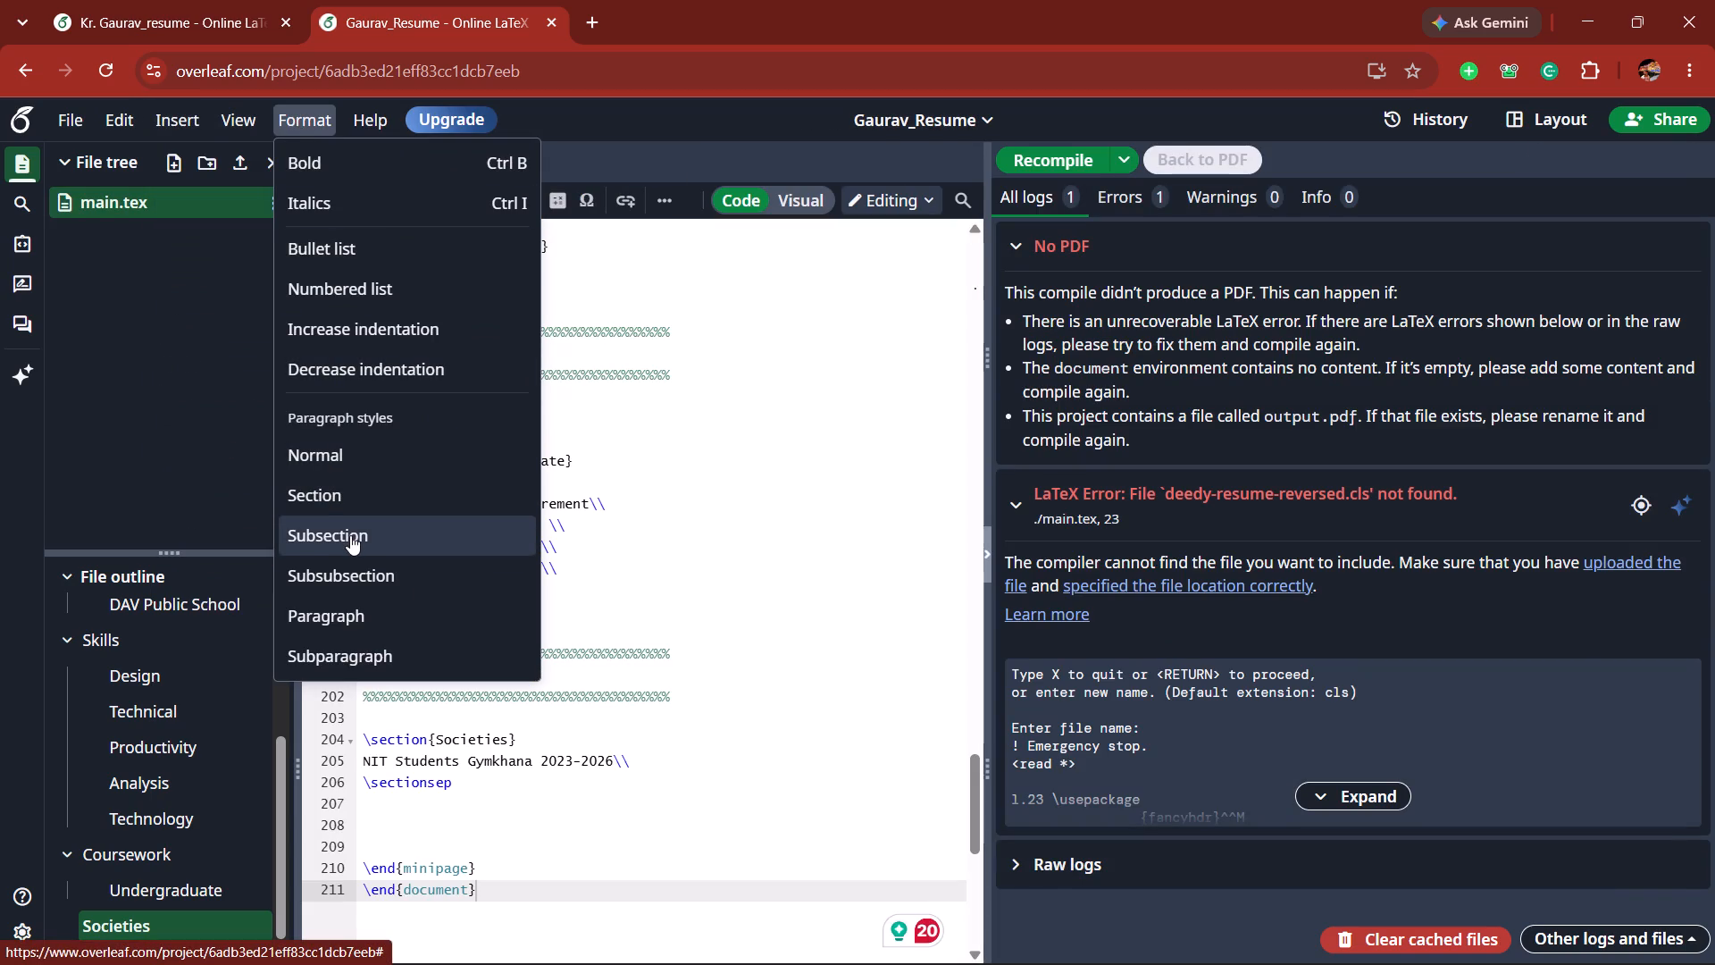
Set the project's compiler to pdfLaTeX in the project settings and recompile the resume.
click(14, 931)
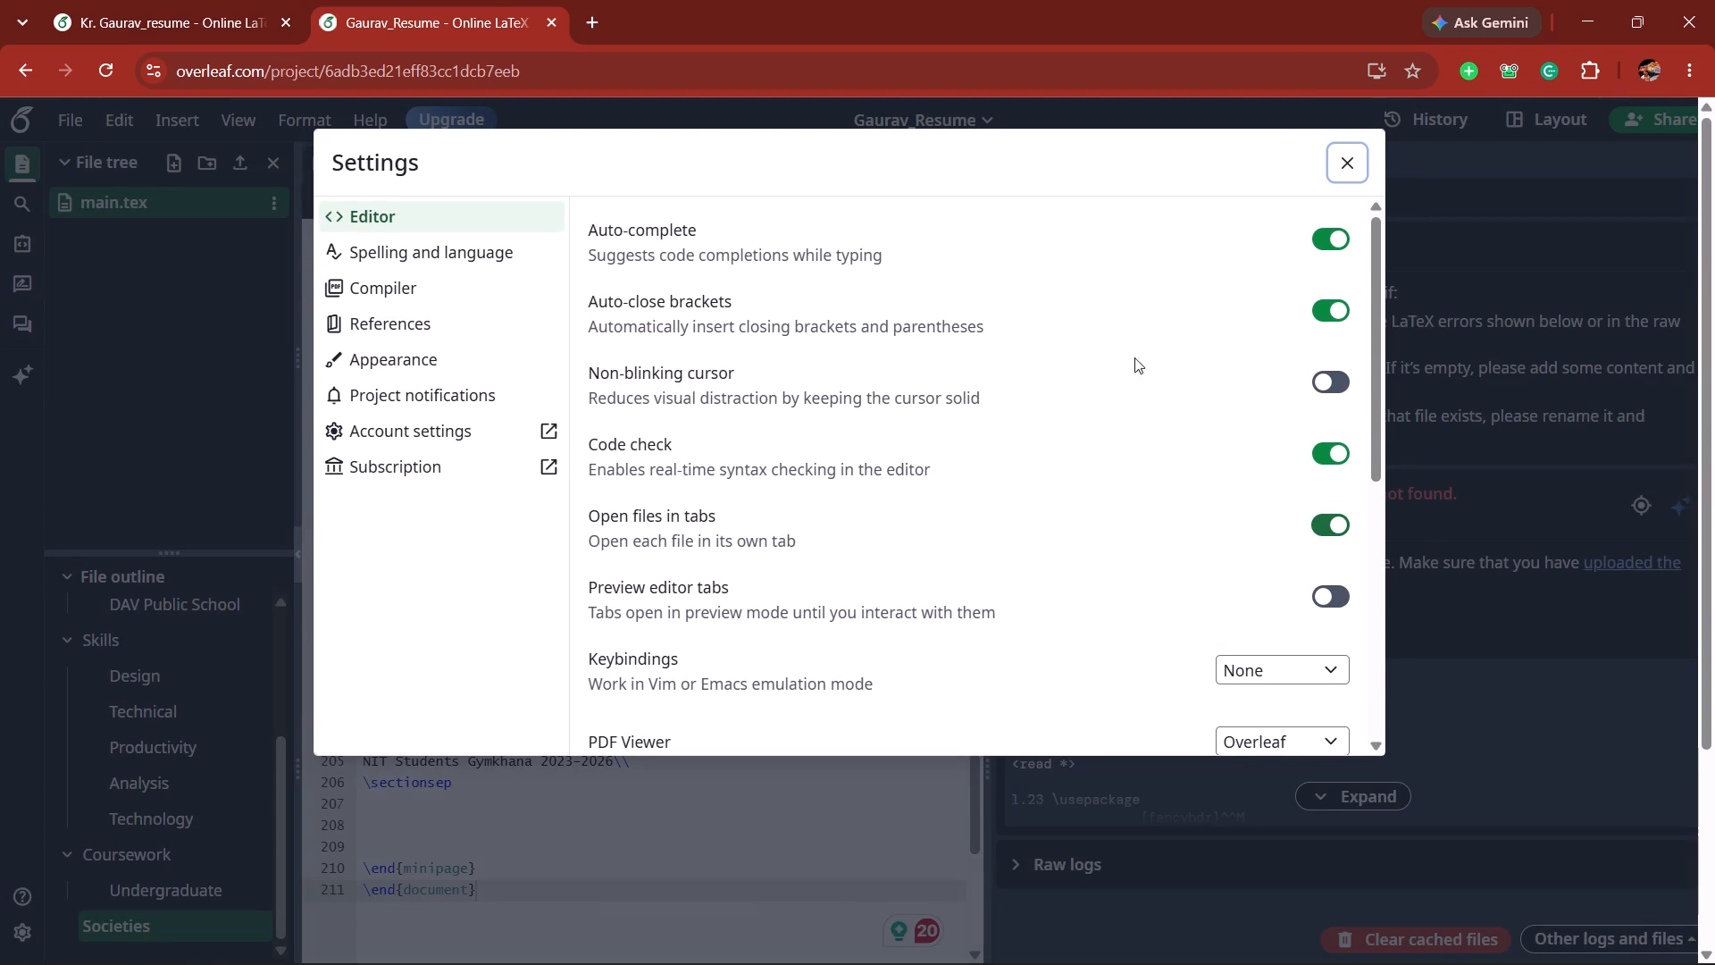
scroll(1320, 590, down, 4)
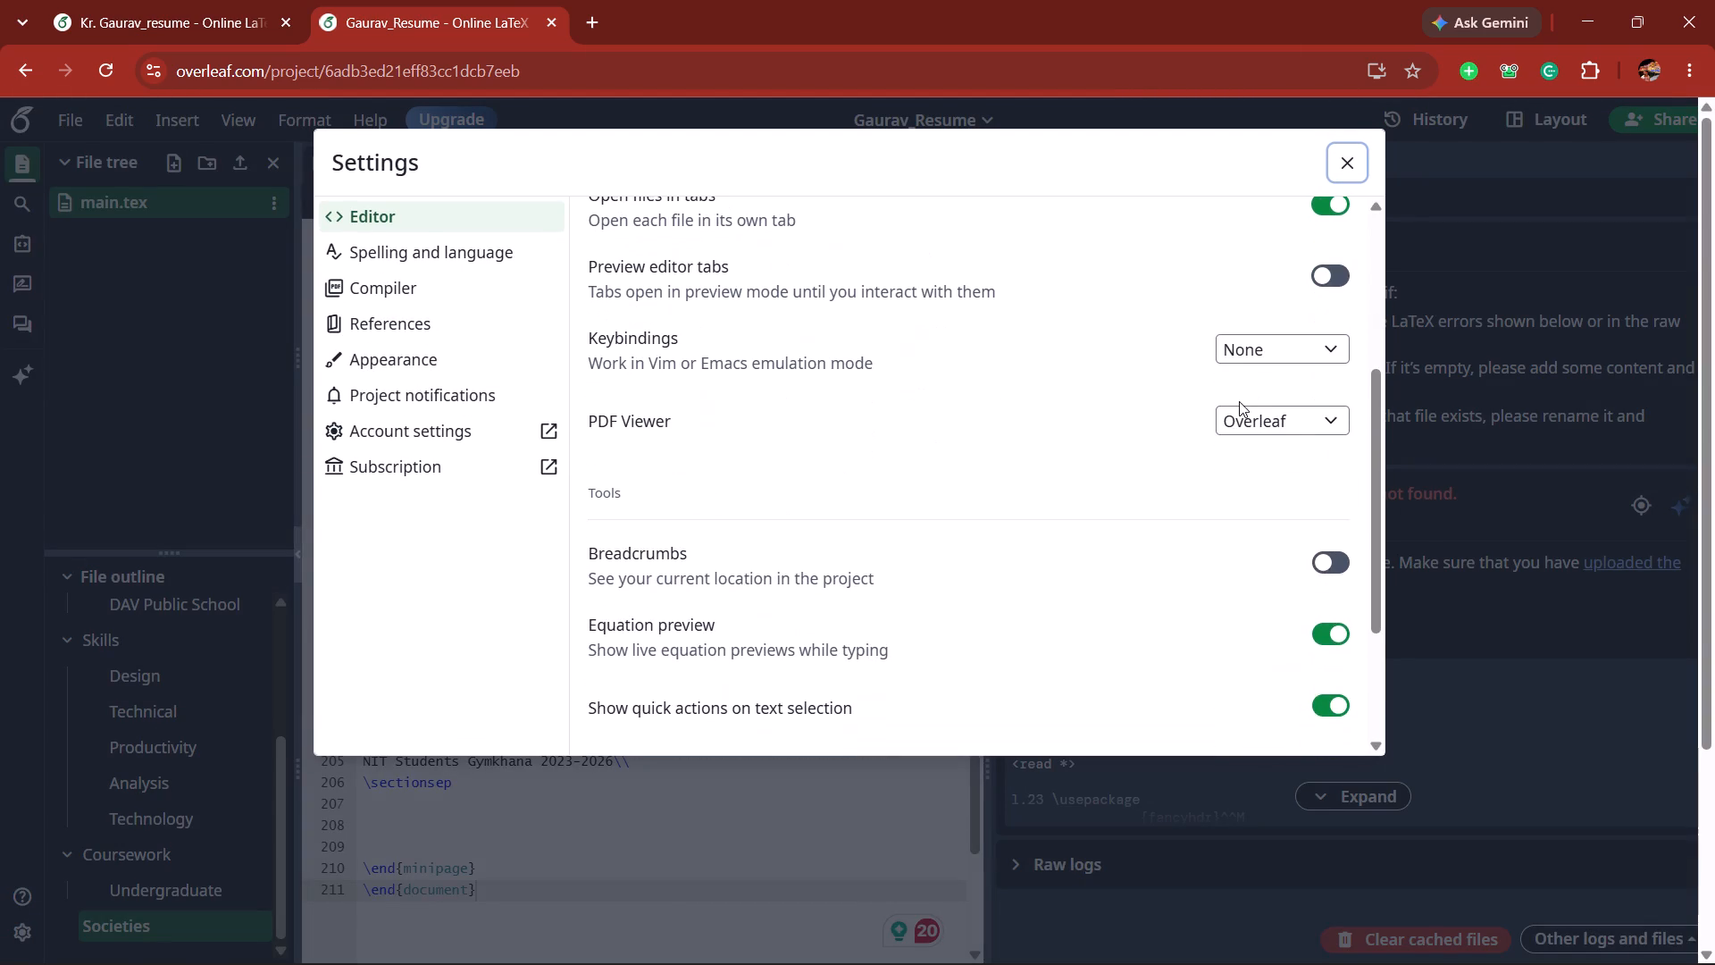
scroll(1239, 401, up, 5)
click(379, 297)
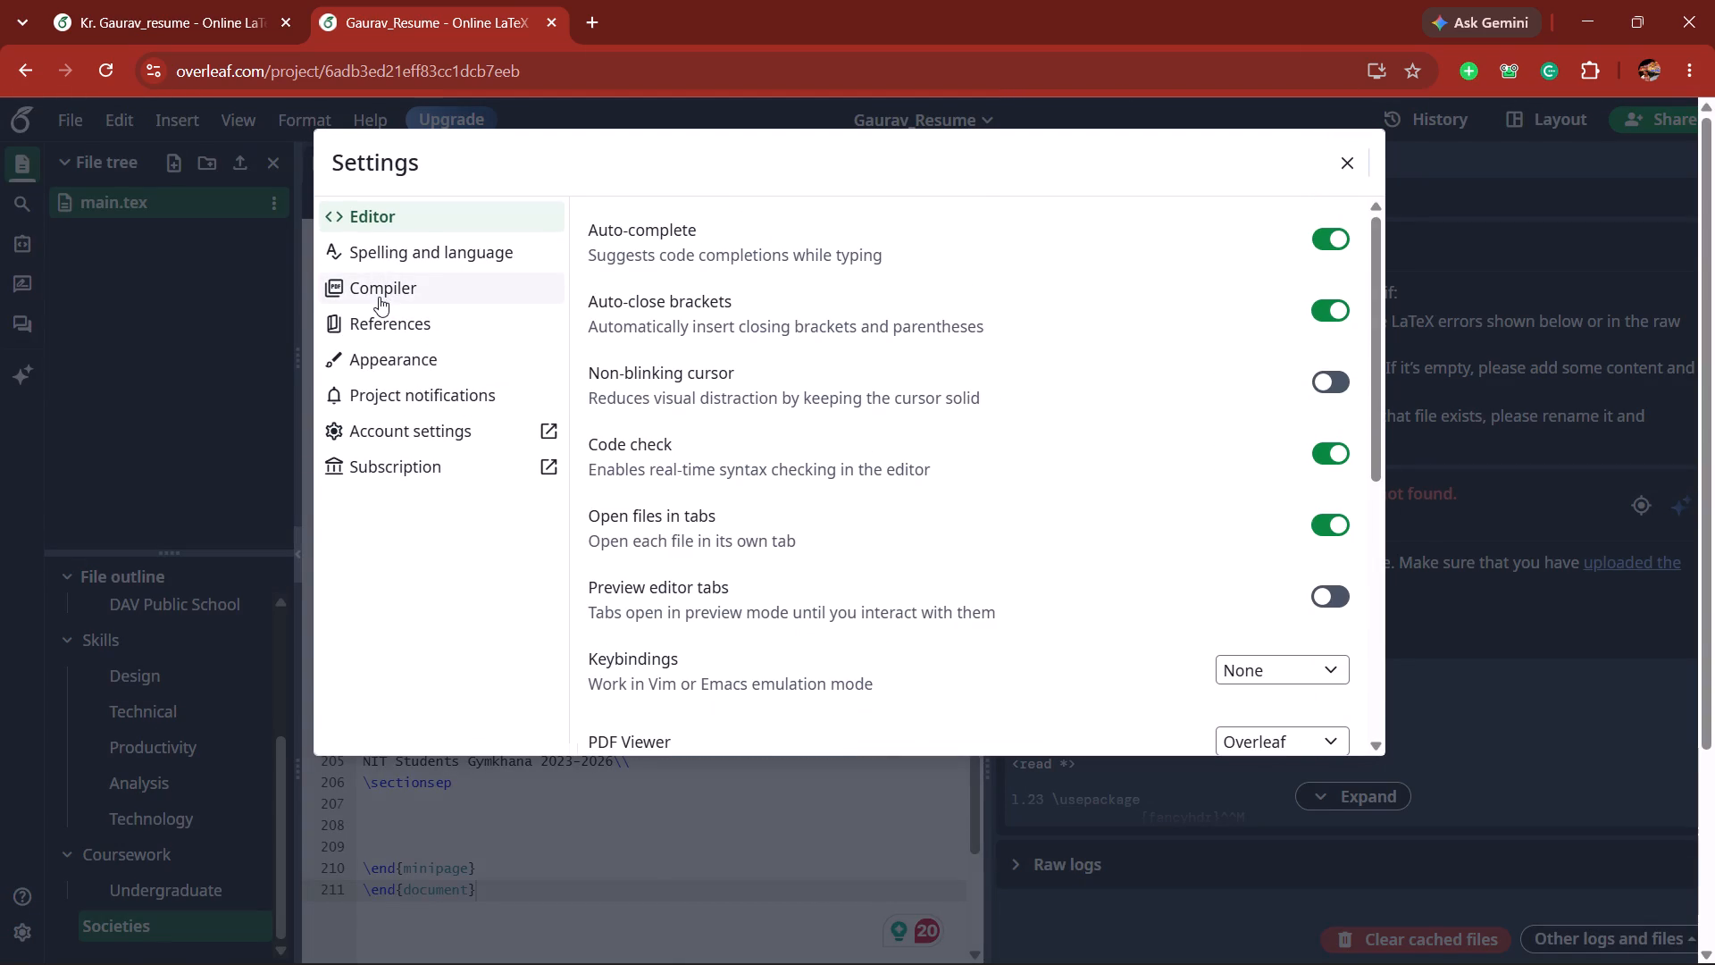
click(1323, 339)
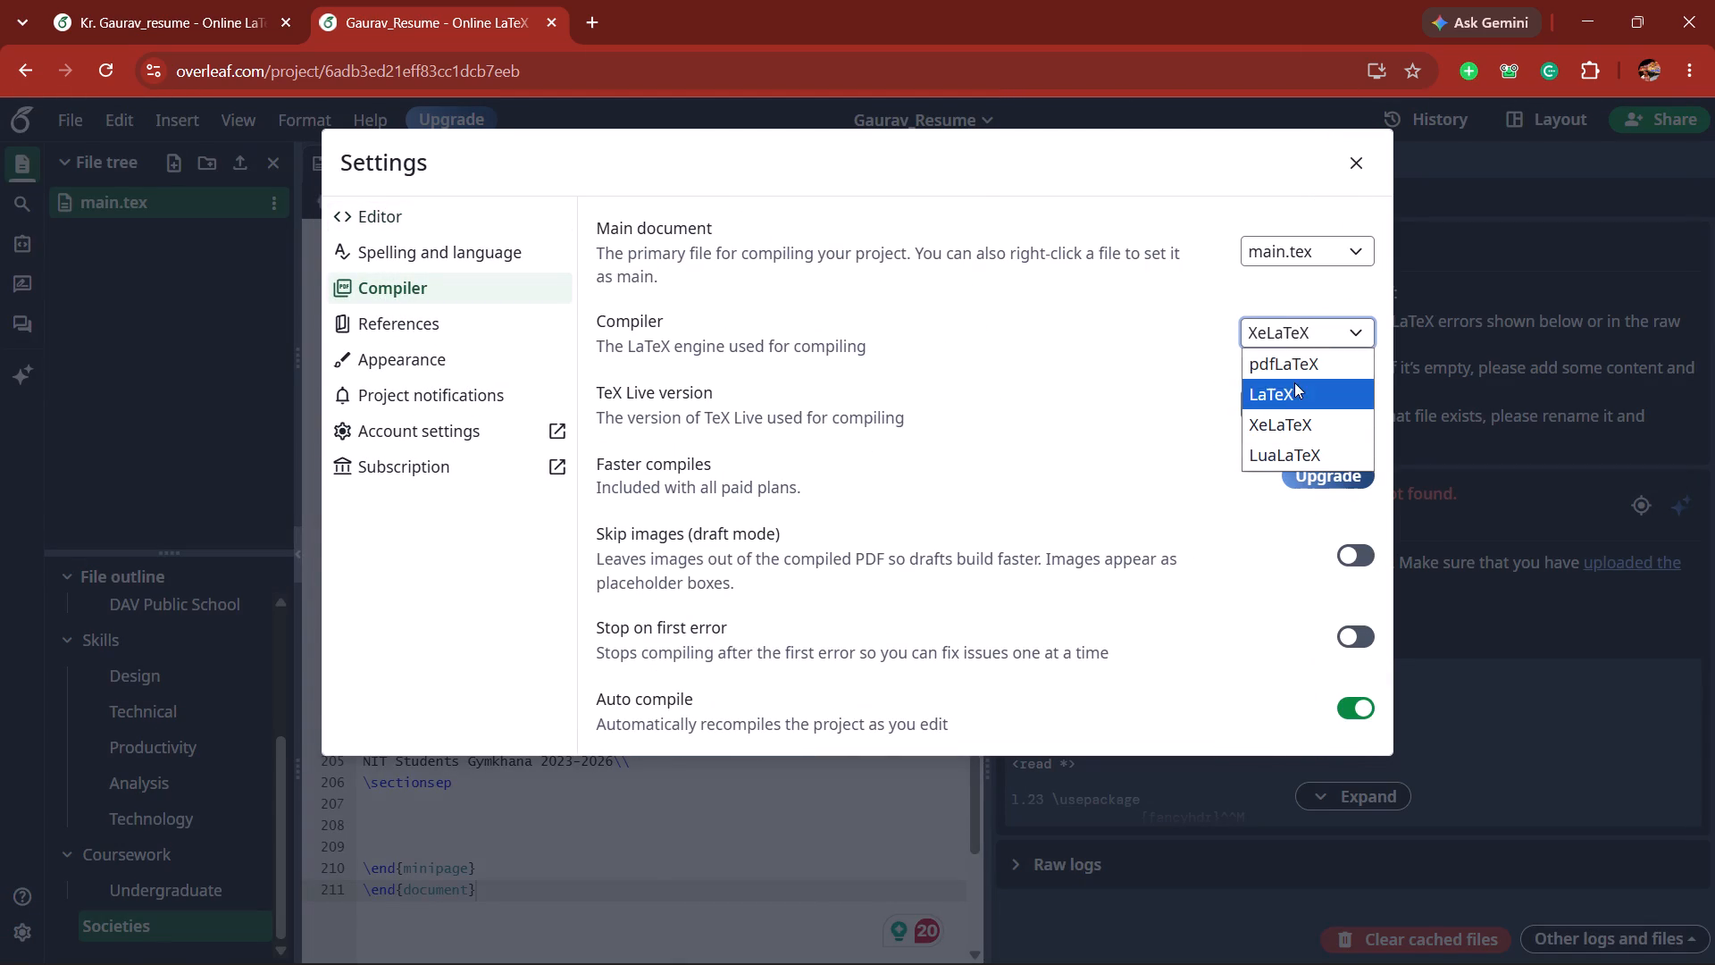
click(1300, 358)
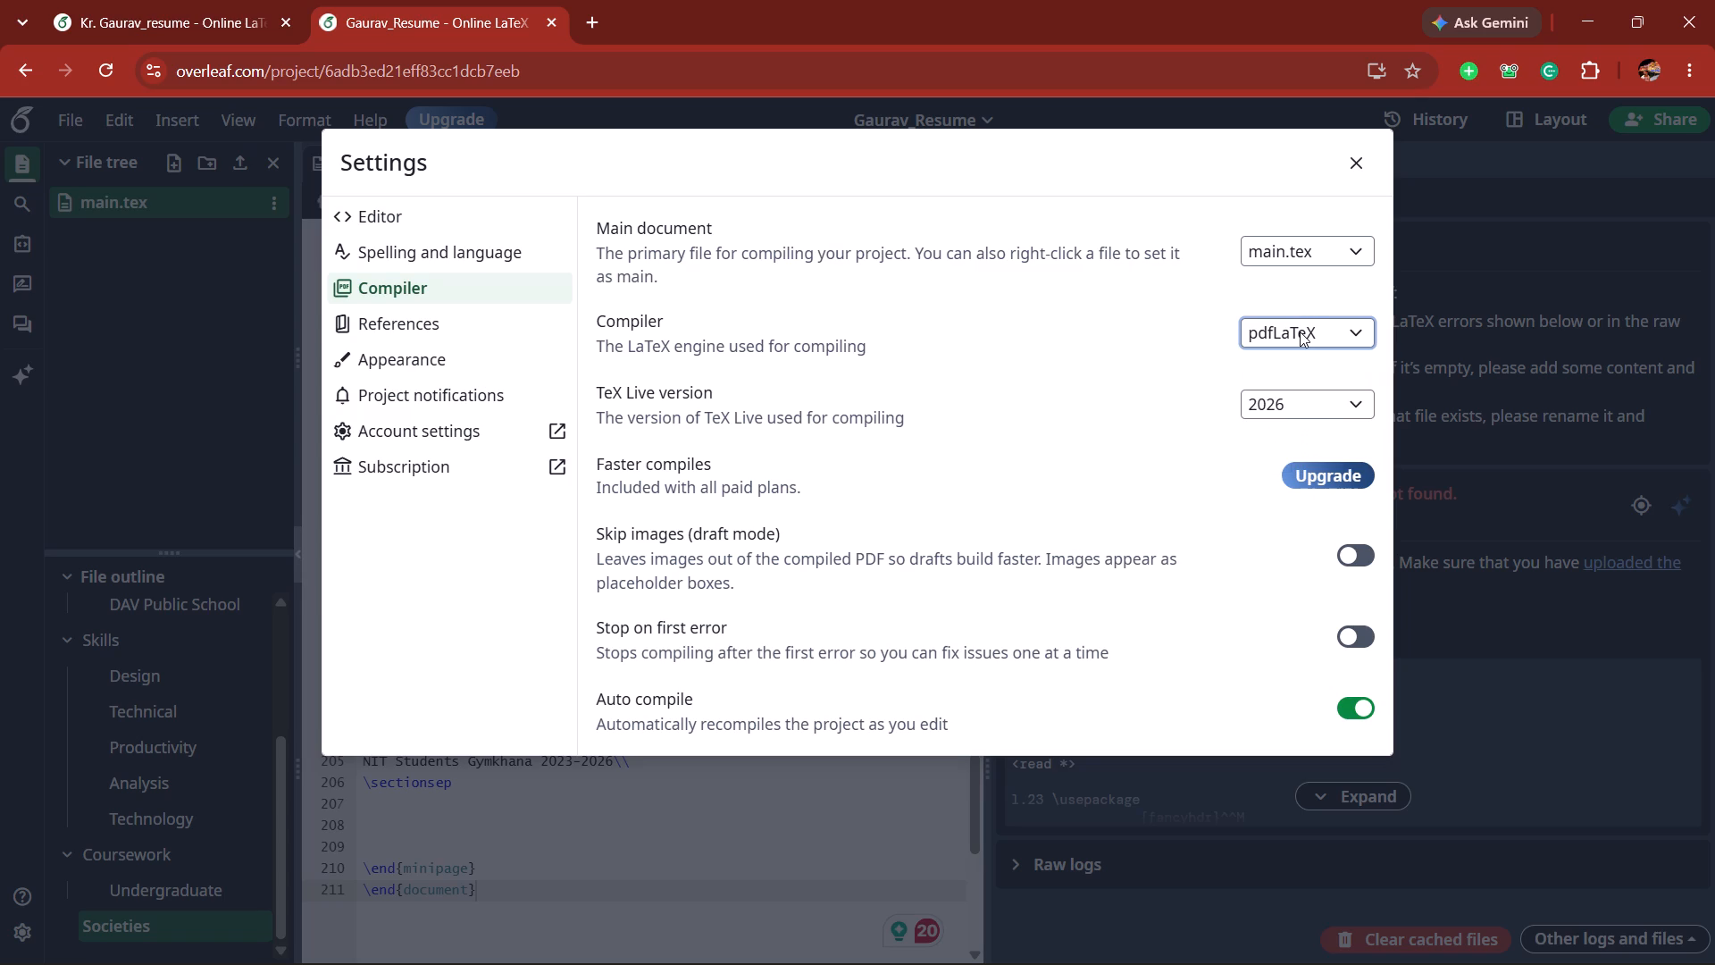
click(1300, 331)
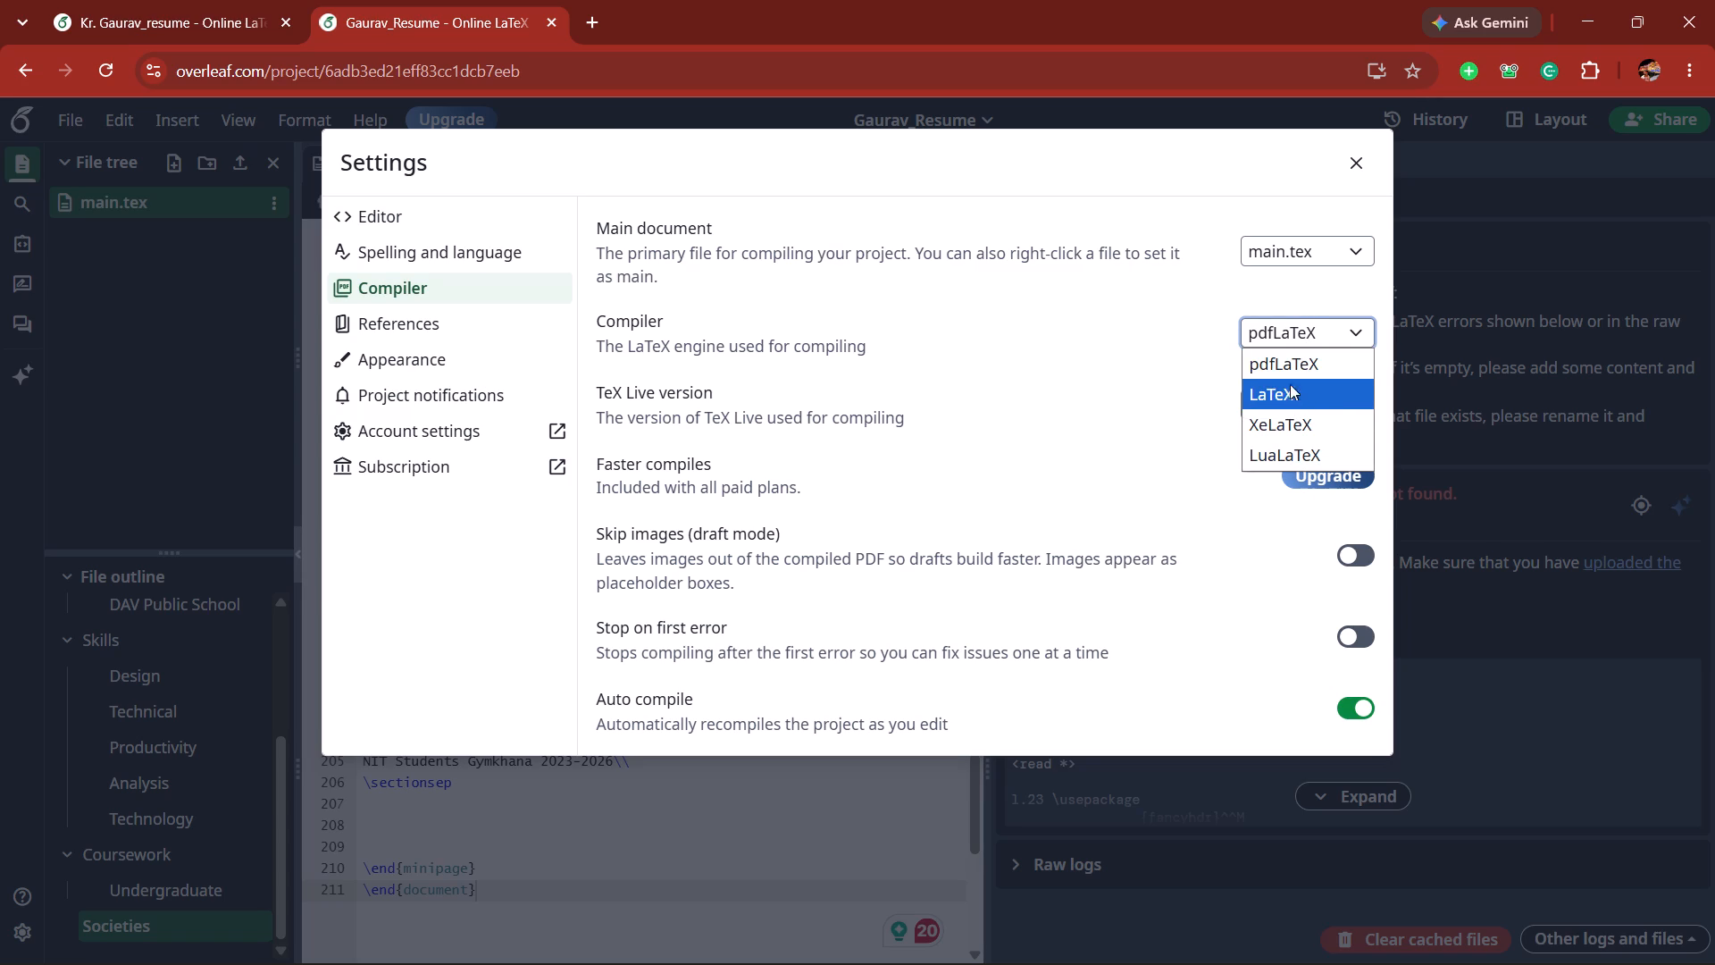
click(1291, 364)
click(706, 910)
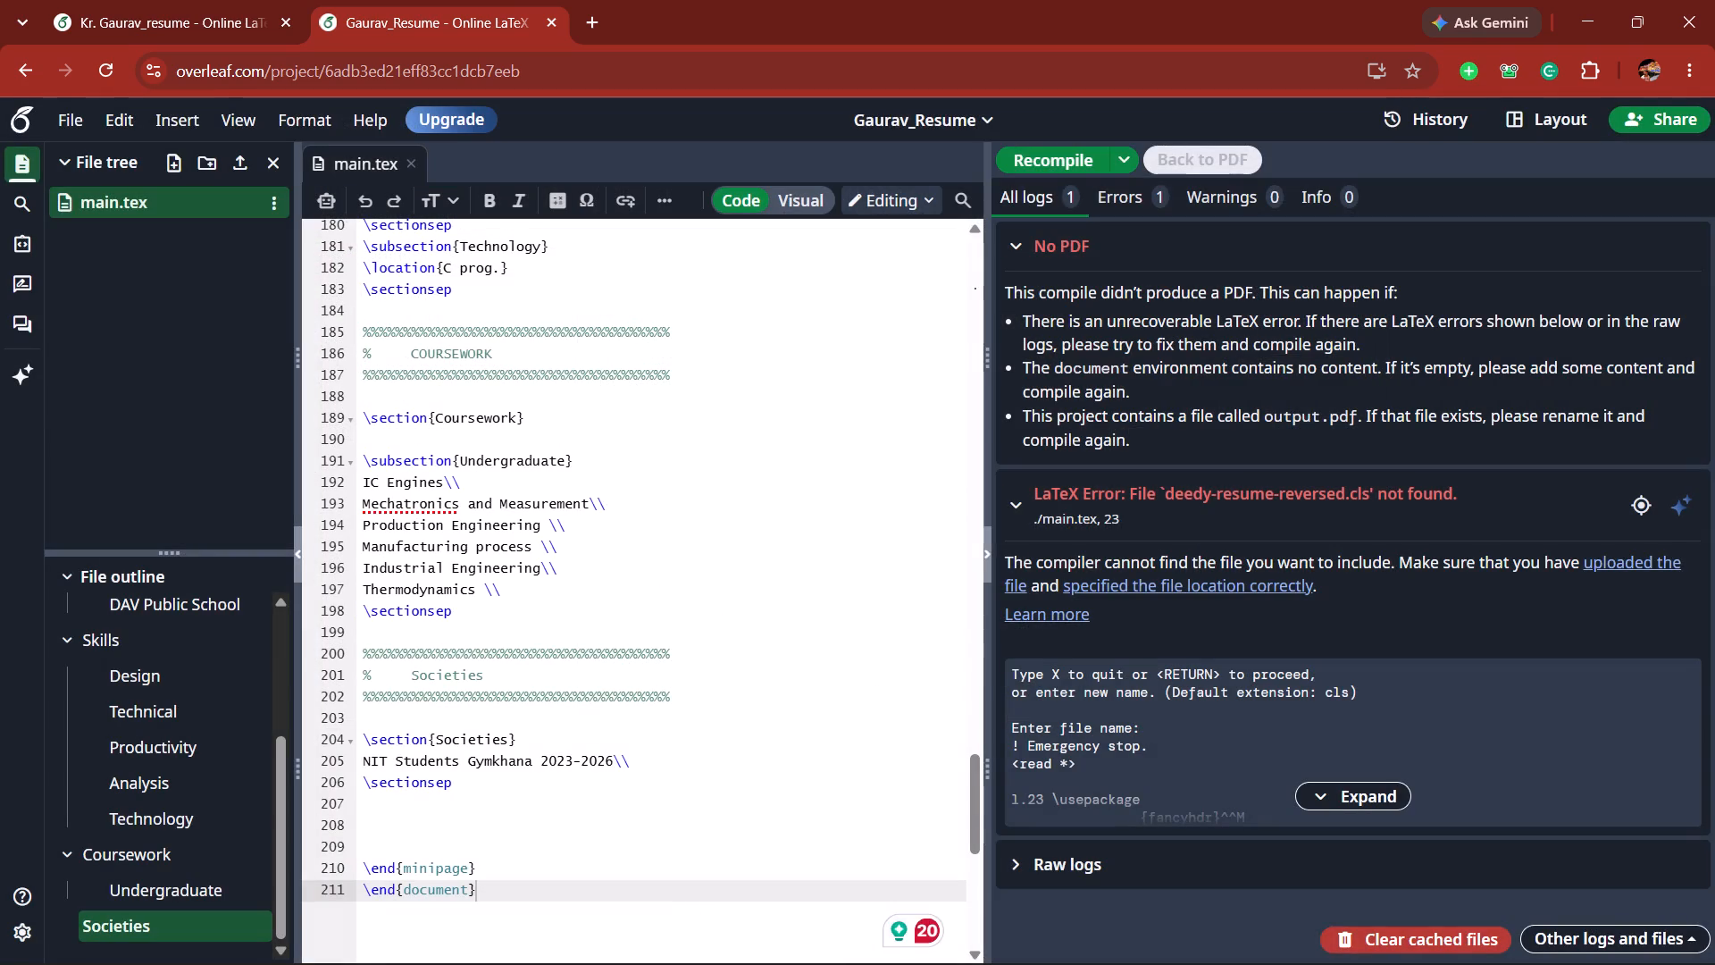
click(1064, 164)
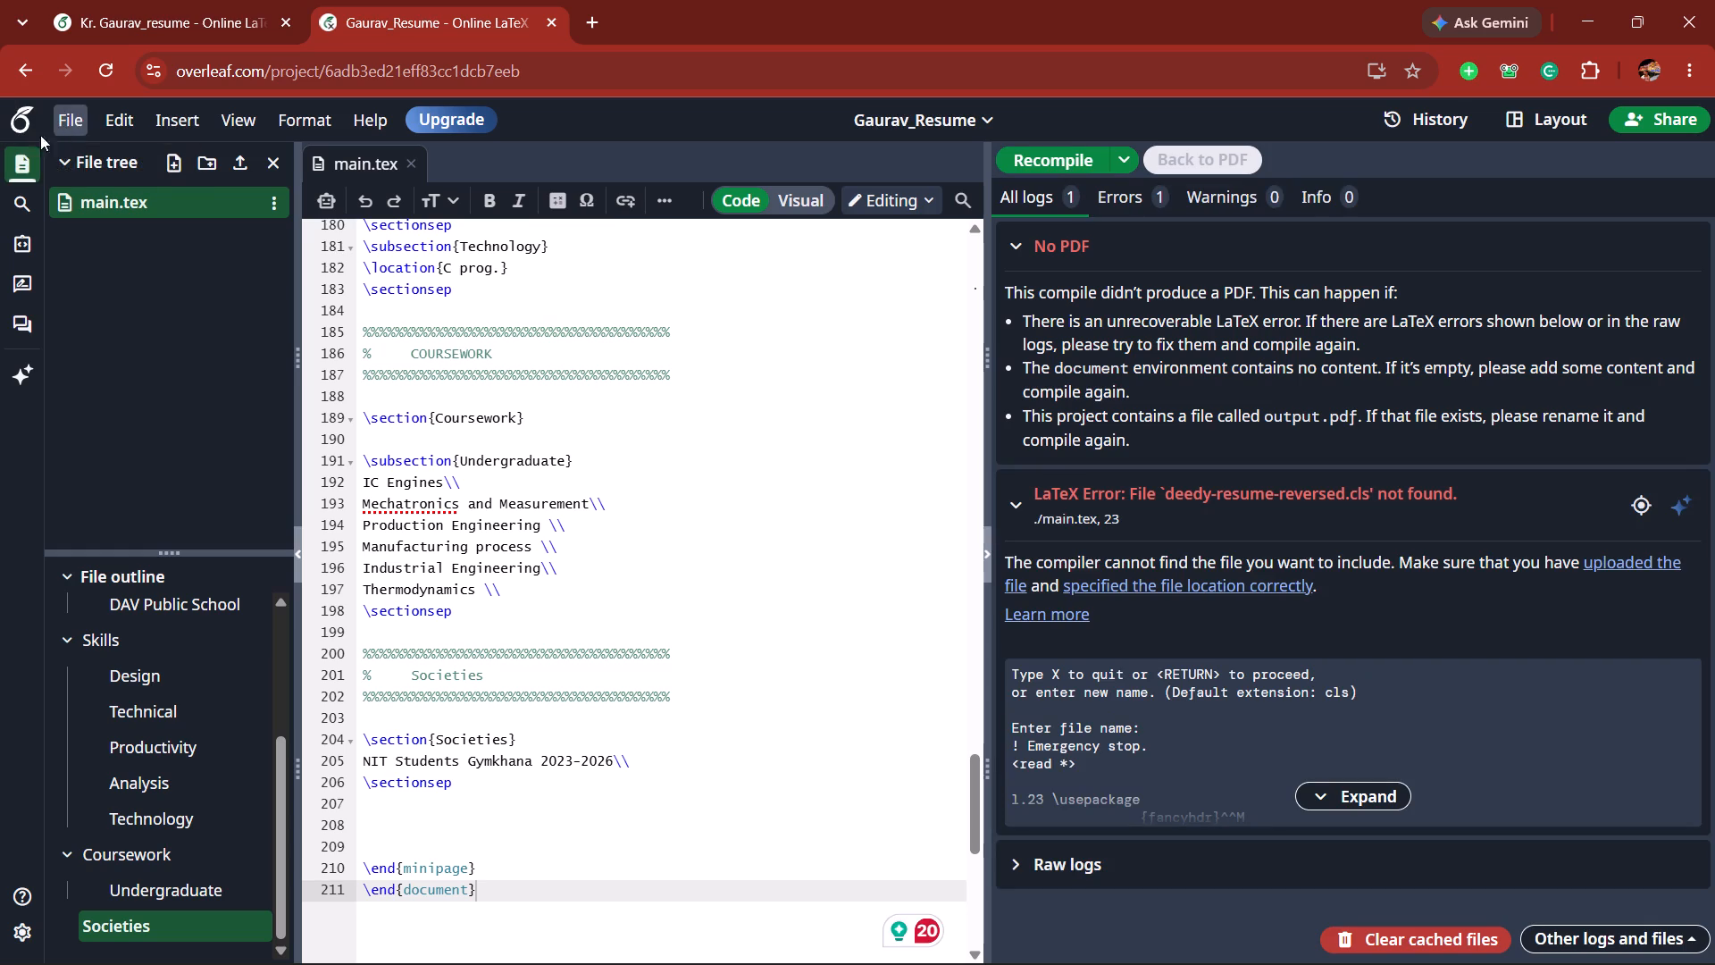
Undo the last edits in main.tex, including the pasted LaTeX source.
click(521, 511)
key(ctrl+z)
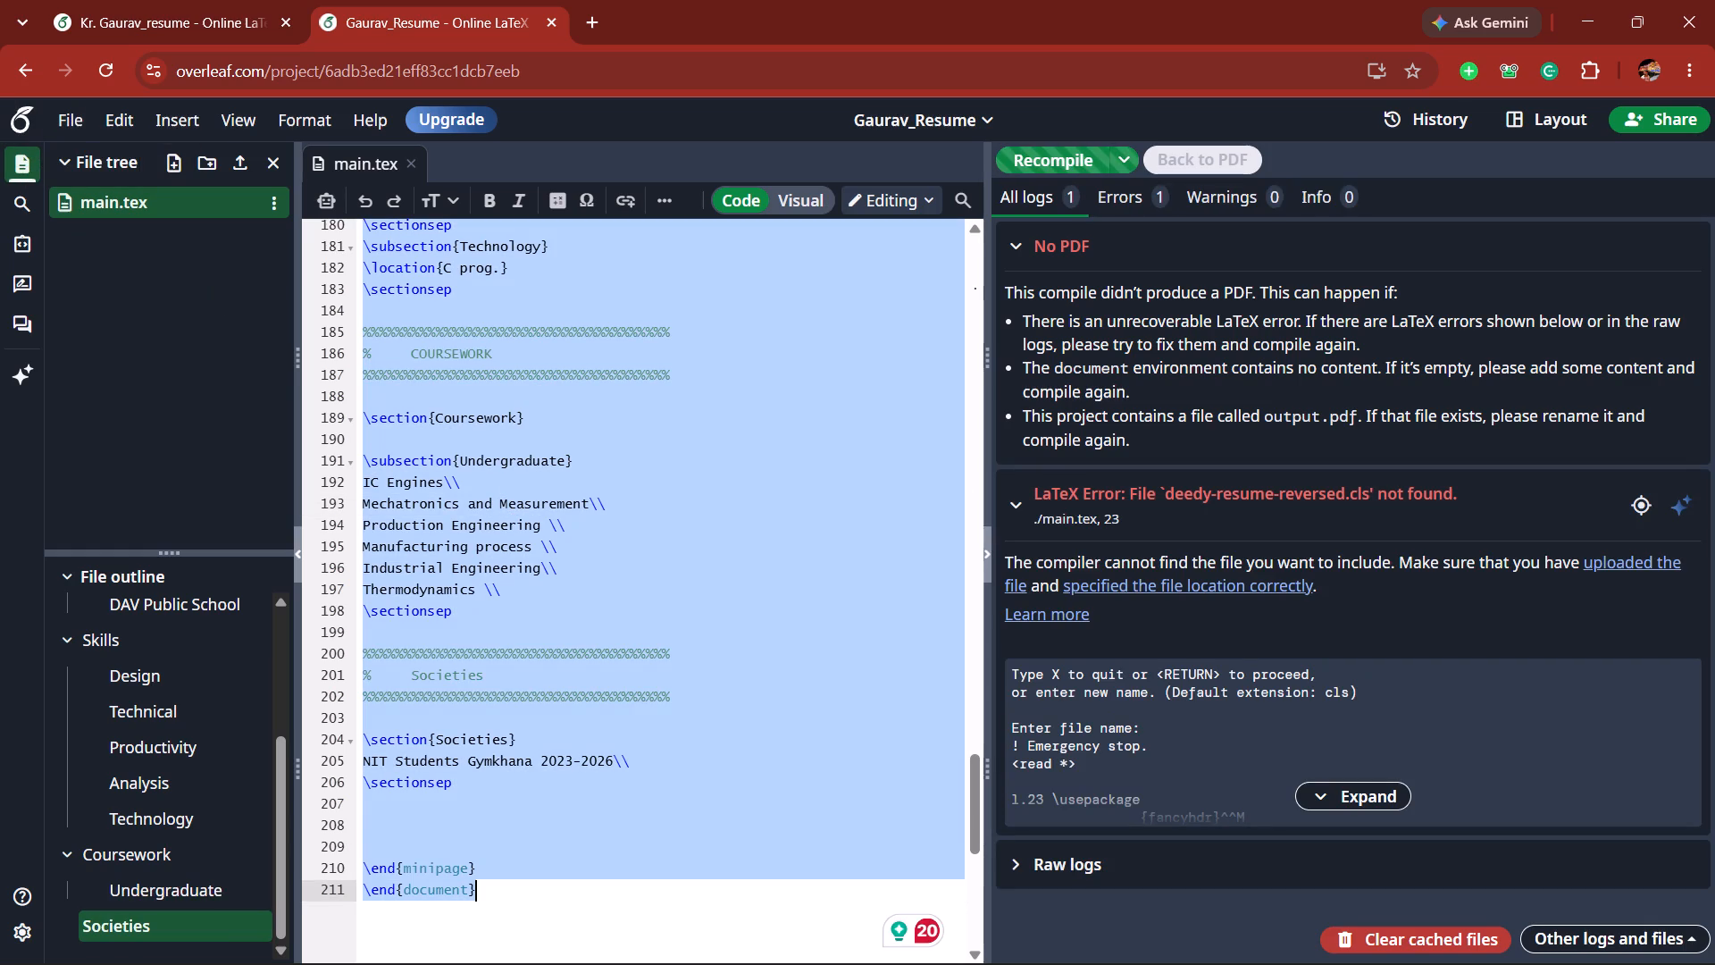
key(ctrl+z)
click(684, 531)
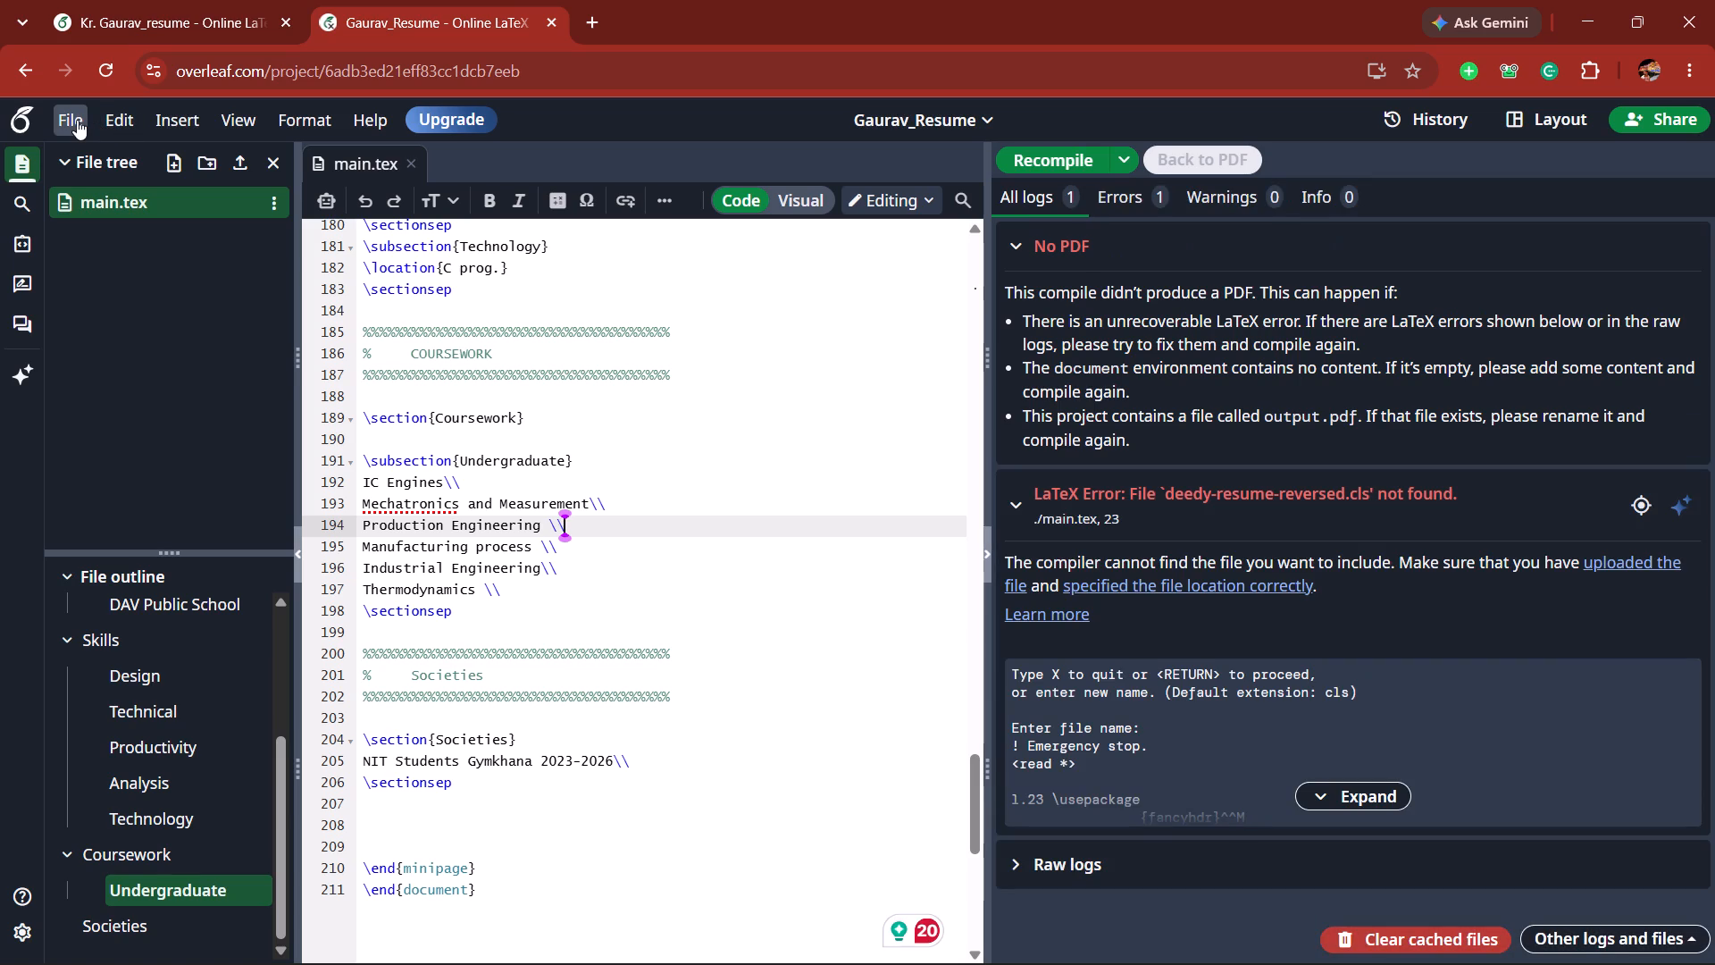
Select pdfLaTeX as the compiler in the Gaurav_Resume project settings and recompile the resume.
click(23, 923)
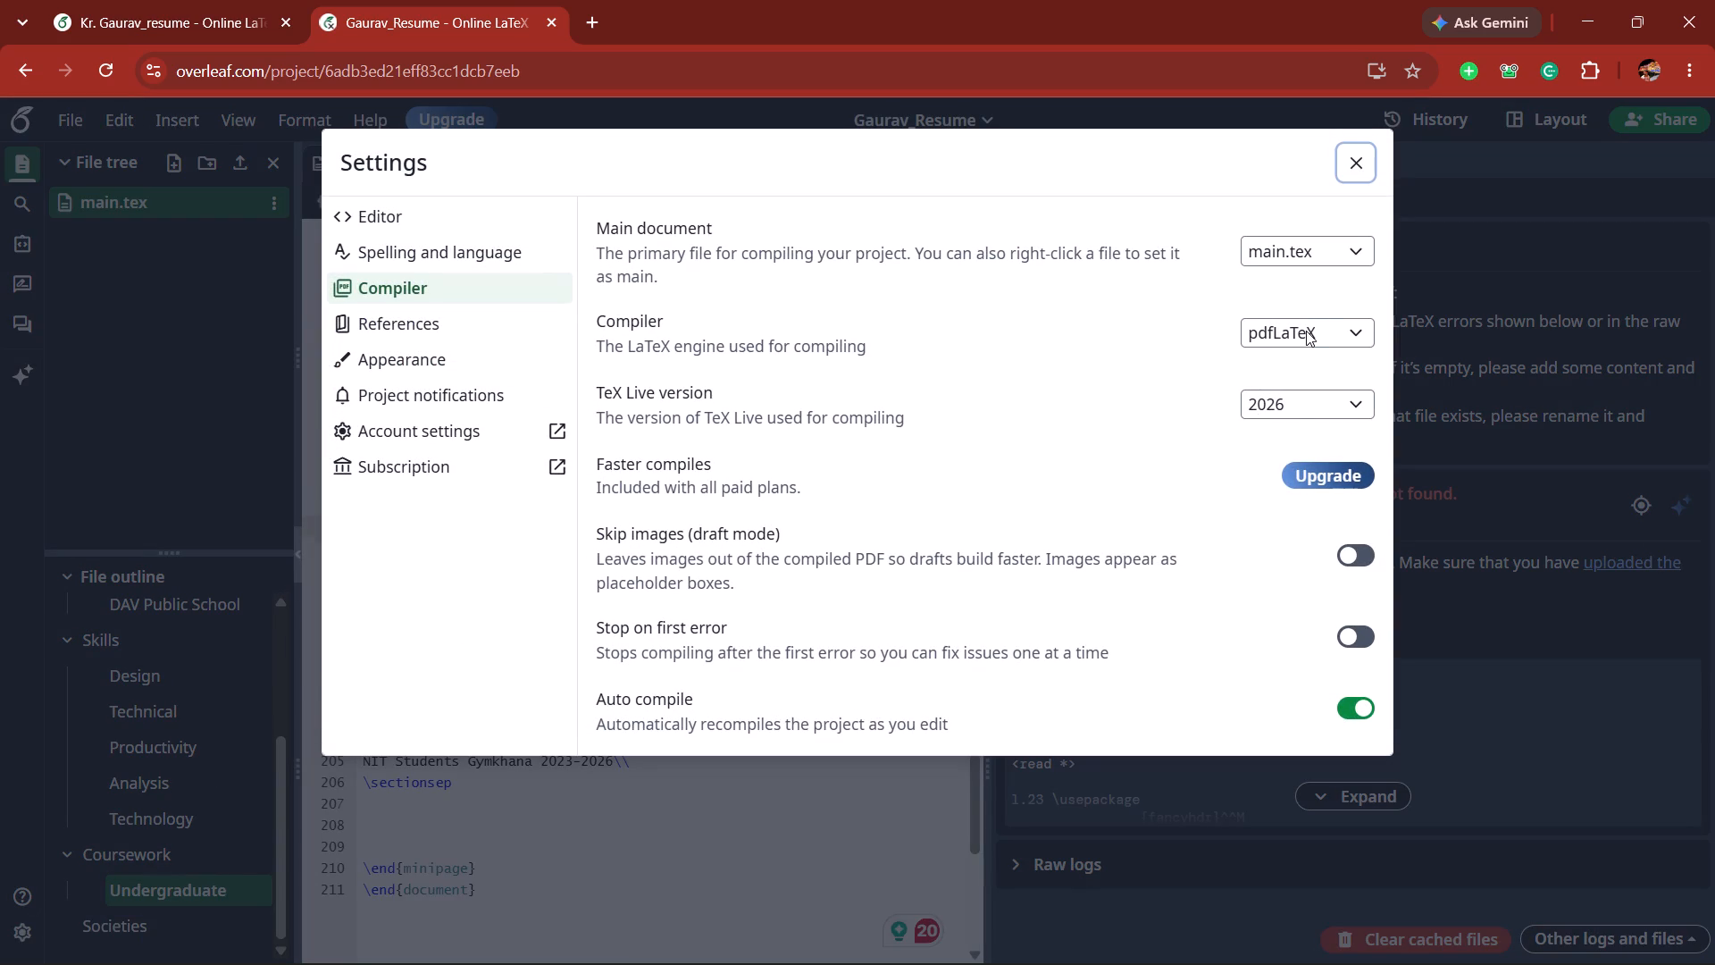
click(1306, 331)
click(1296, 419)
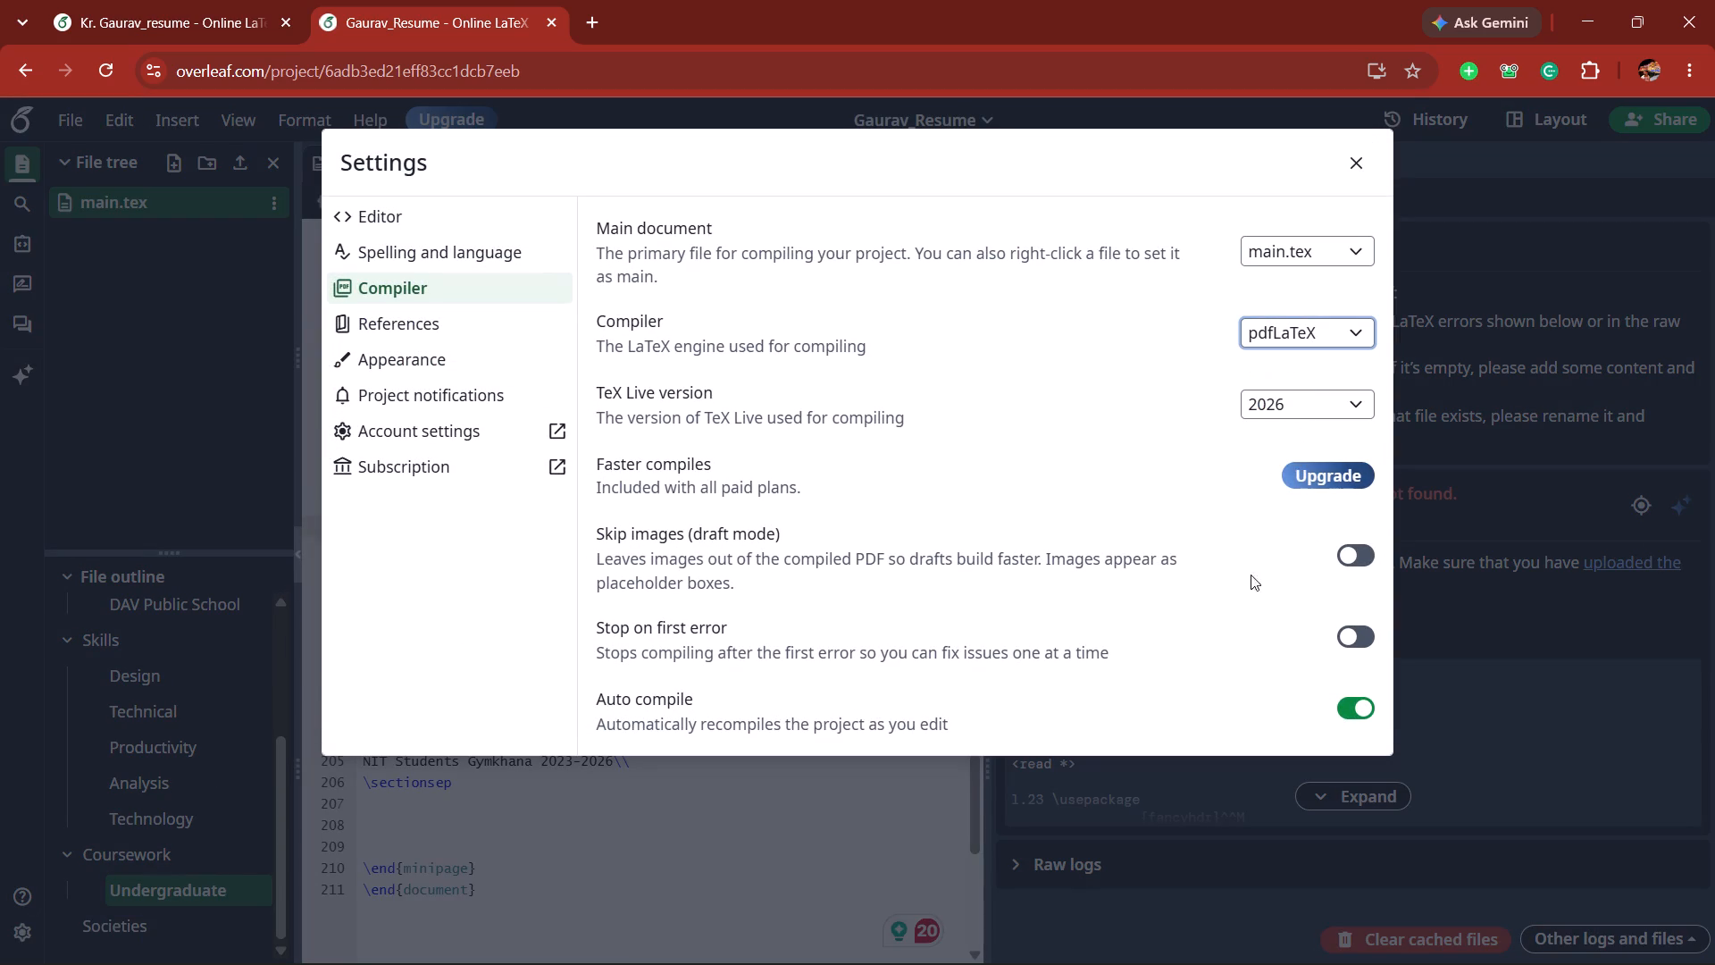
click(849, 834)
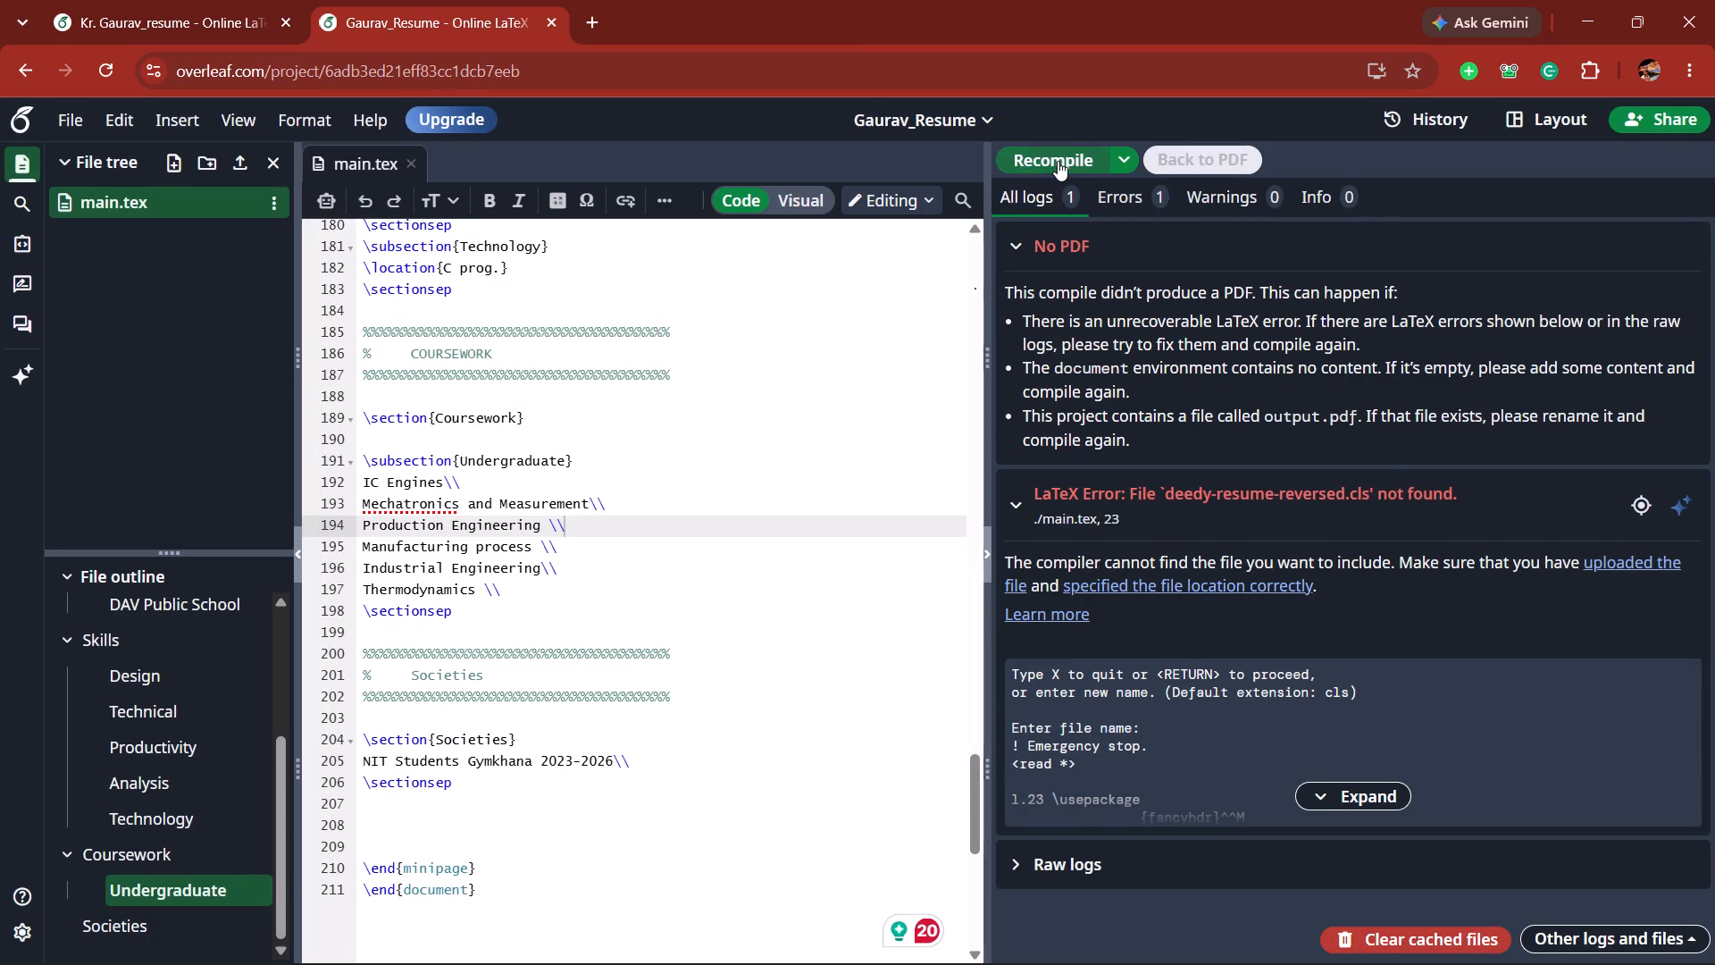
click(1058, 161)
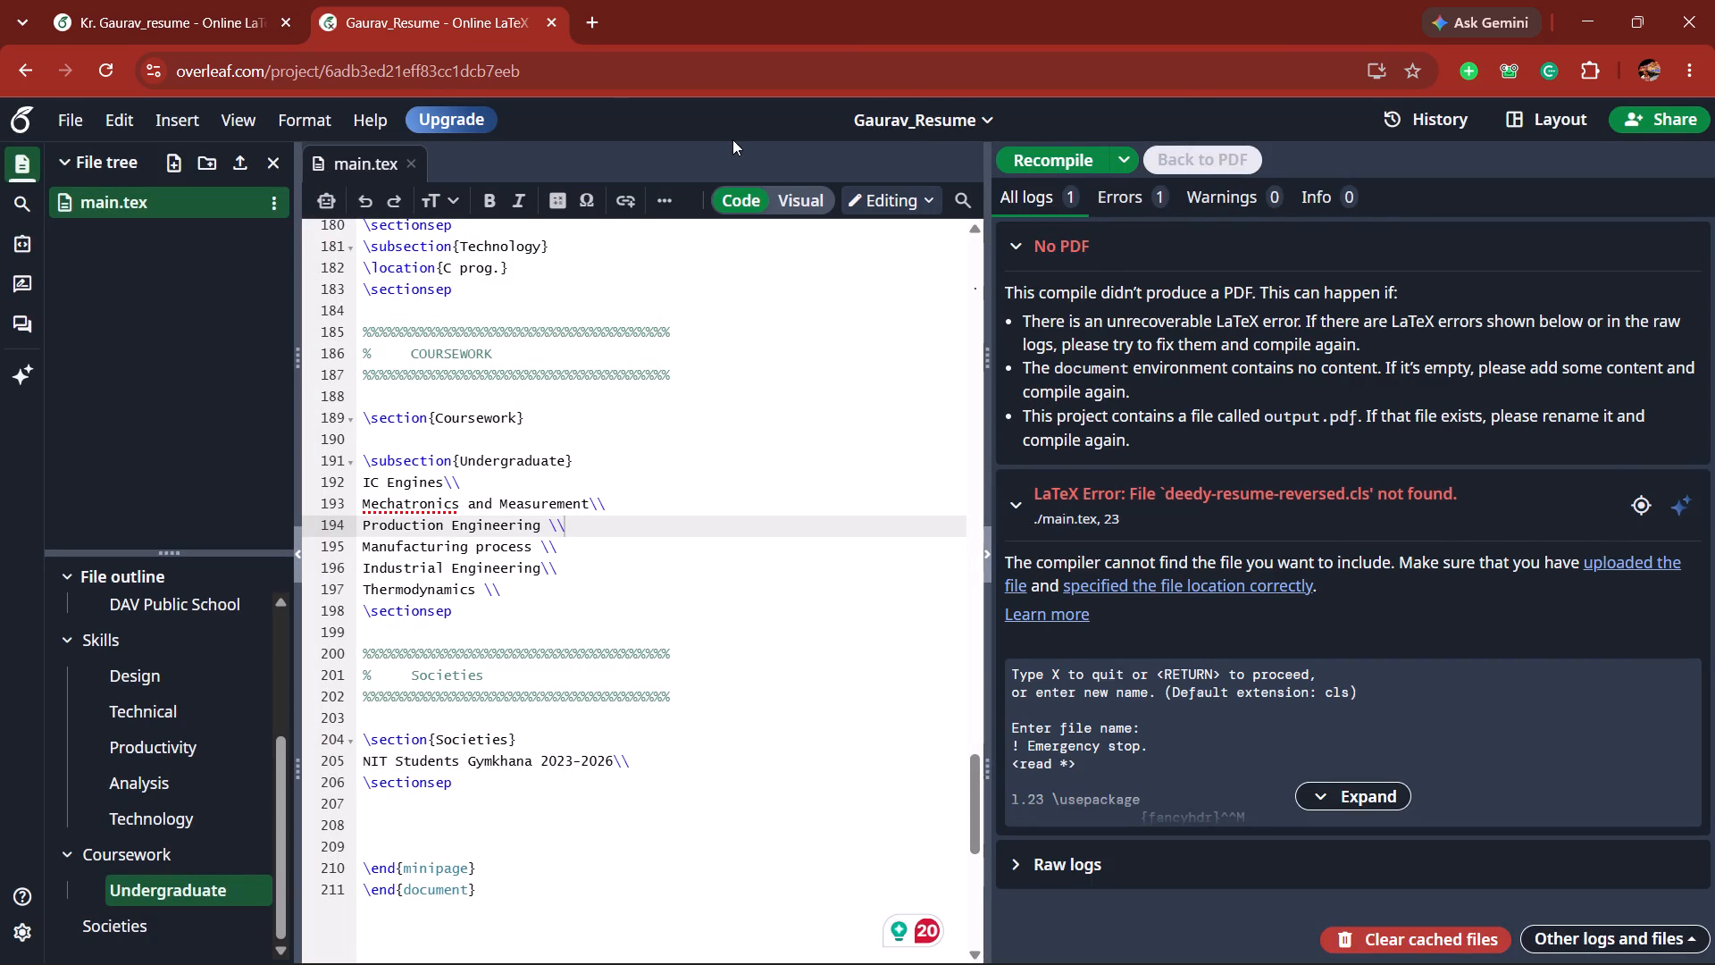
Close the Gaurav_Resume project in the browser.
click(547, 16)
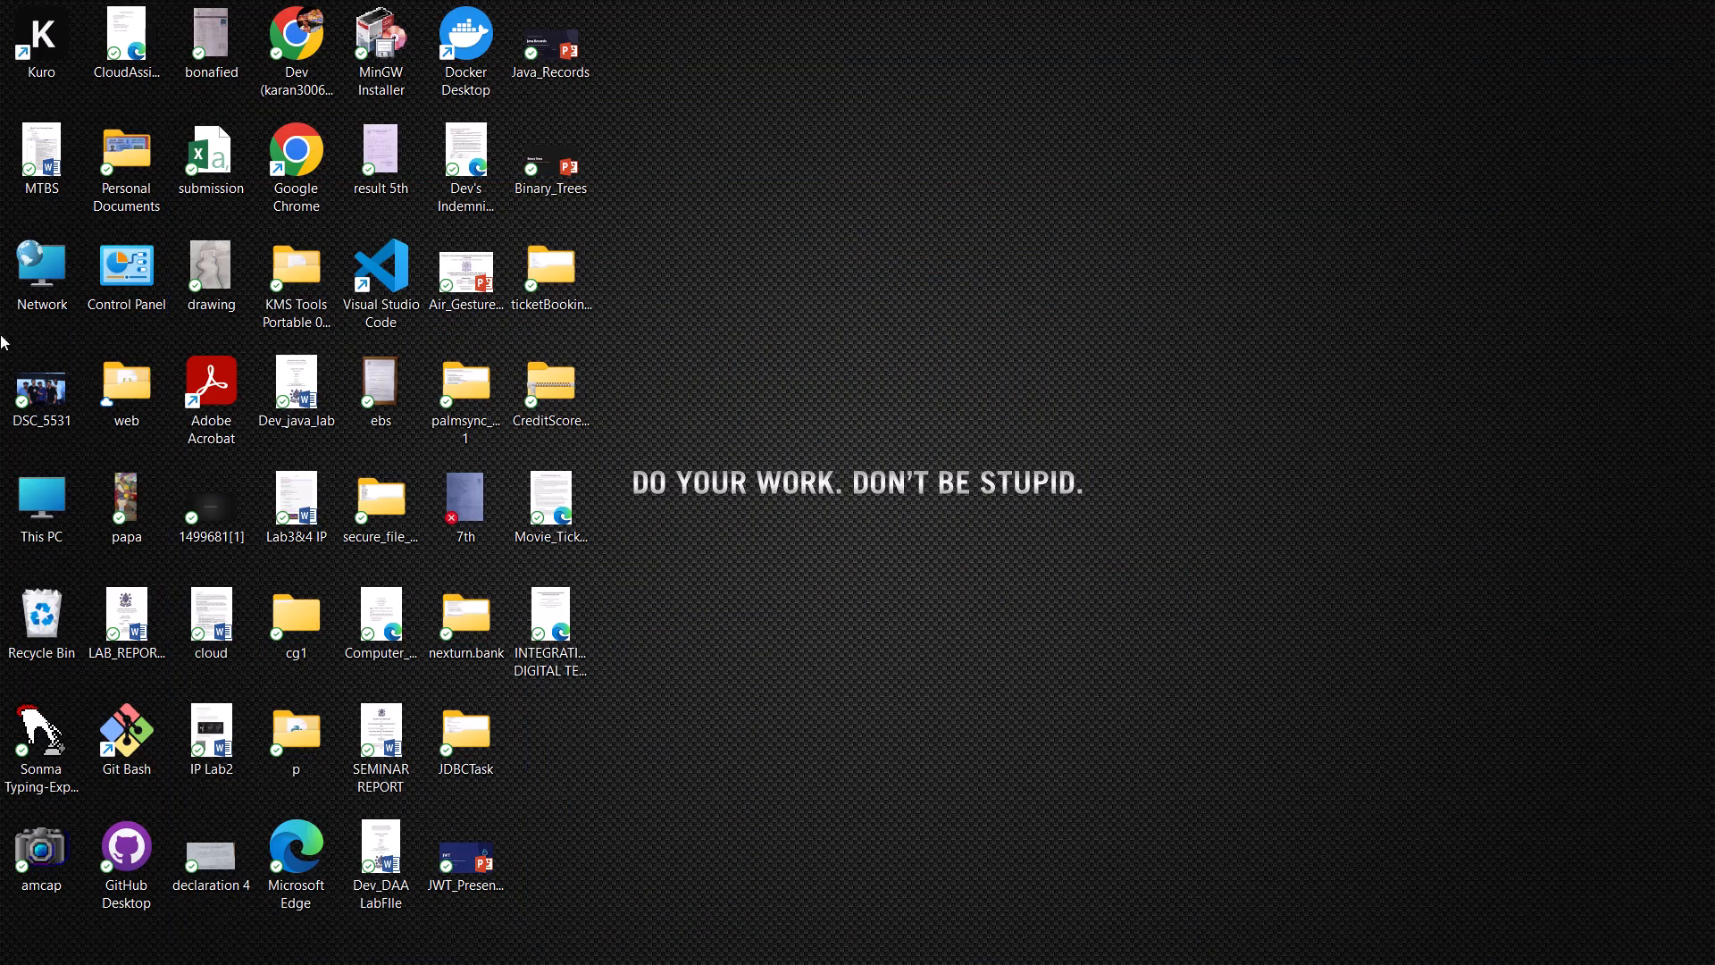
Switch to File Explorer and open the full-page resume screenshot from the October 2026 images in the Gallery.
double_click(40, 499)
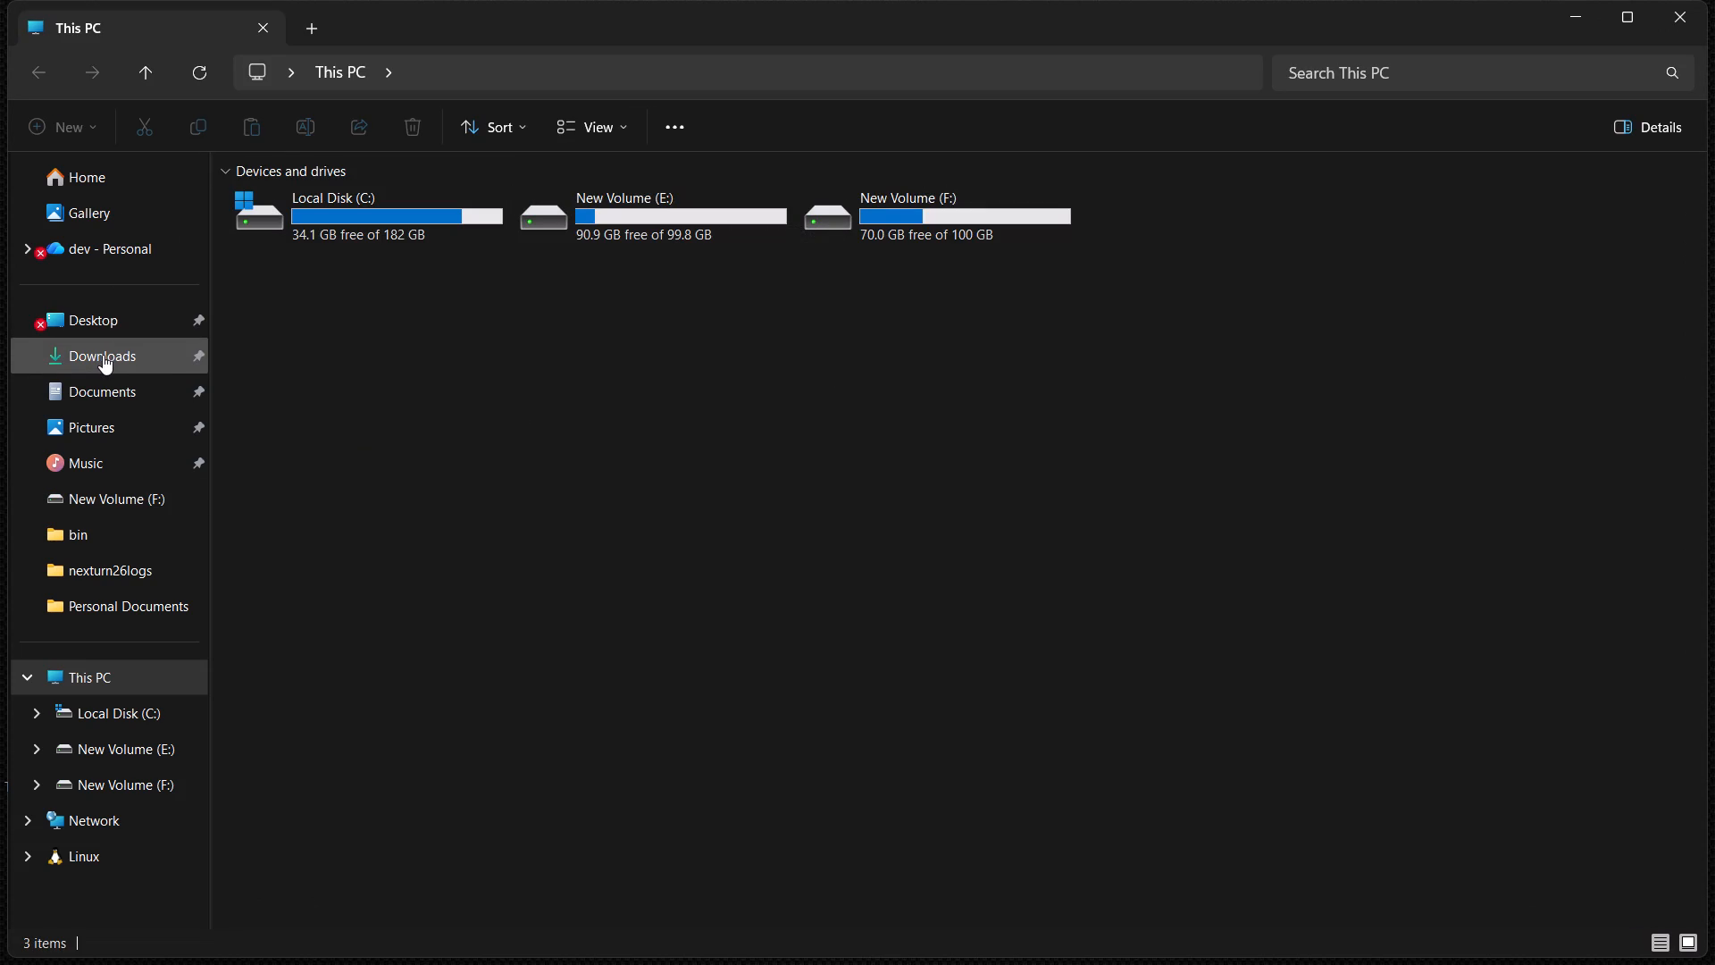
click(109, 214)
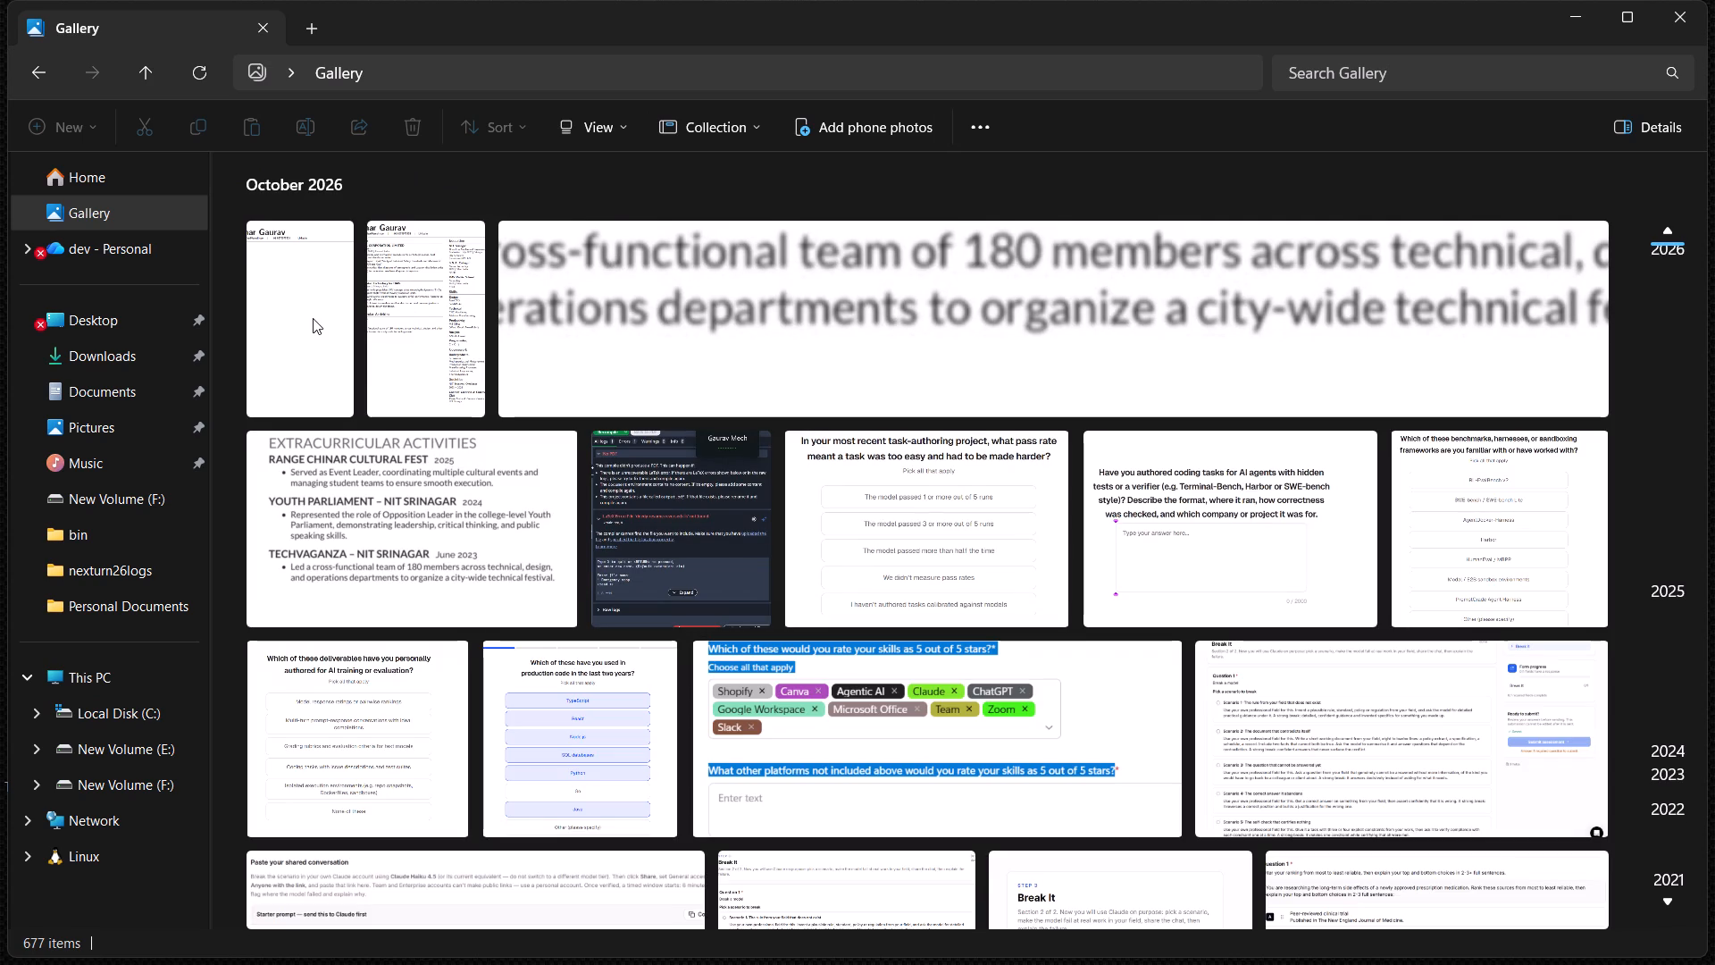
double_click(425, 331)
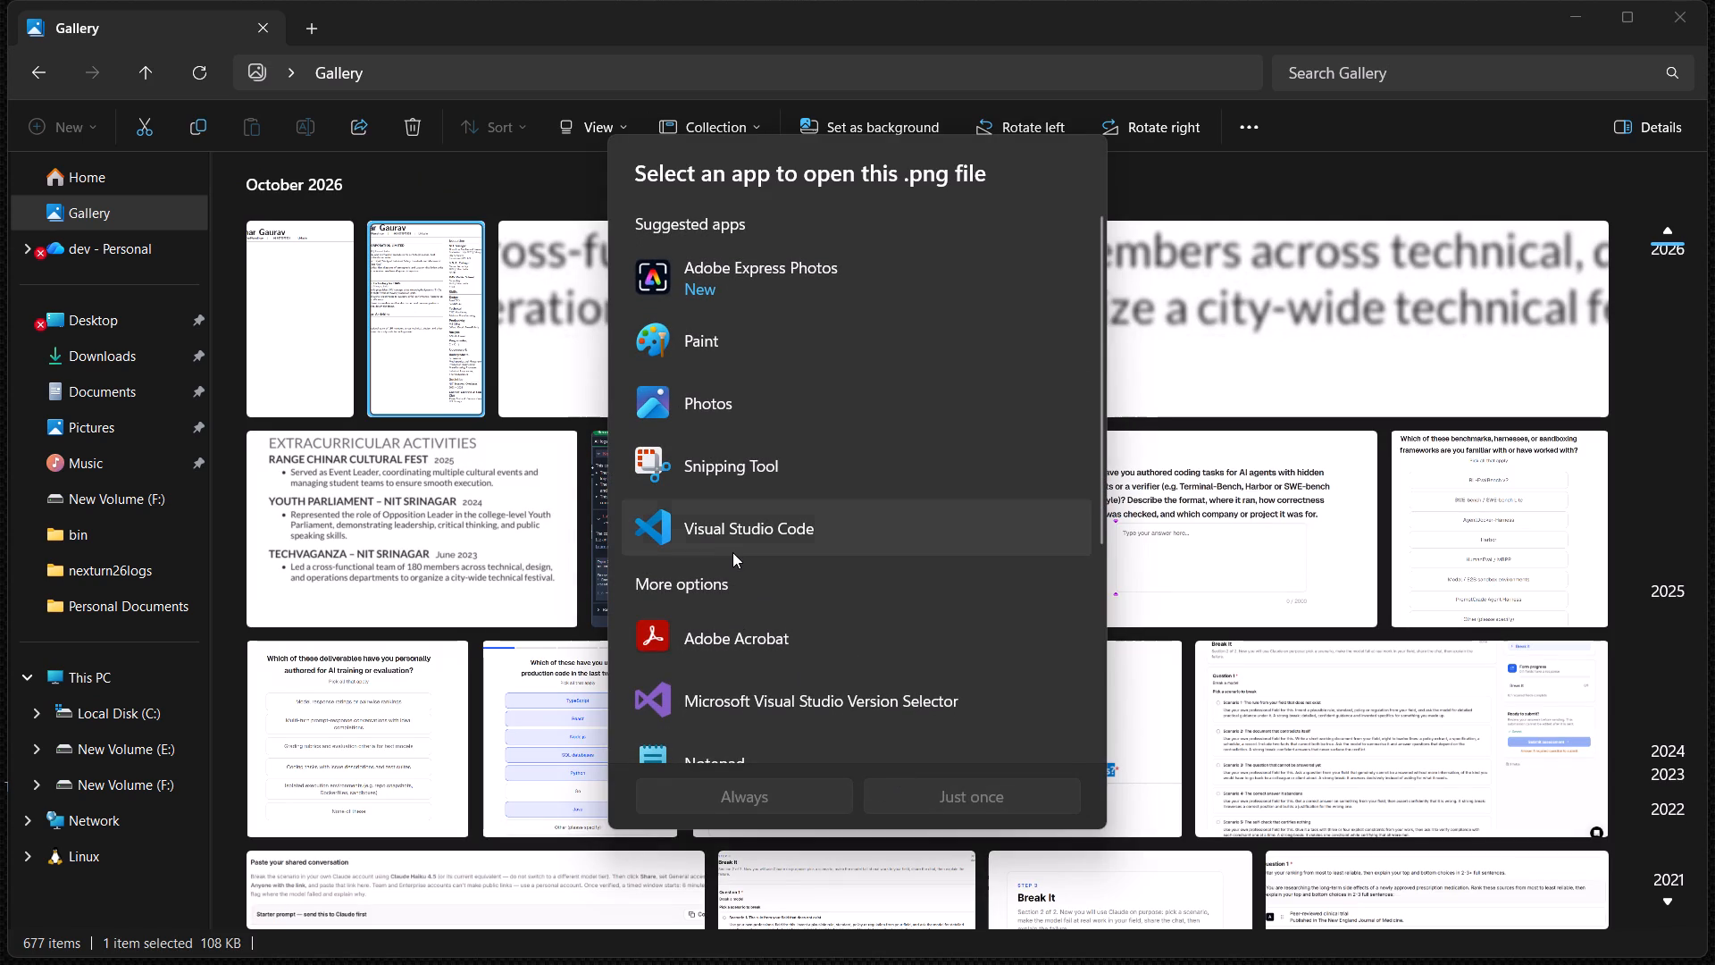
Open the selected resume screenshot from the Gallery in Photos, making Photos the permanent choice for .png files.
scroll(733, 553, down, 4)
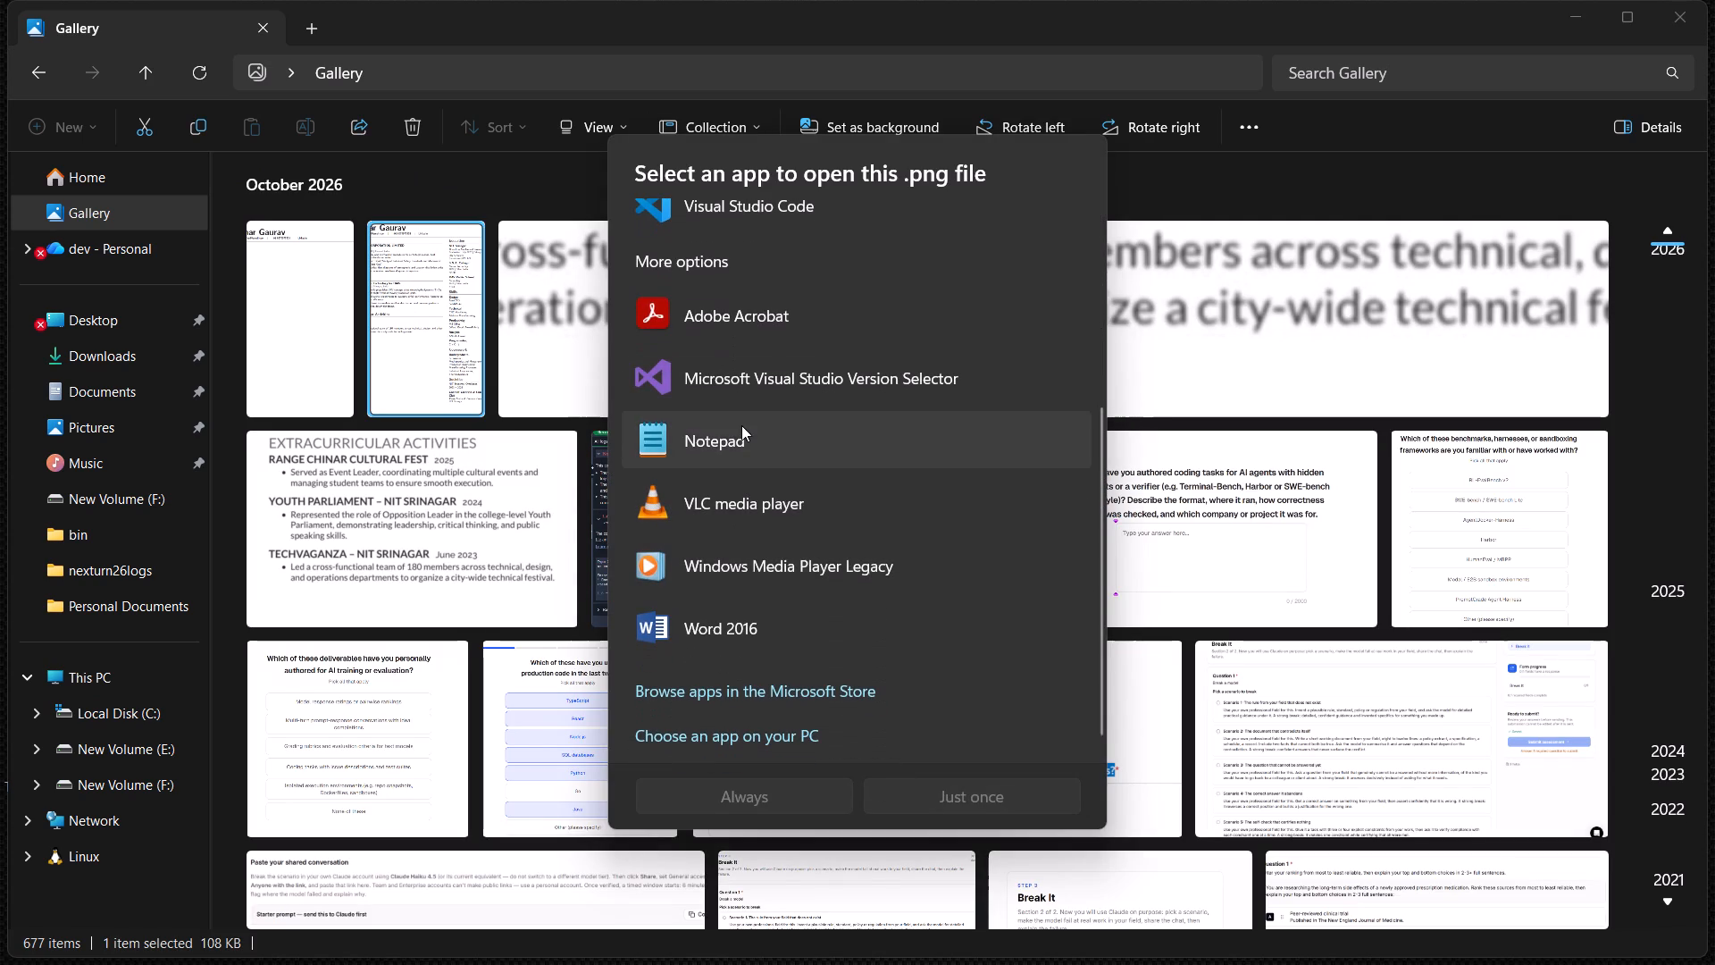
scroll(741, 425, down, 3)
scroll(741, 425, up, 6)
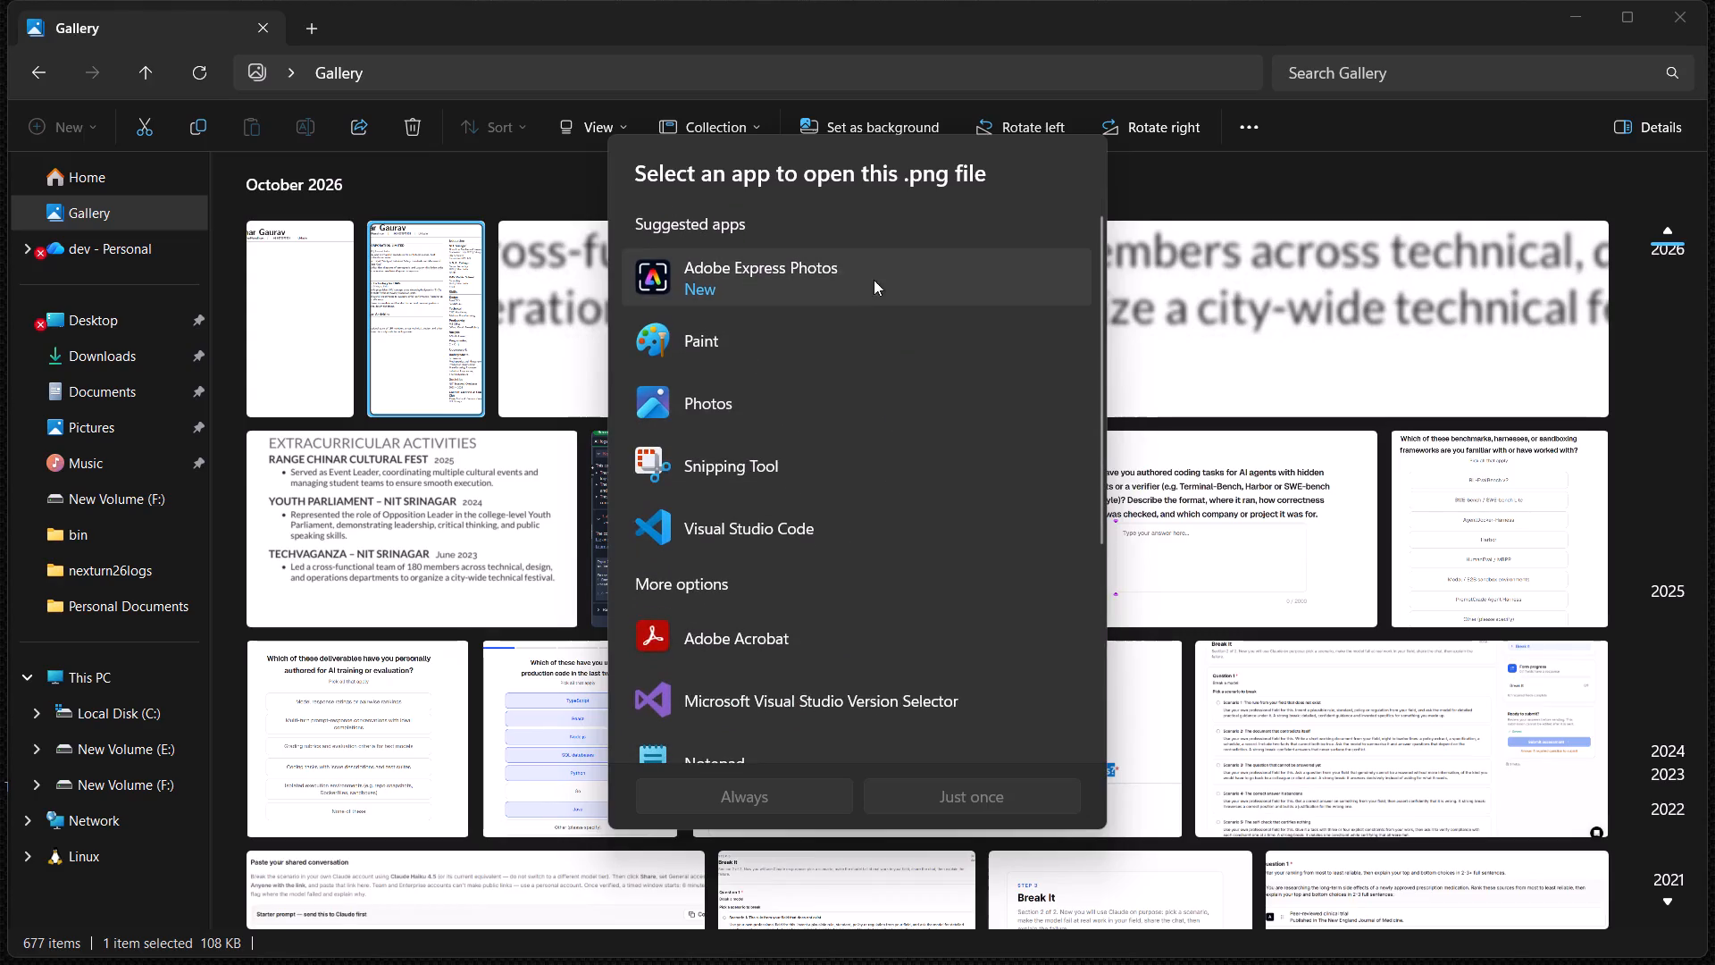
click(874, 406)
click(778, 791)
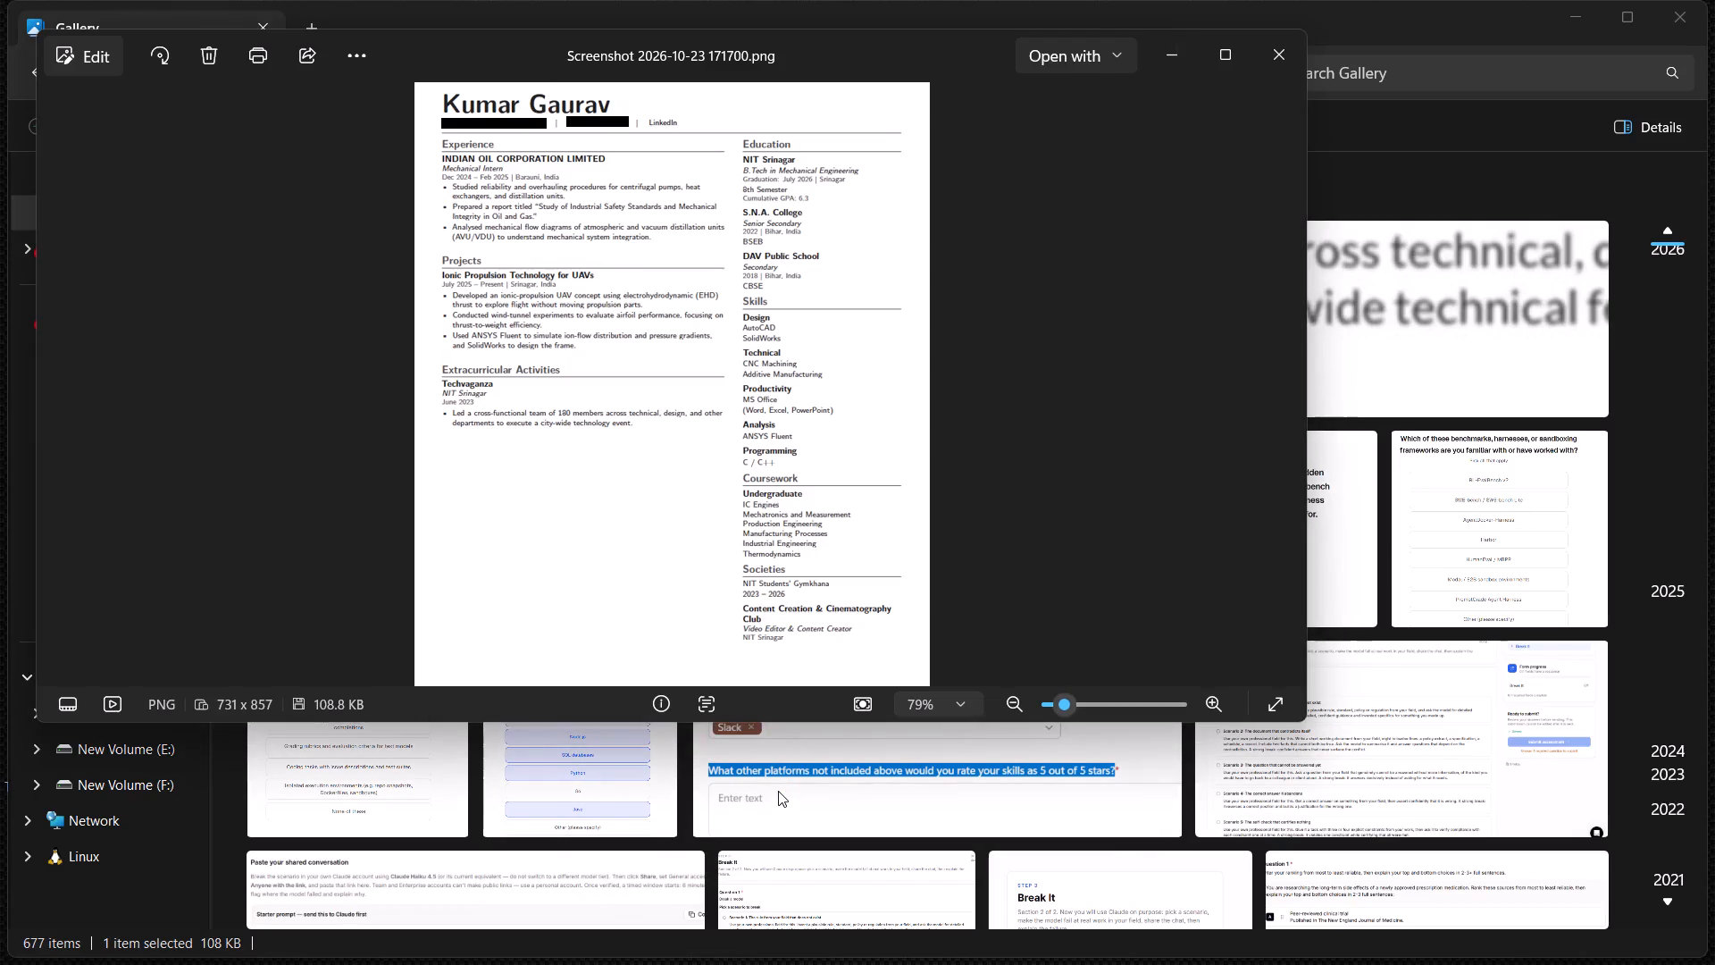
Examine the name and contact details in the heading of the resume screenshot.
ctrl+scroll(546, 272, up, 6)
drag(546, 272, 558, 340)
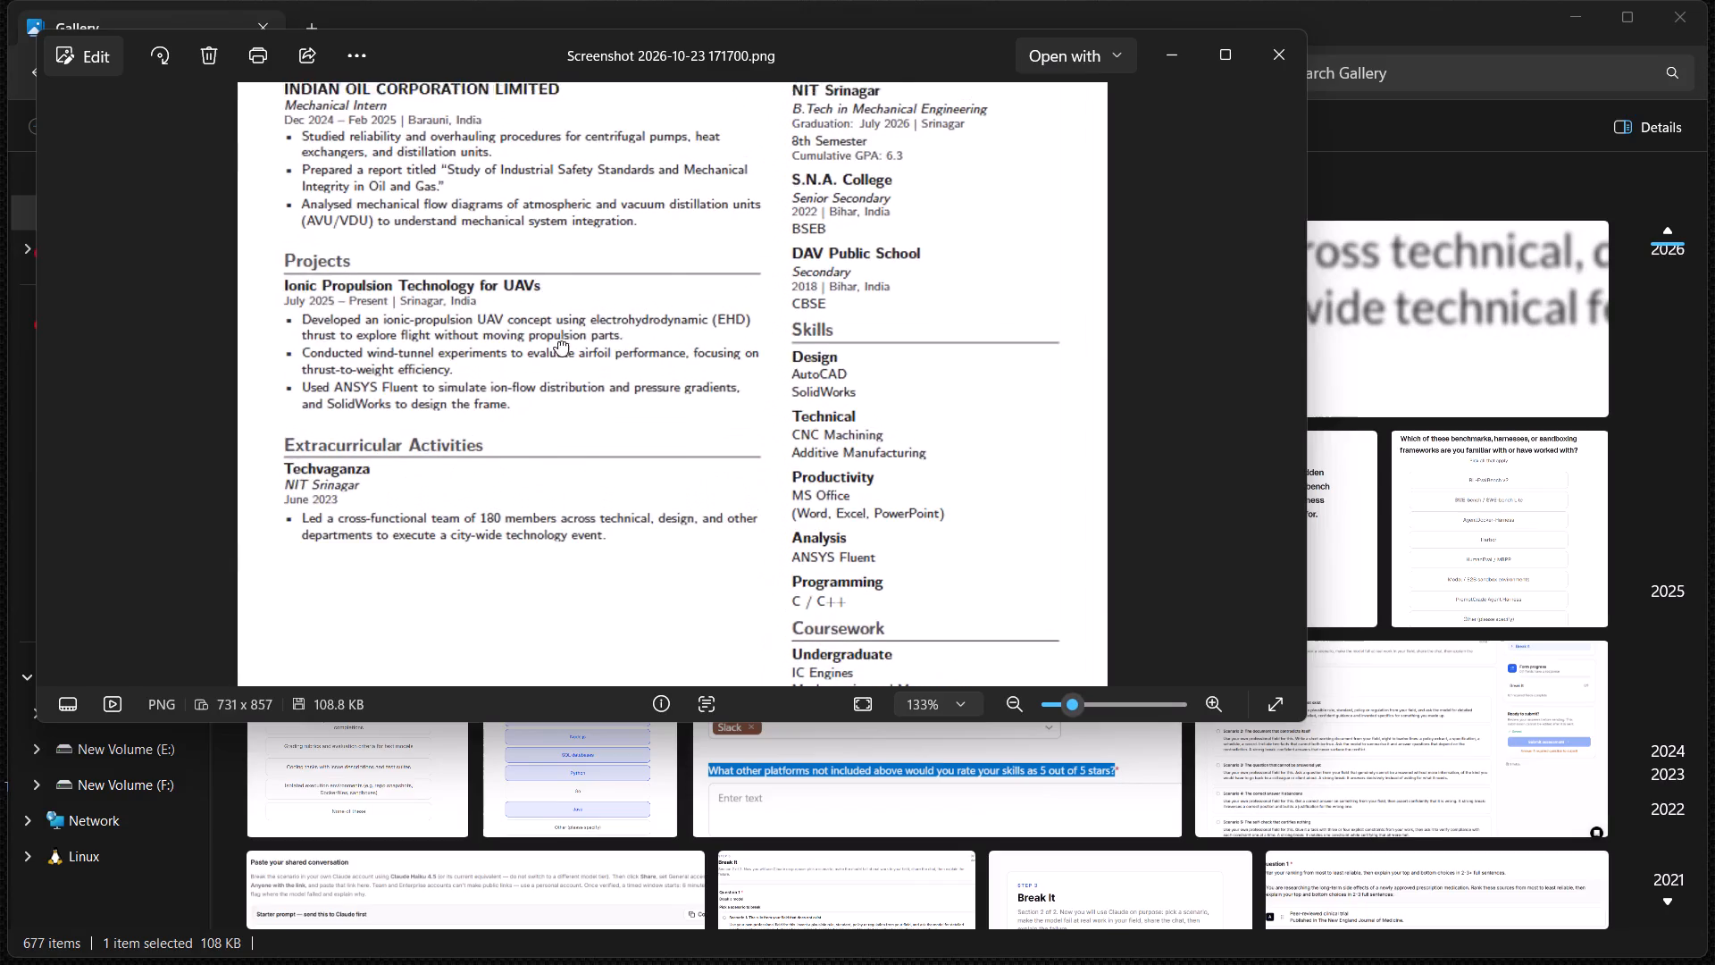
drag(558, 340, 595, 664)
ctrl+scroll(492, 490, up, 4)
scroll(394, 310, up, 1)
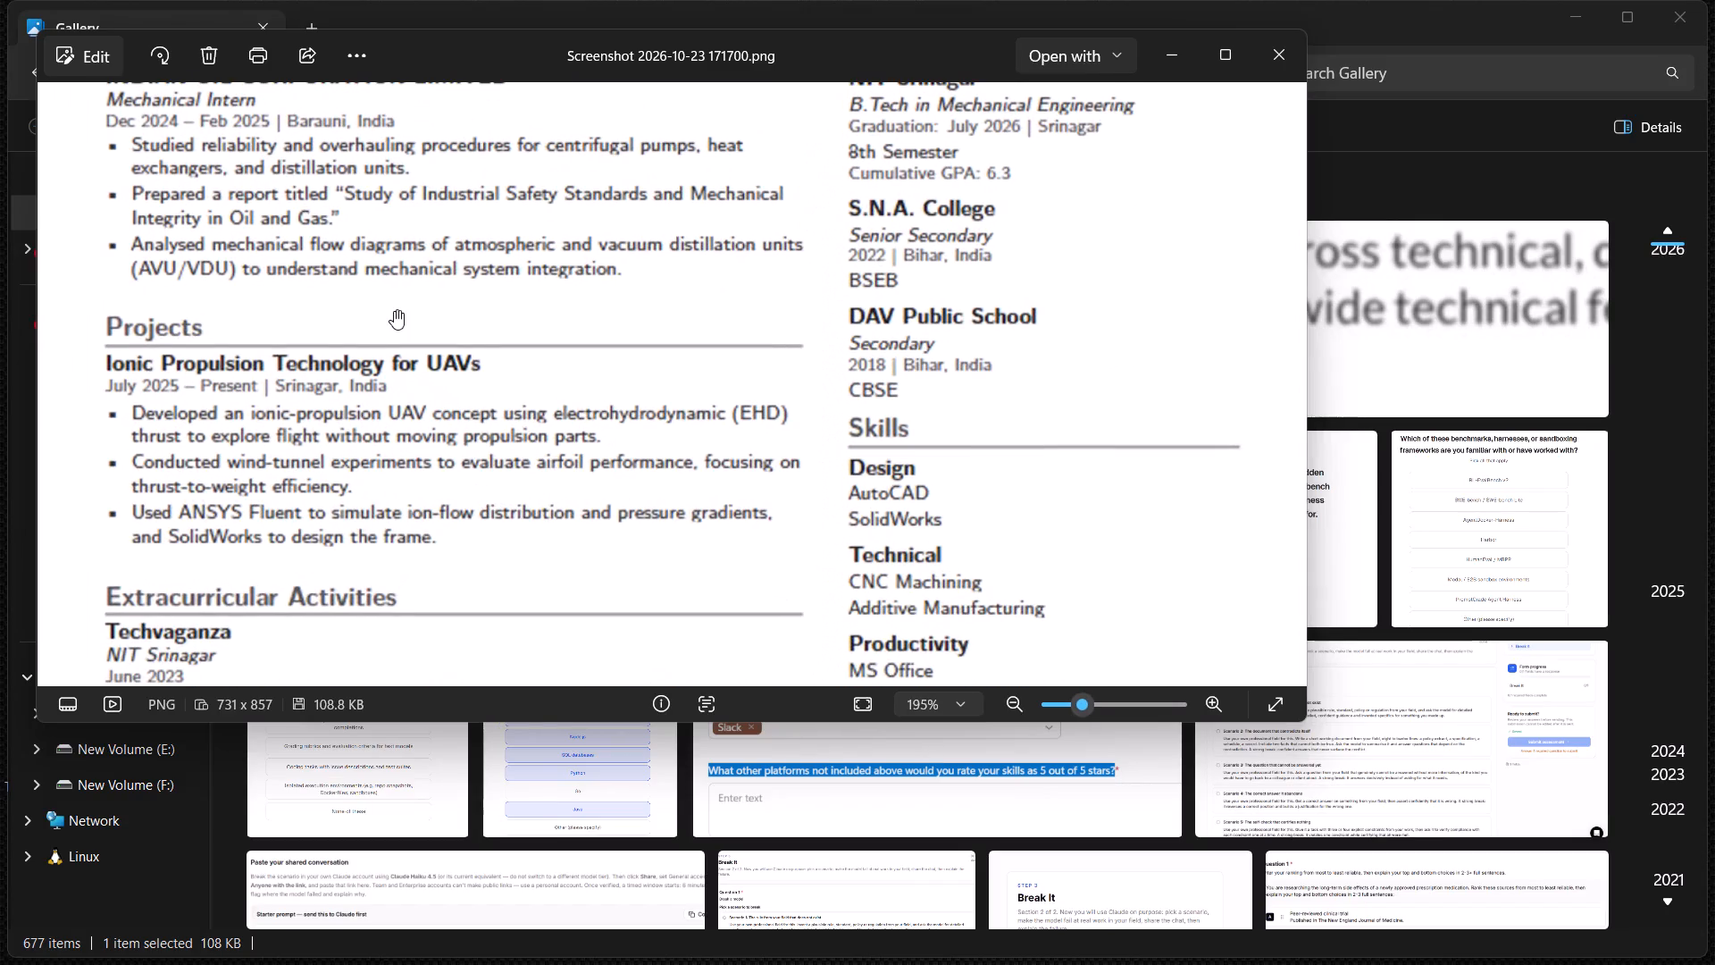
scroll(394, 310, up, 1)
drag(394, 310, 487, 607)
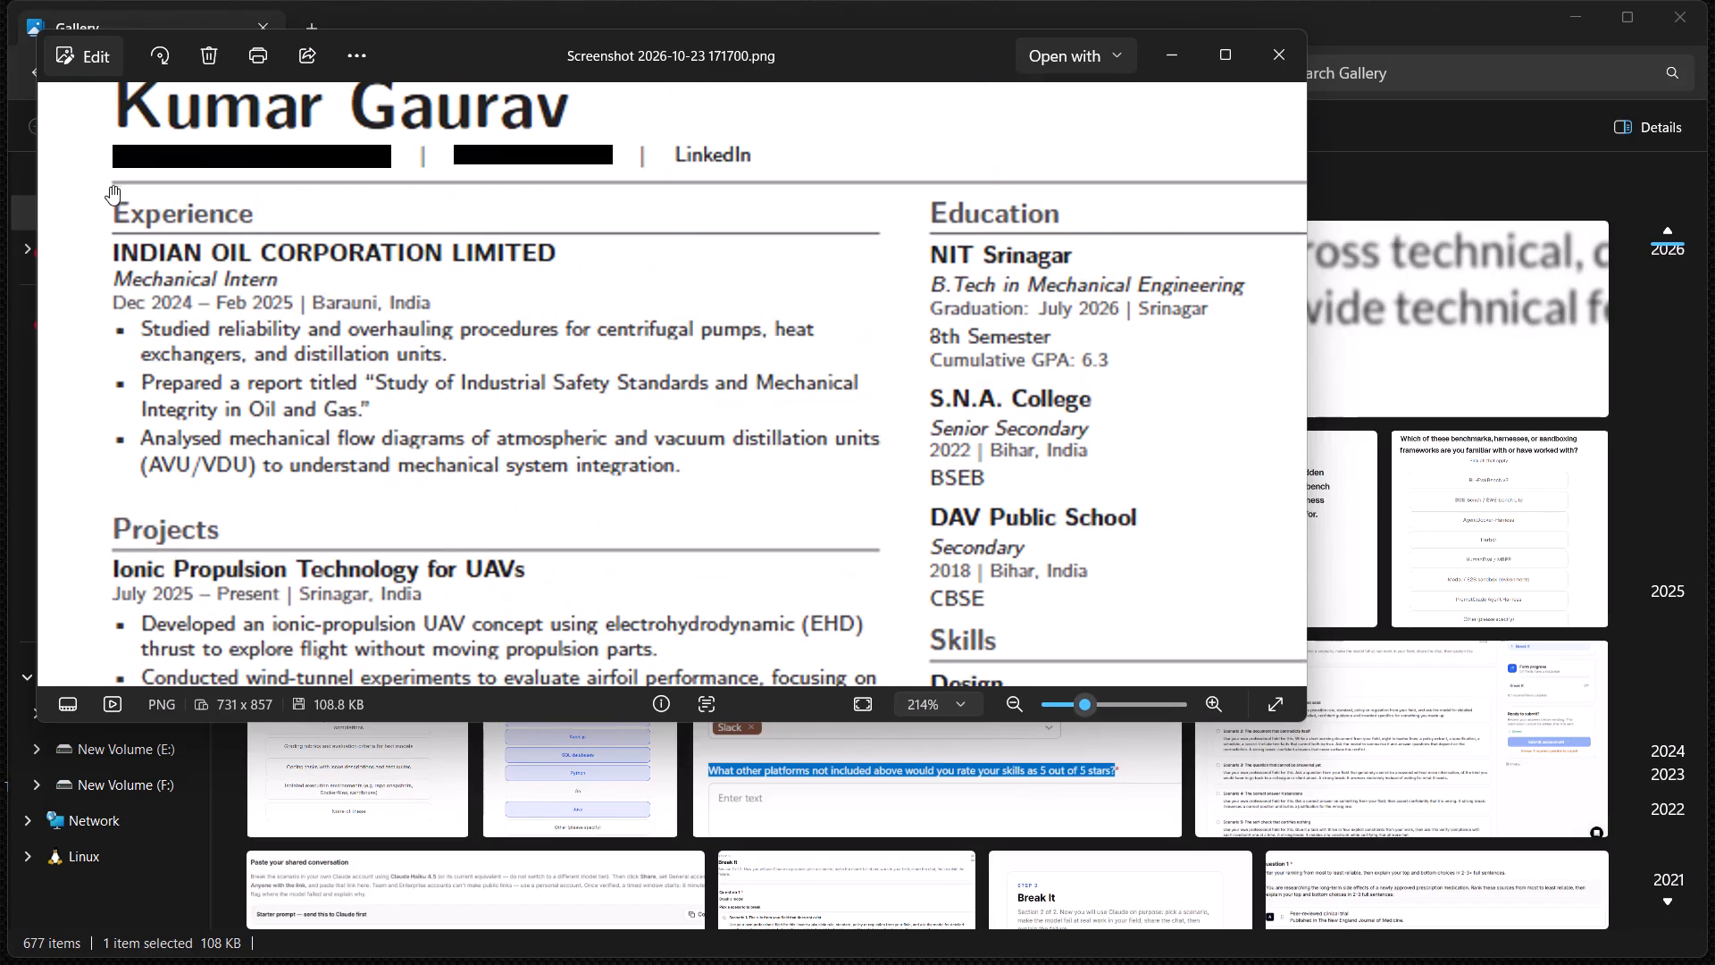
drag(110, 183, 179, 190)
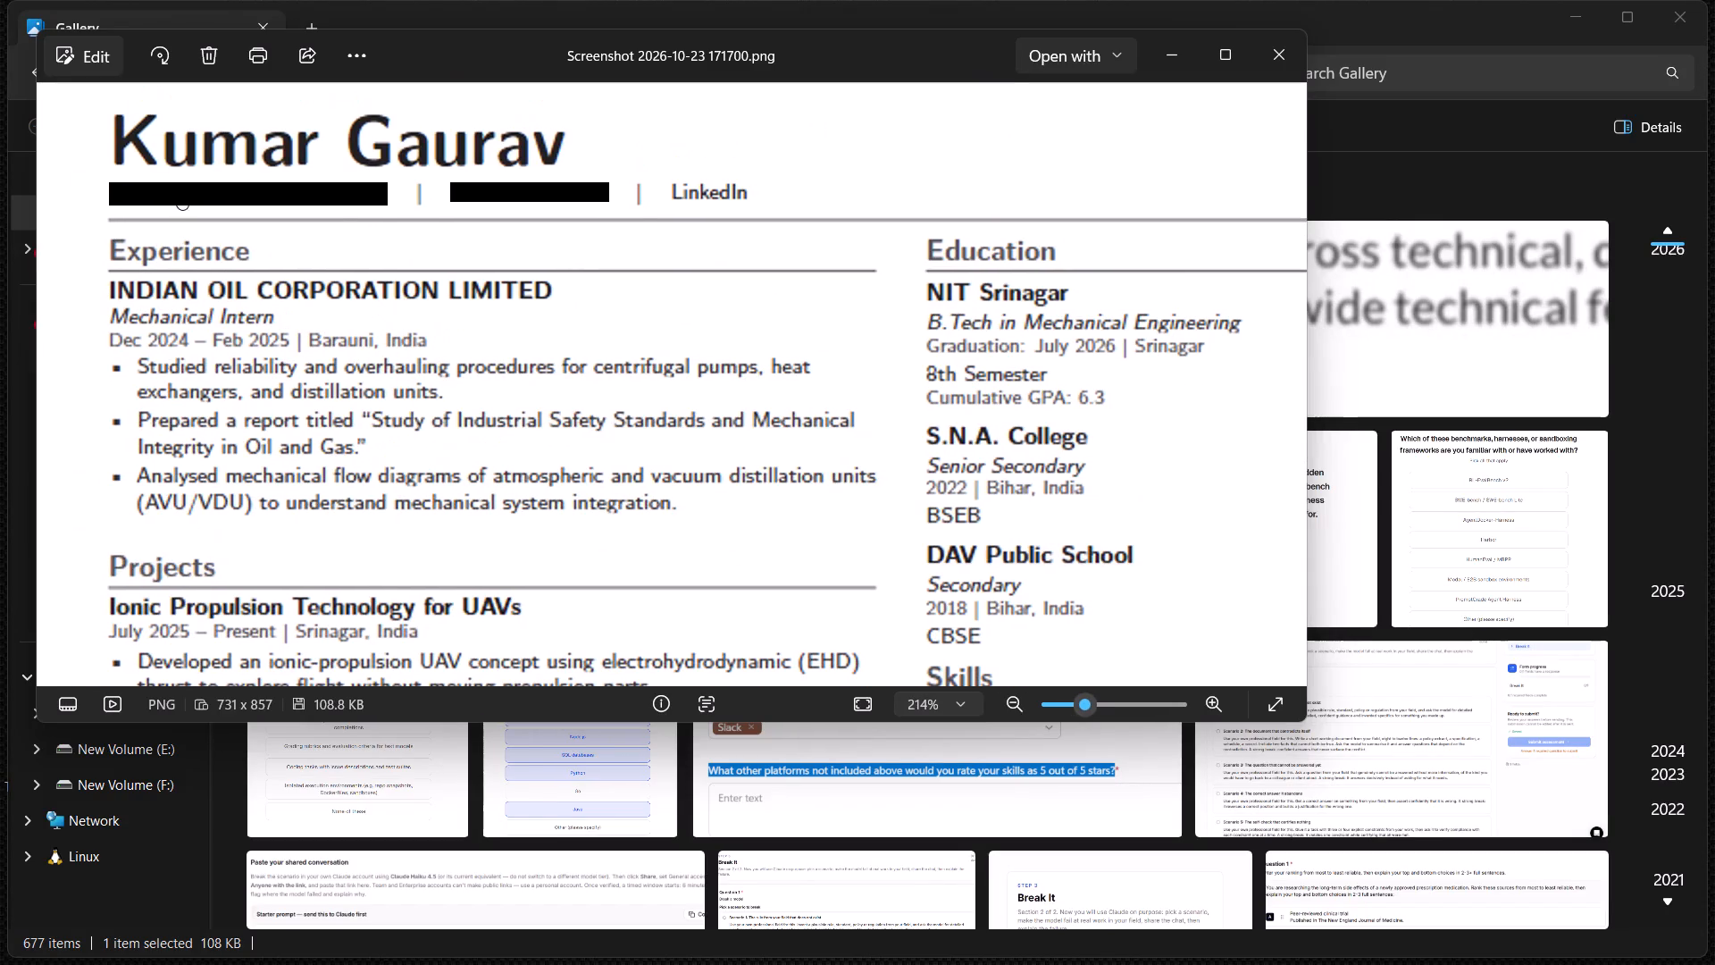
Switch to Overleaf and replace the user name of the displayed e-mail address on line 85, checking it against the resume screenshot.
key(alt+Tab)
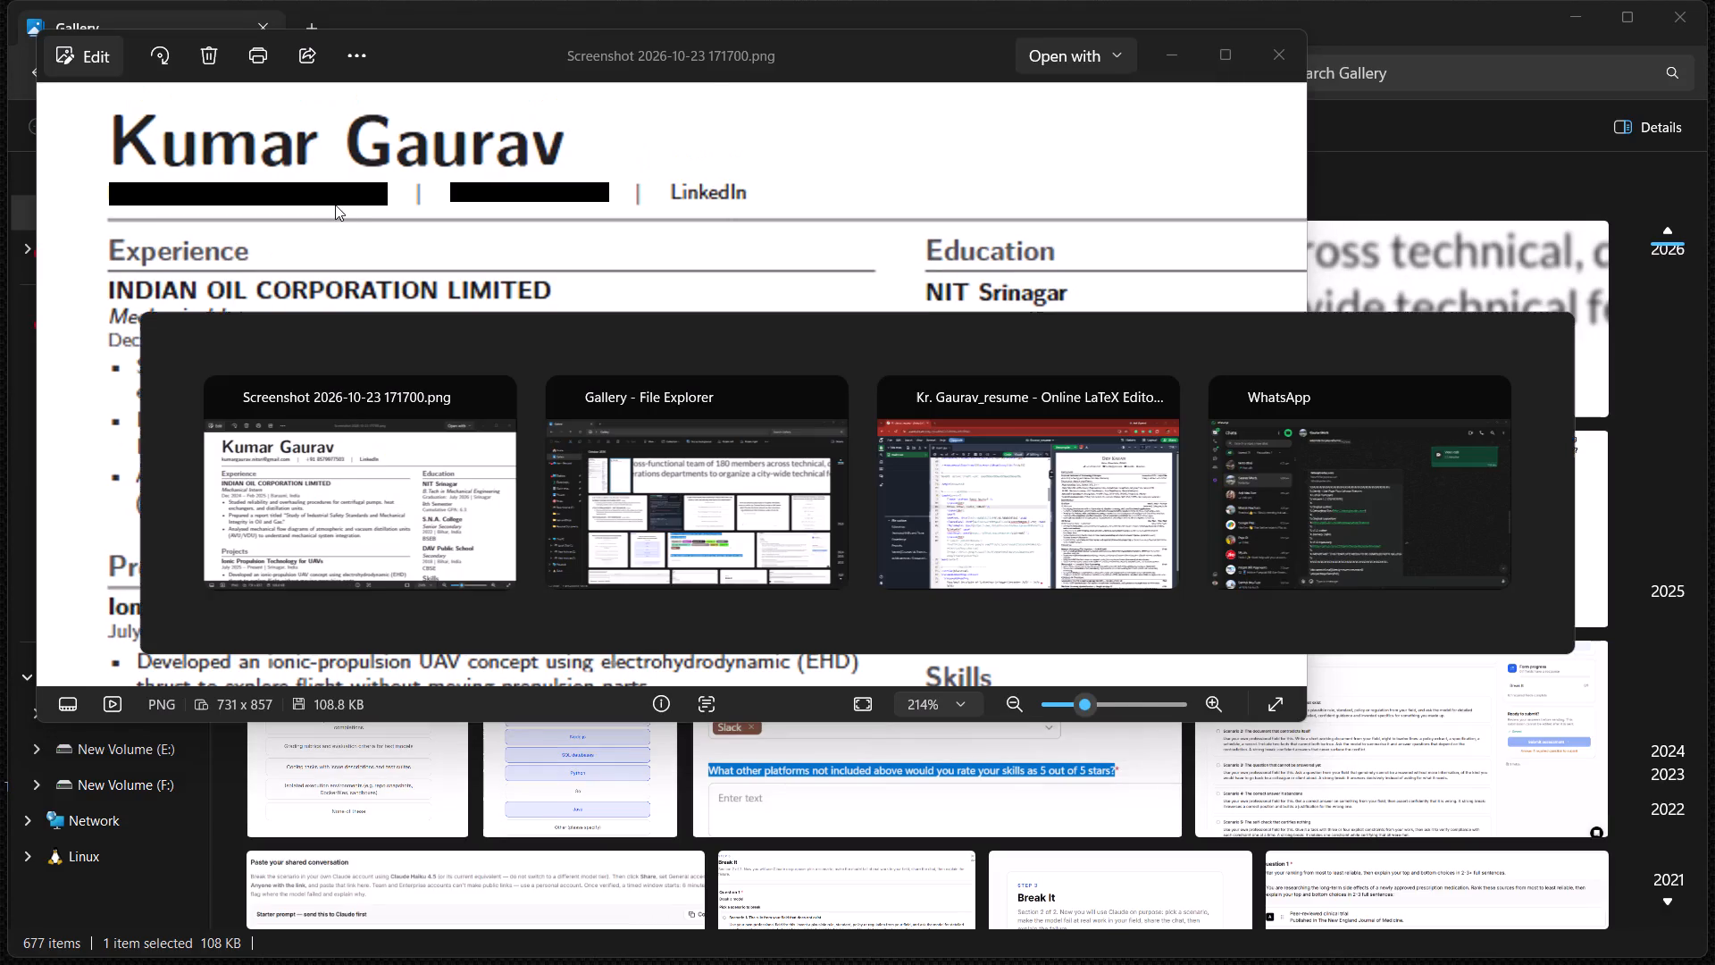
key(alt+Tab)
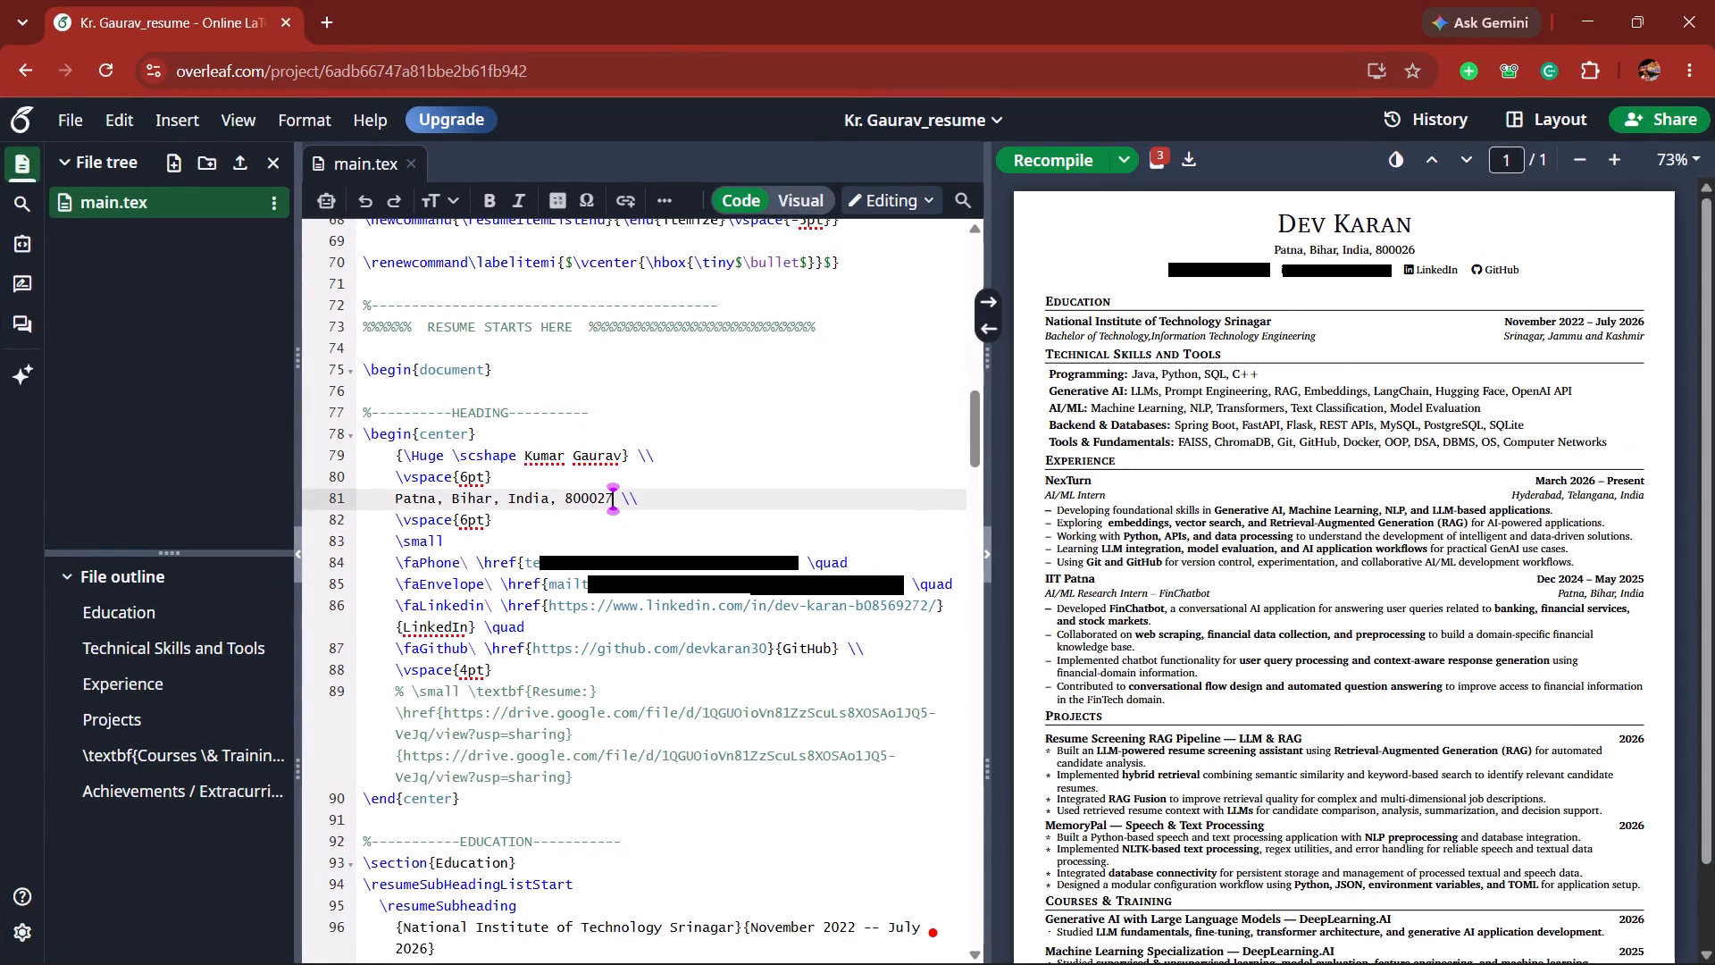
click(822, 579)
key(Left)
key(BackSpace)
key(BackSpace)
key(BackSpace)
key(BackSpace)
key(BackSpace)
key(BackSpace)
key(BackSpace)
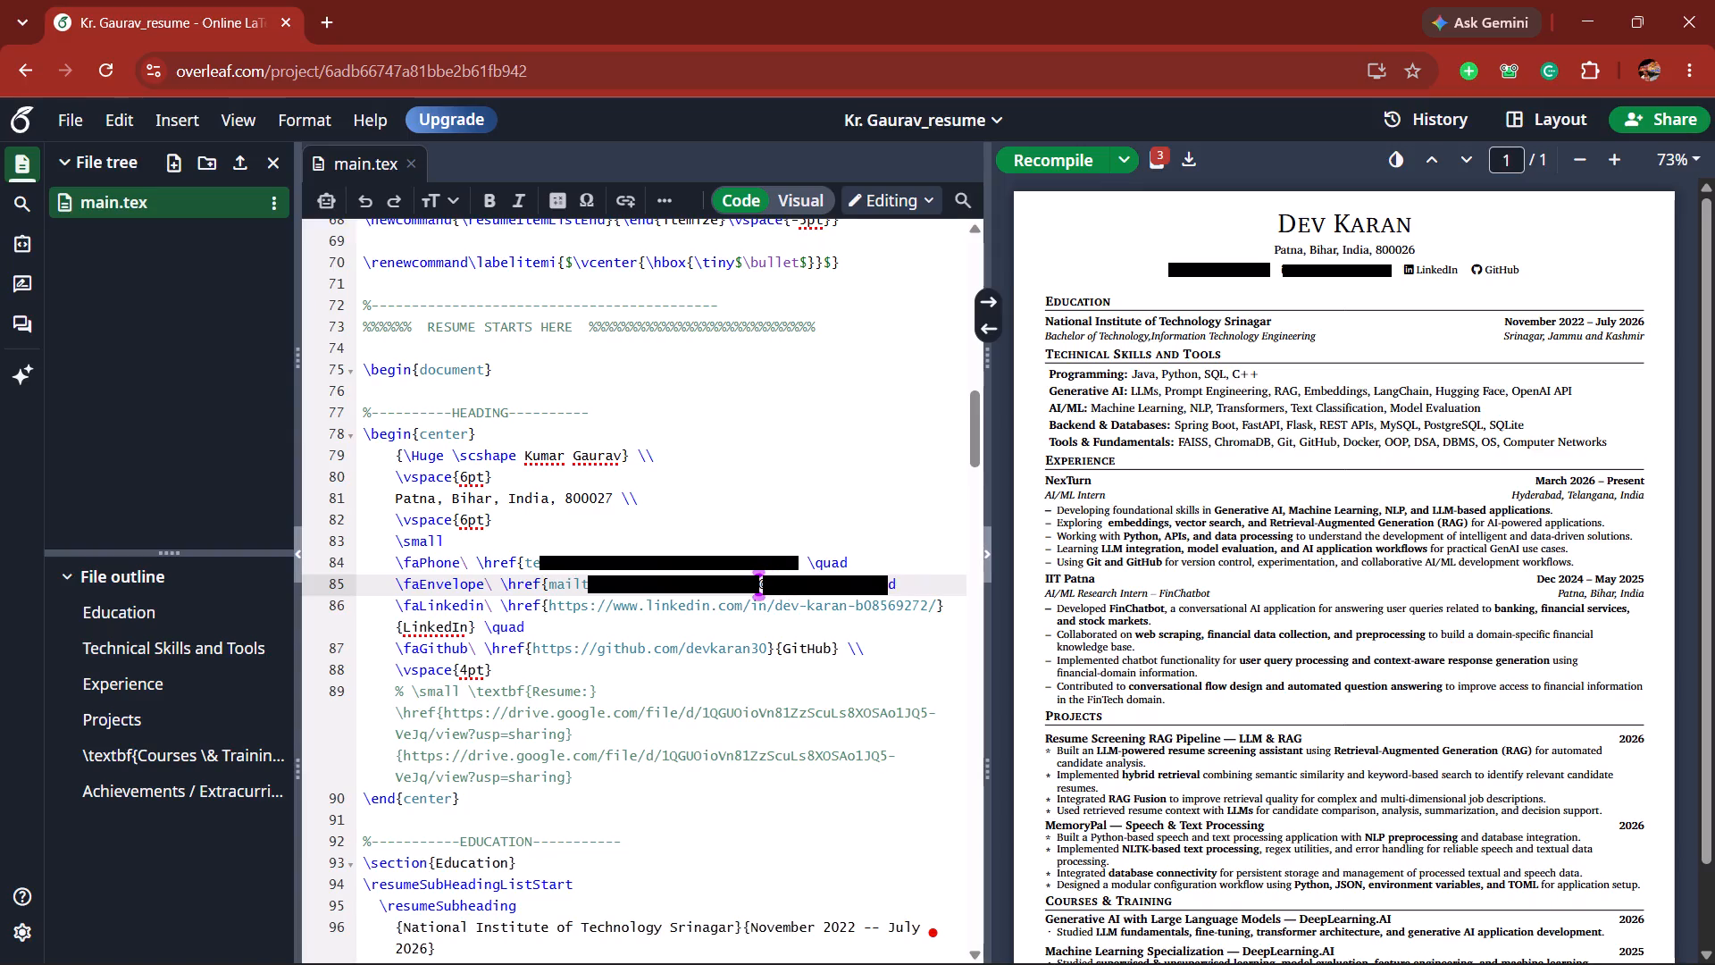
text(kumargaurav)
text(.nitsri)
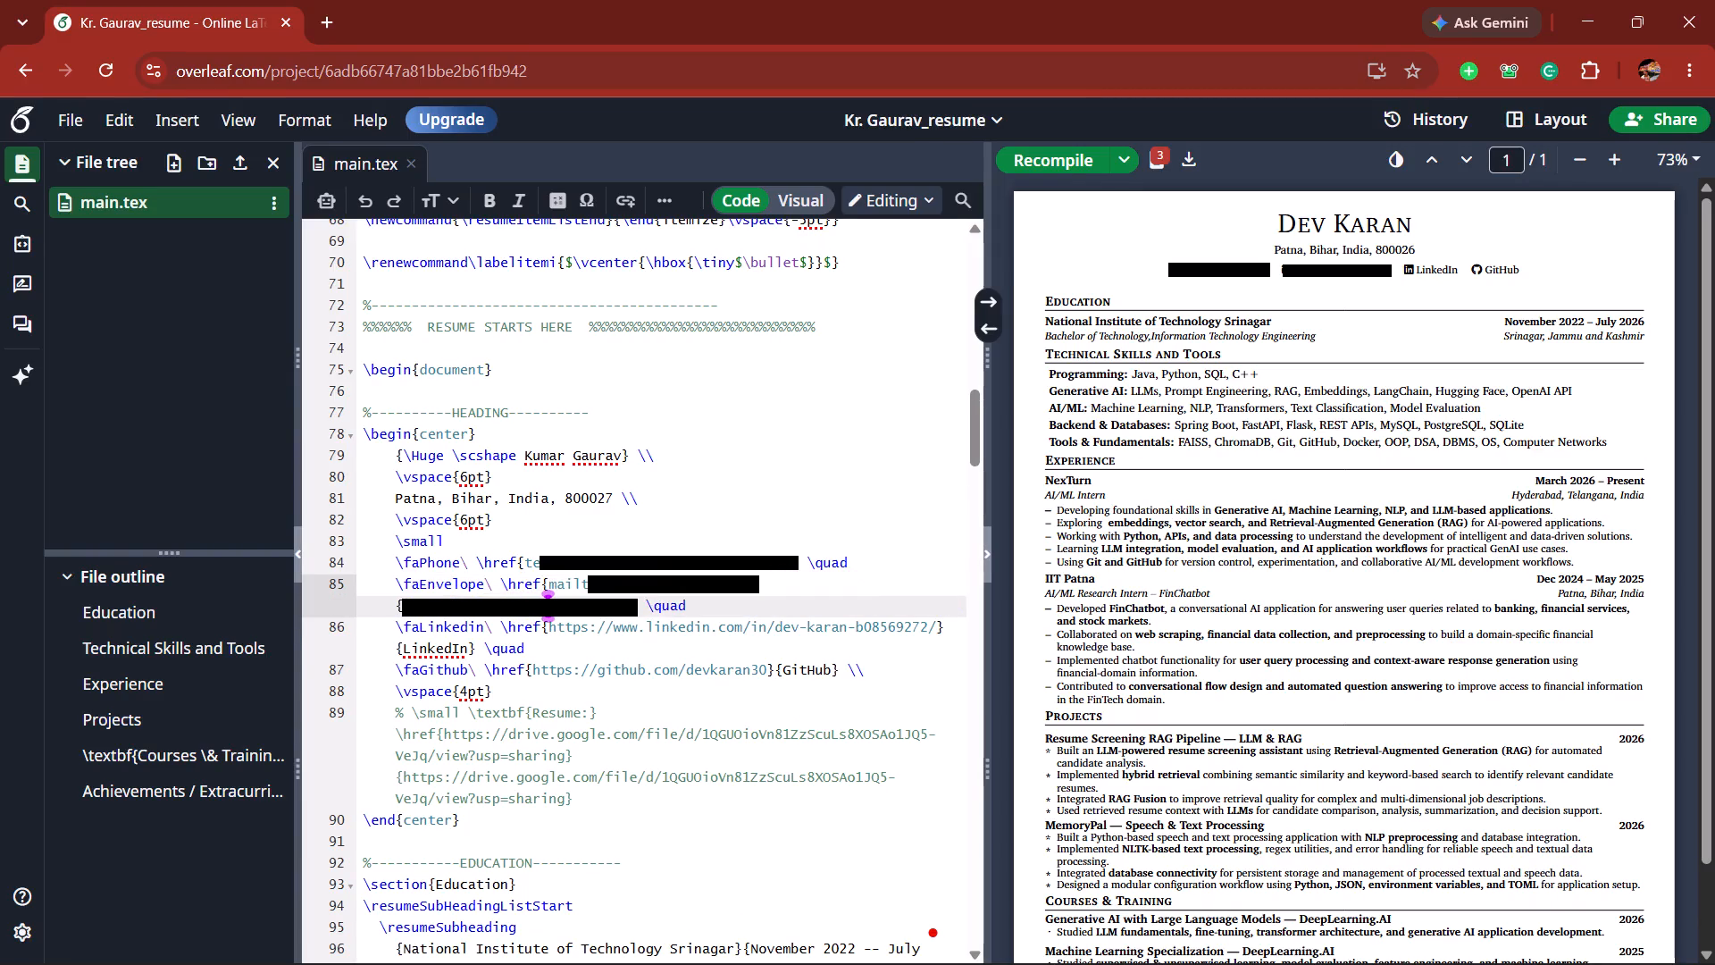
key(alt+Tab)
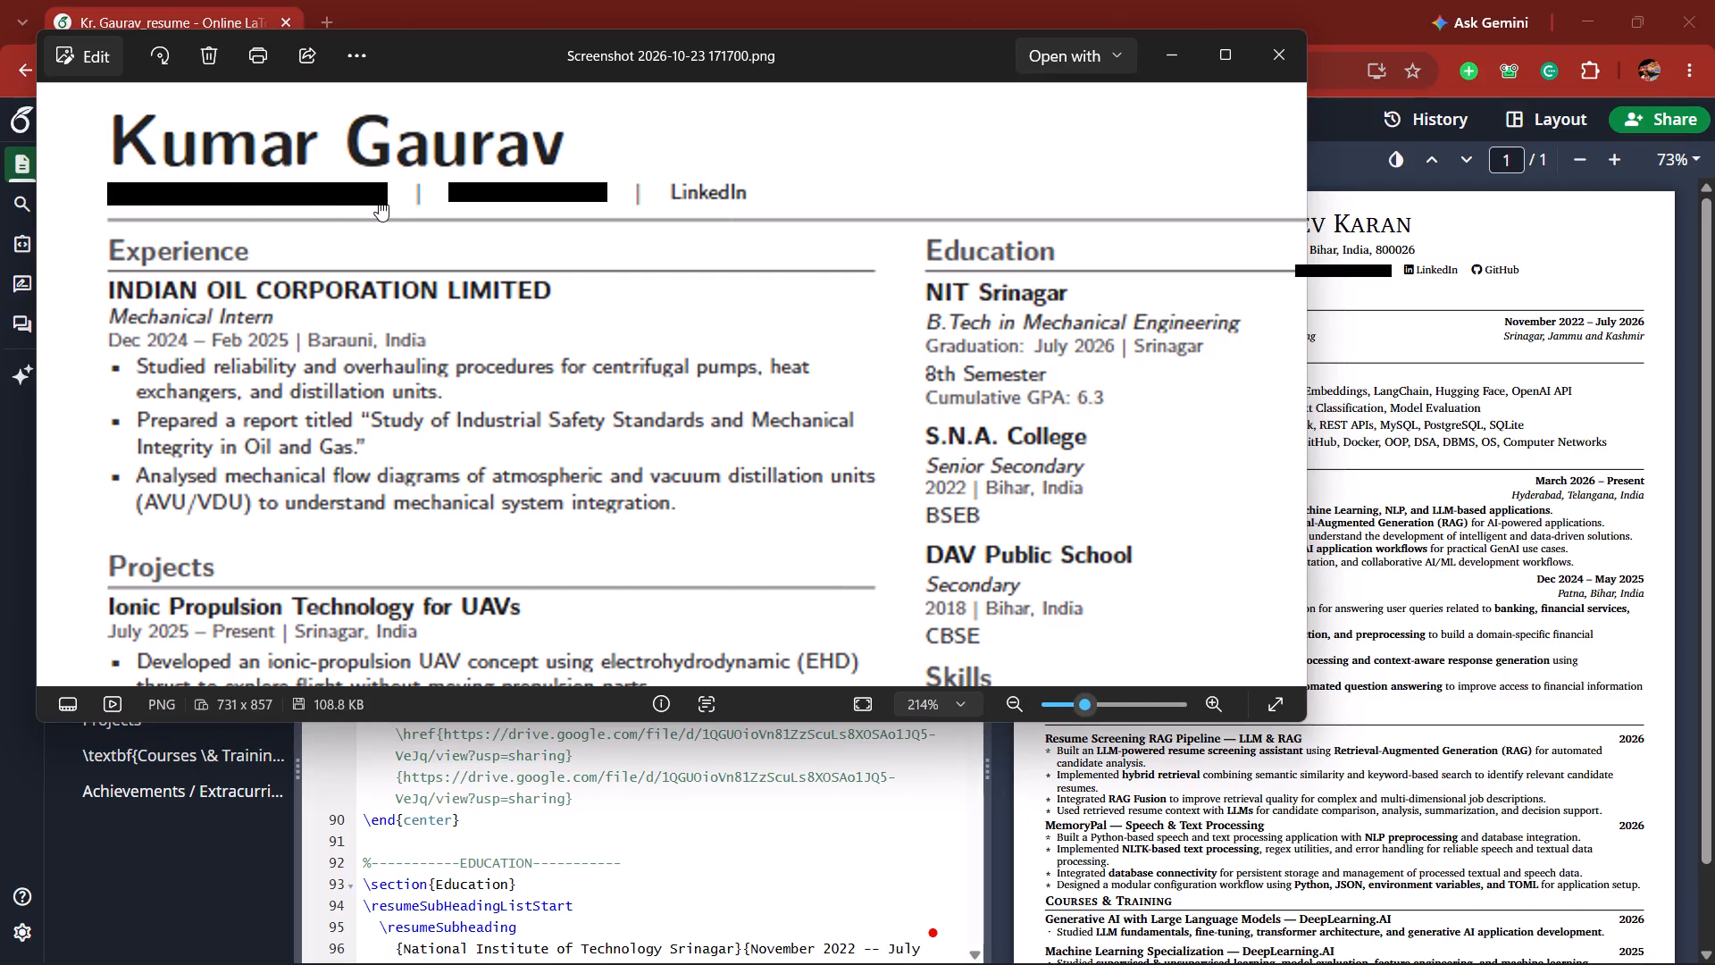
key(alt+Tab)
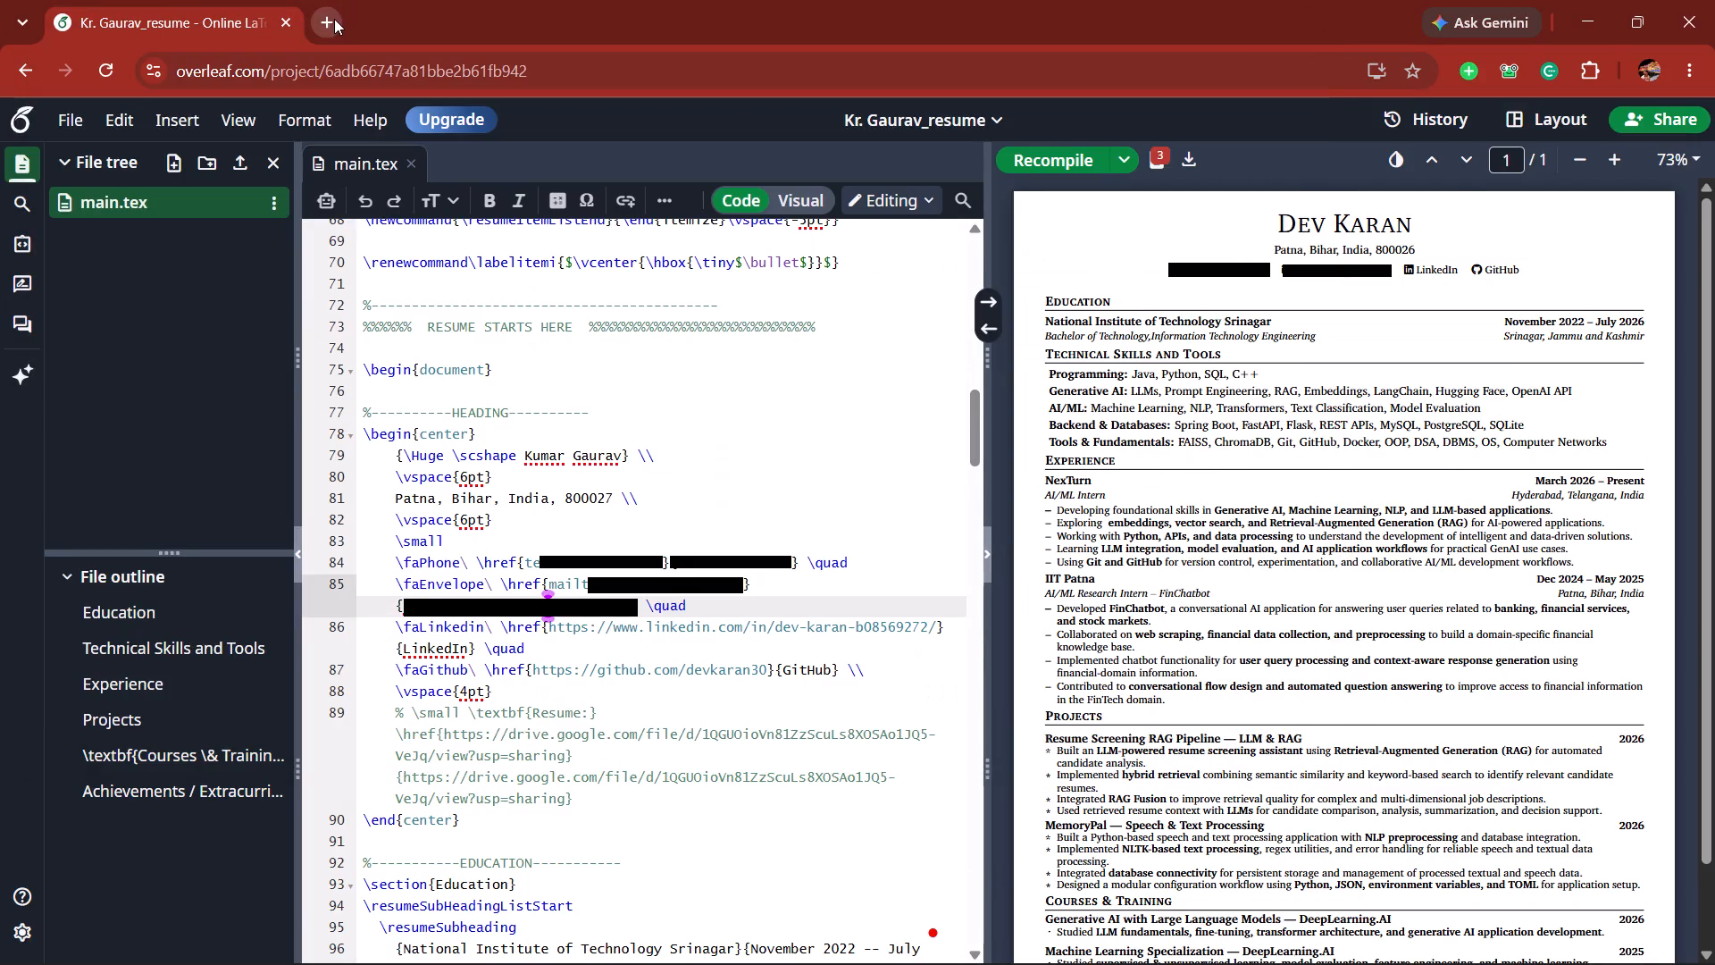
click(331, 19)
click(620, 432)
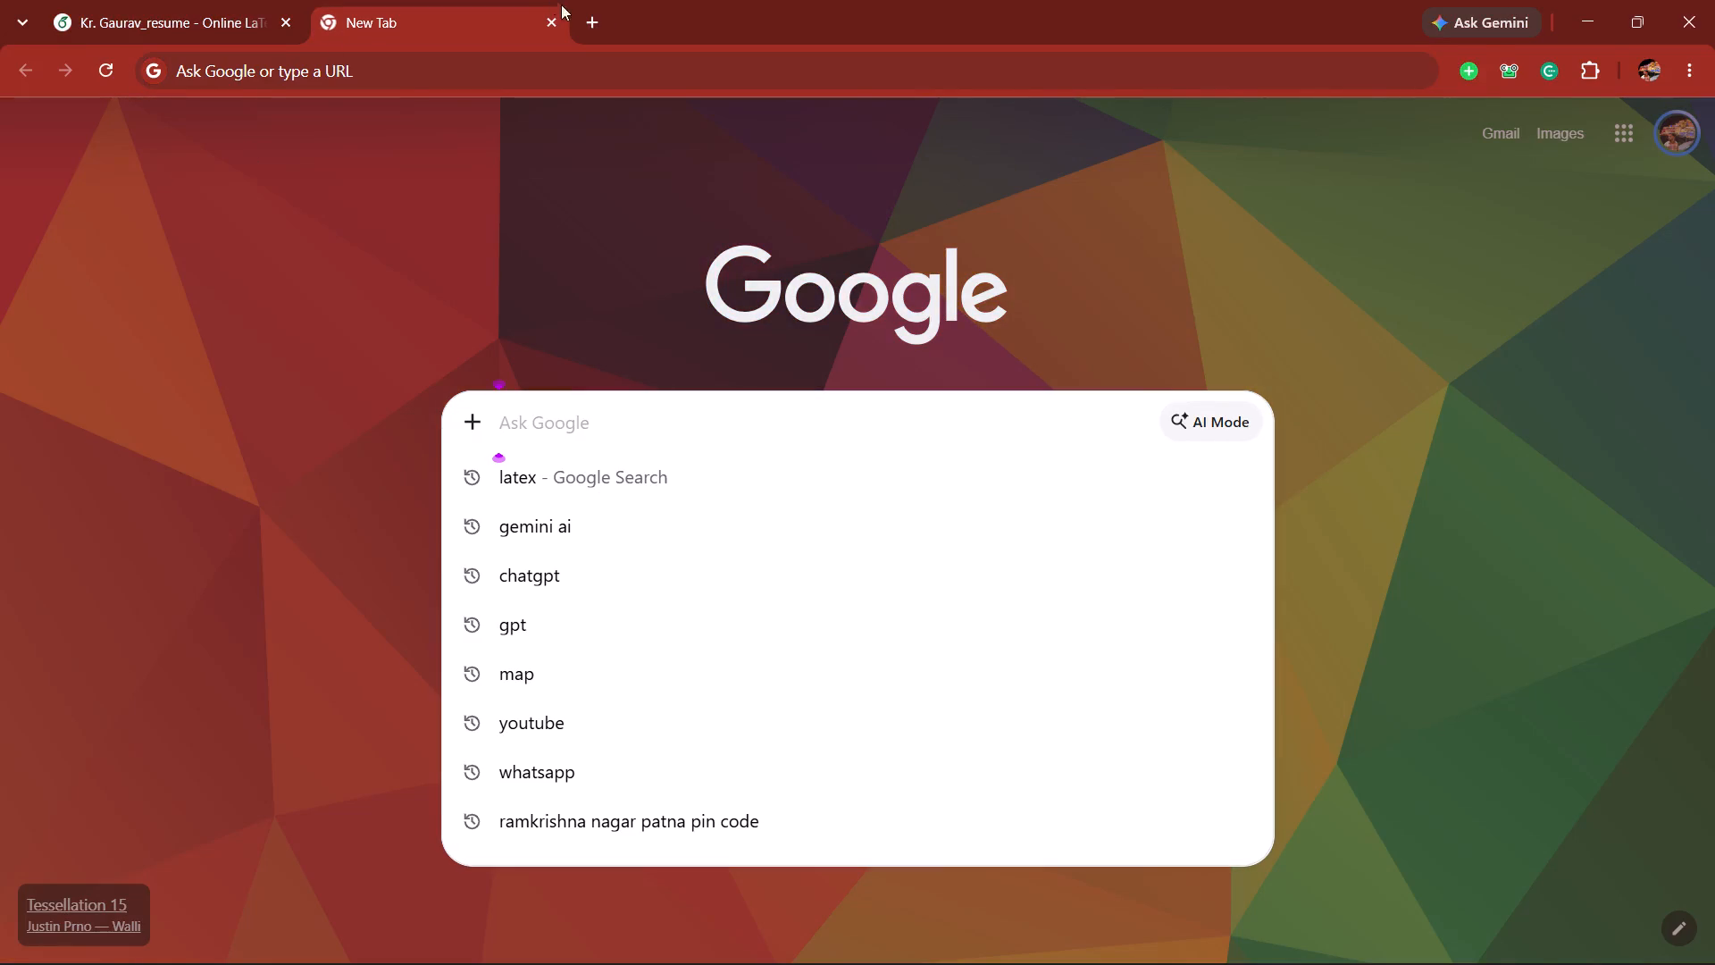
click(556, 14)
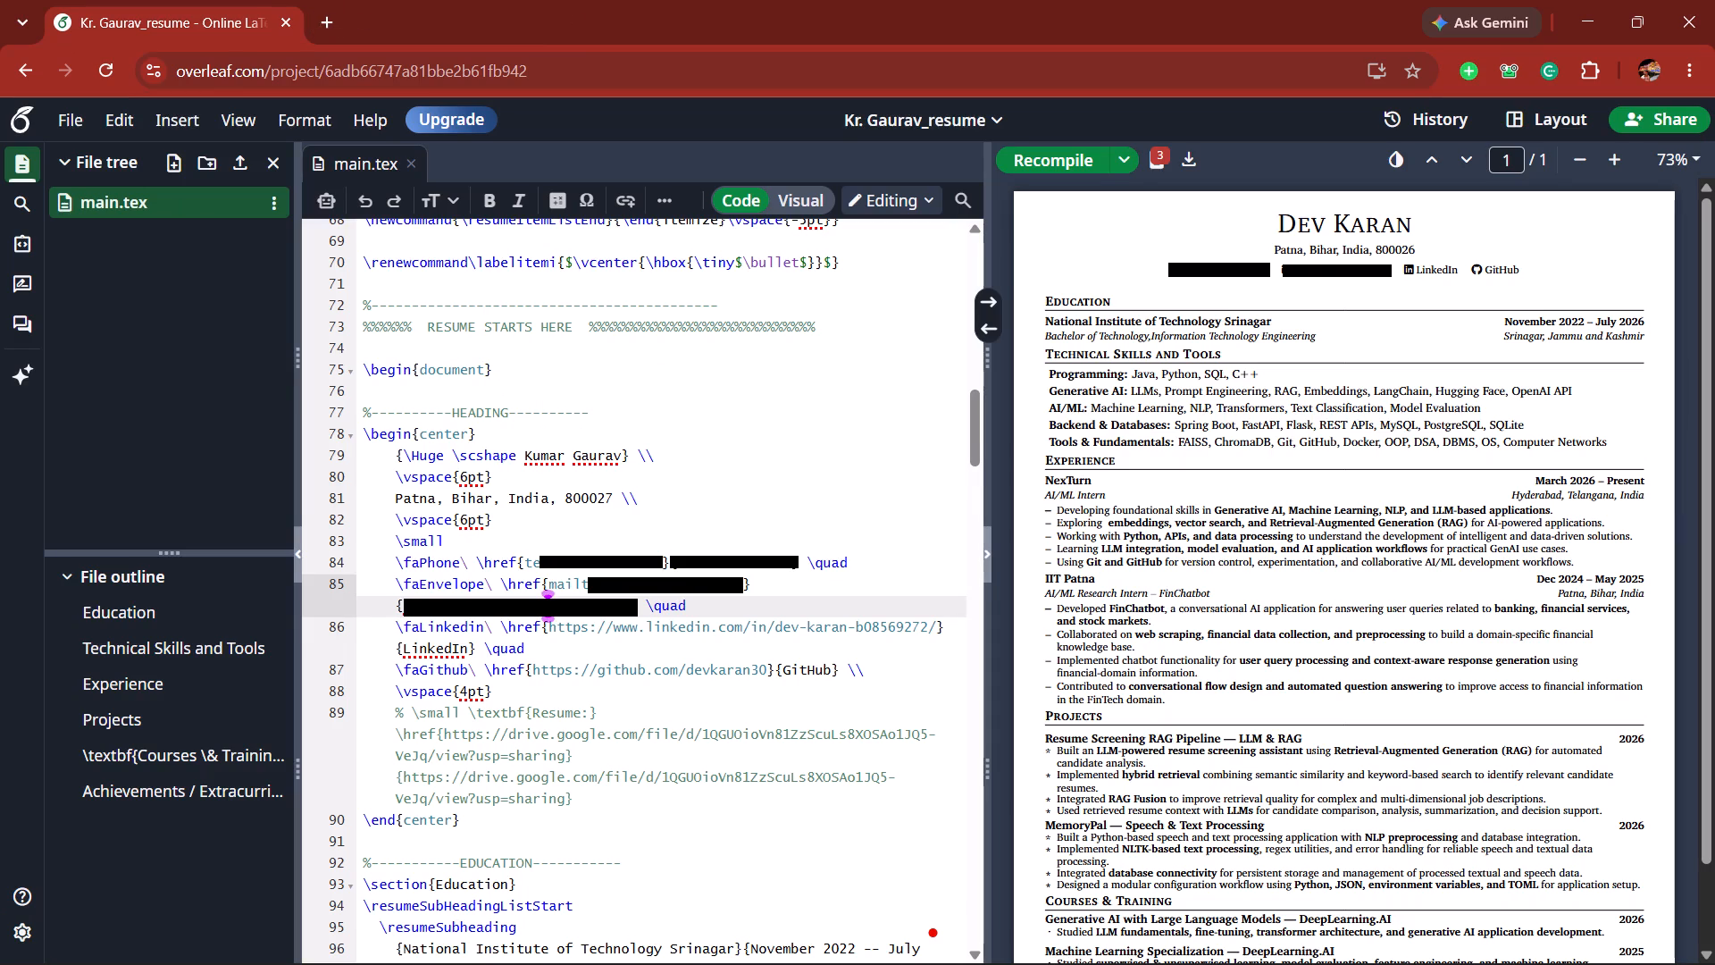
scroll(631, 667, down, 2)
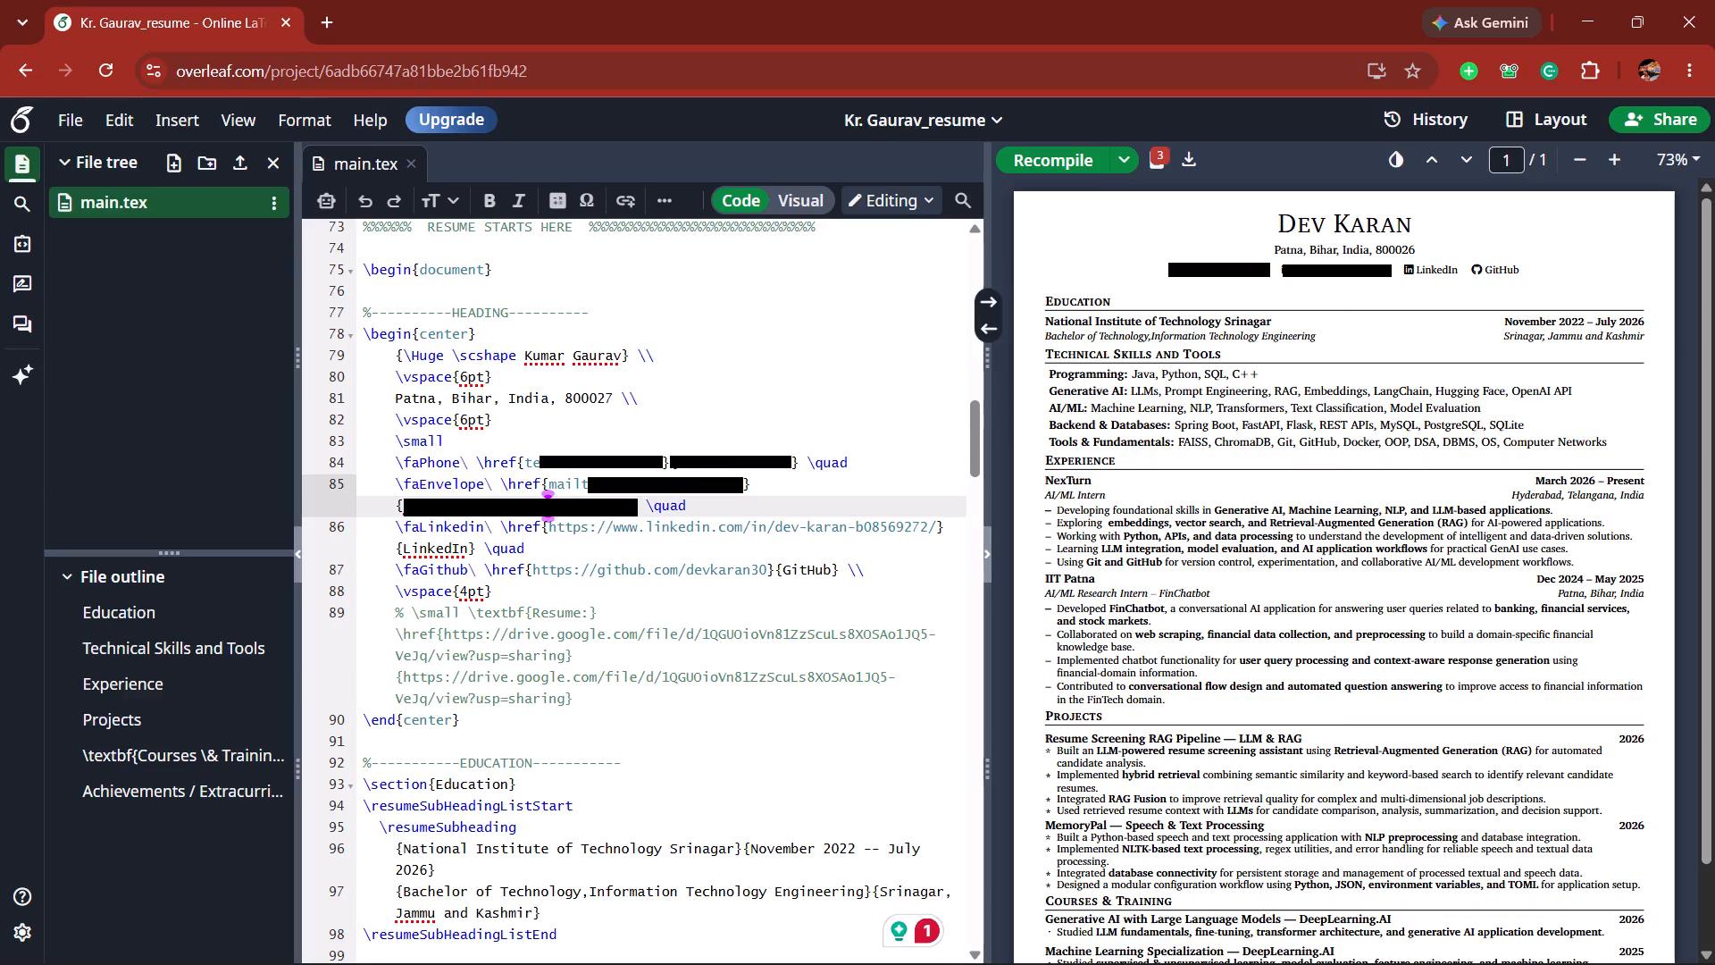
click(328, 20)
click(573, 432)
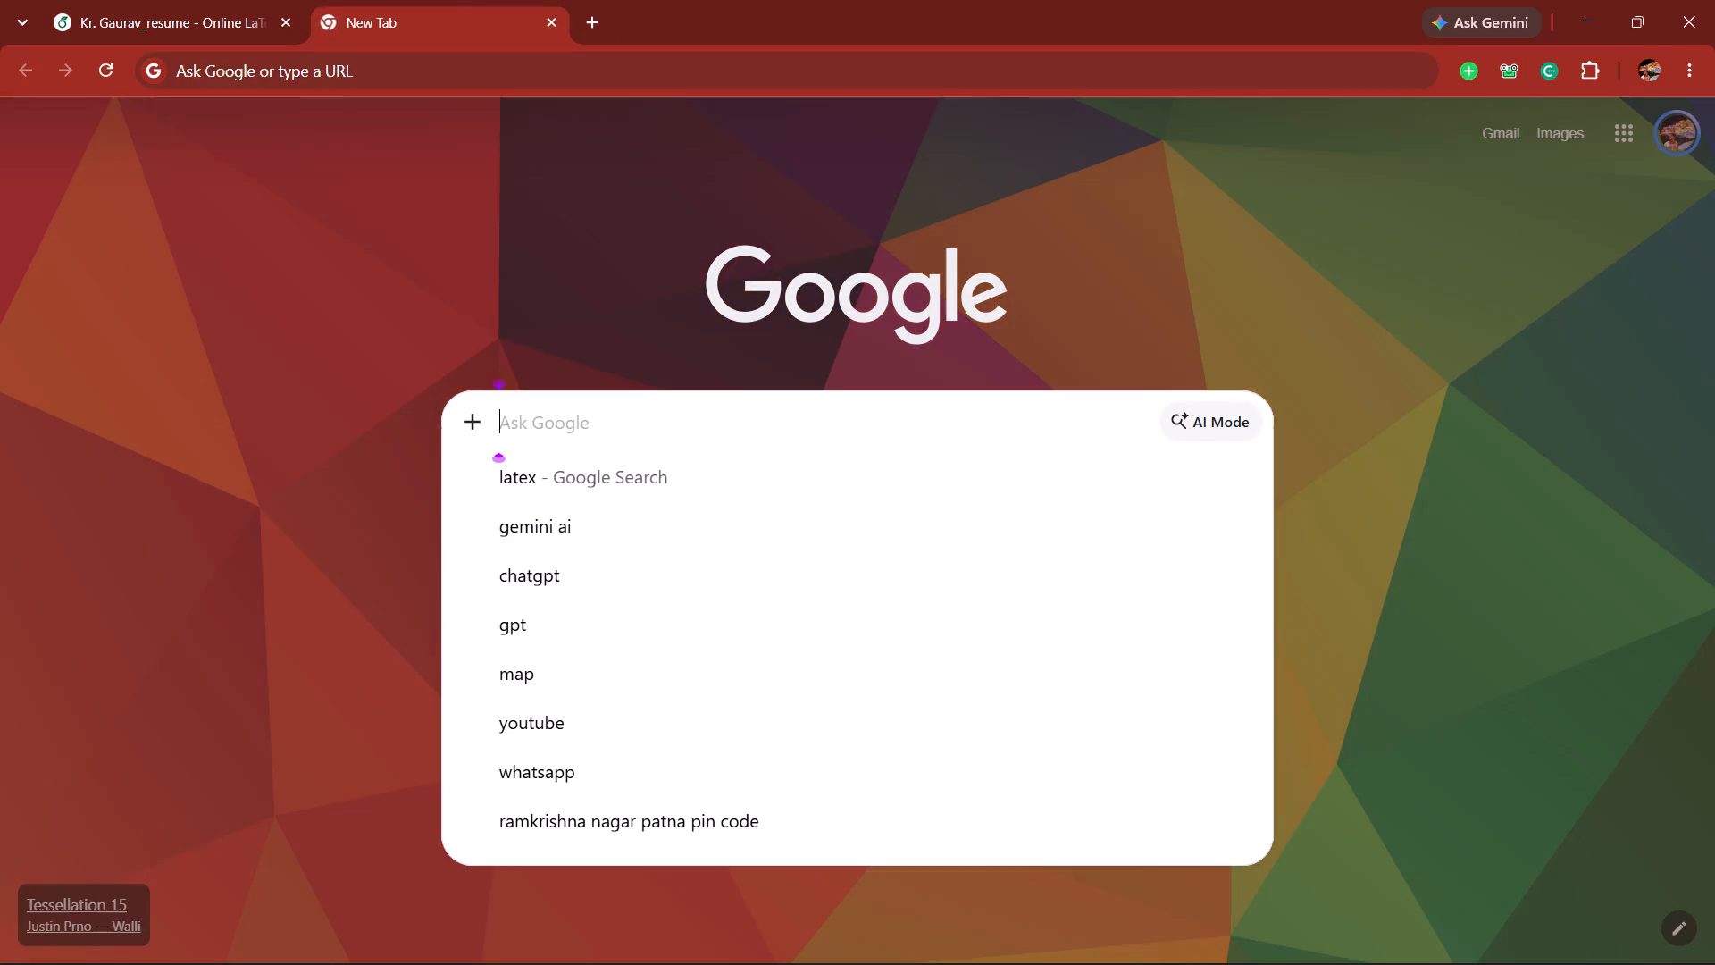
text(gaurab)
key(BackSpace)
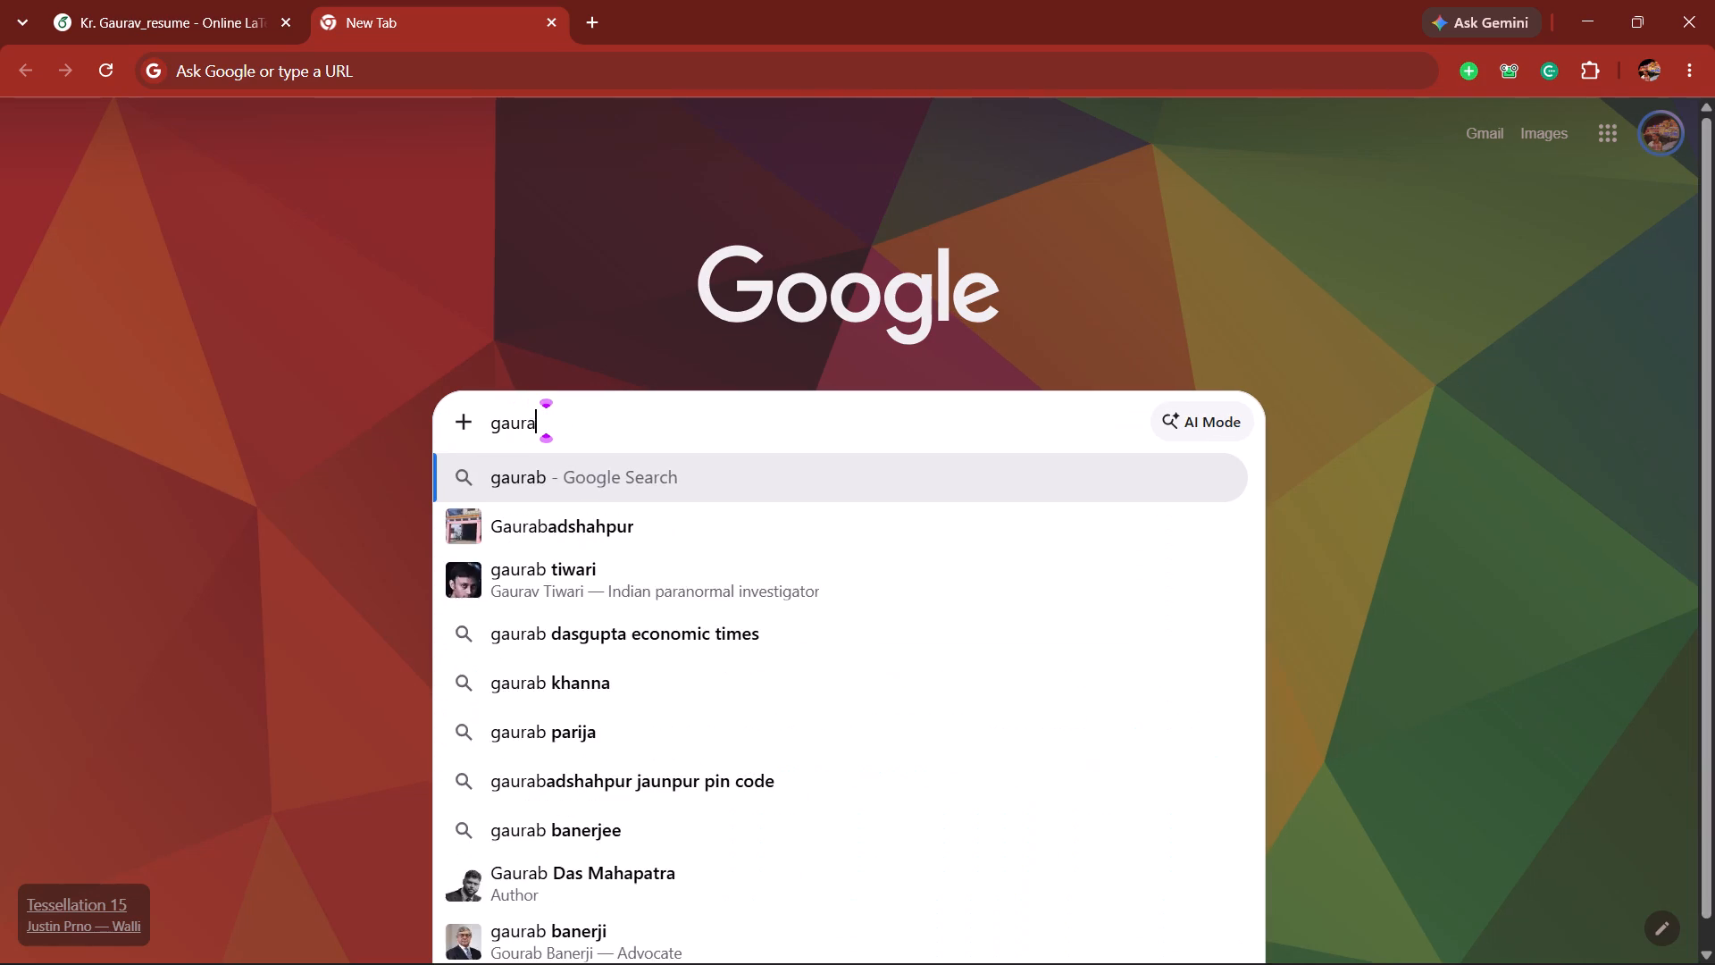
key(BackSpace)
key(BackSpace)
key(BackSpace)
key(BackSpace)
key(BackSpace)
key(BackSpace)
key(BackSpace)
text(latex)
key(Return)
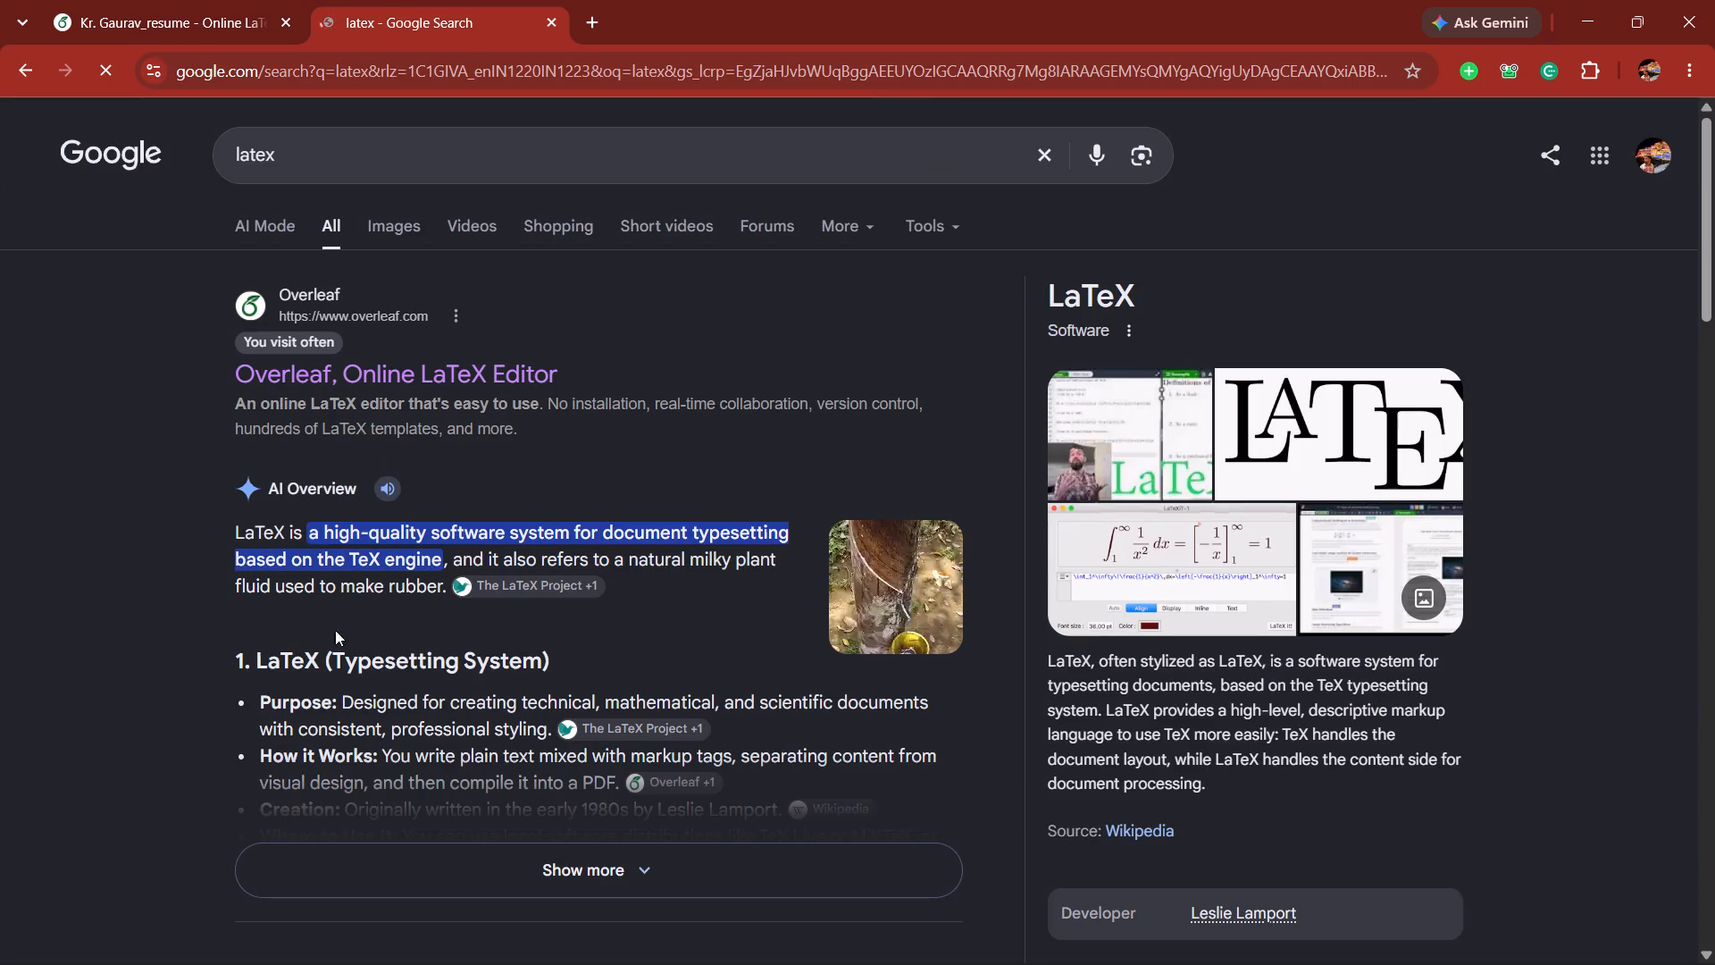
click(358, 365)
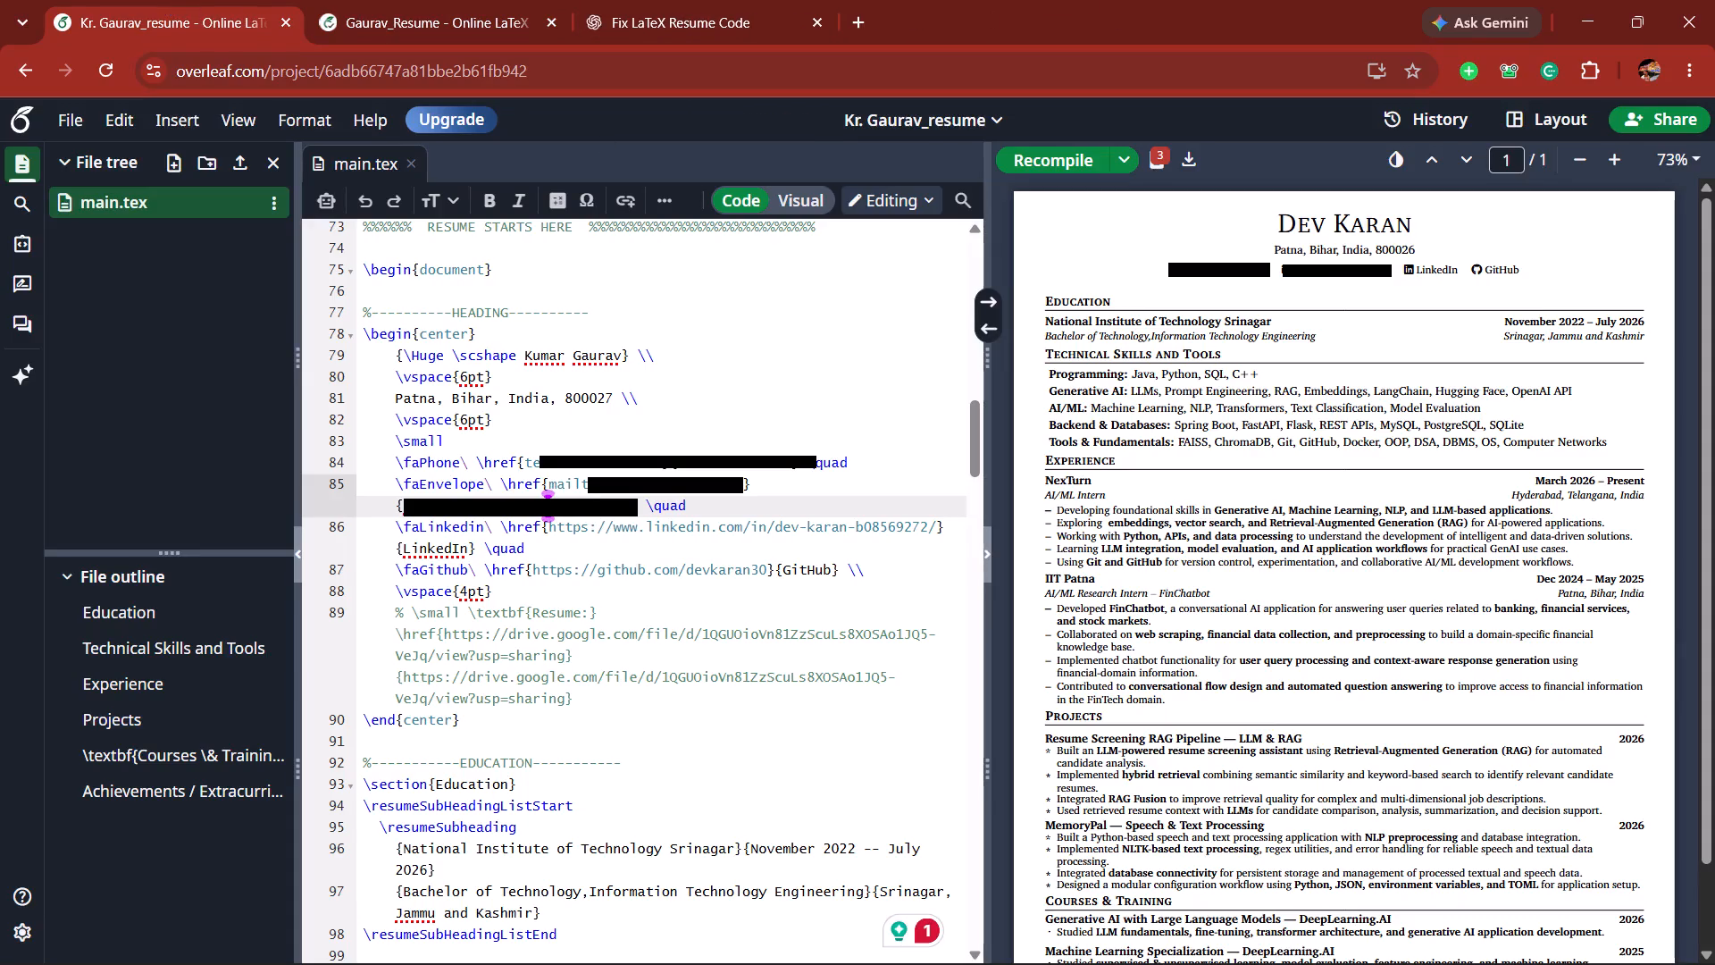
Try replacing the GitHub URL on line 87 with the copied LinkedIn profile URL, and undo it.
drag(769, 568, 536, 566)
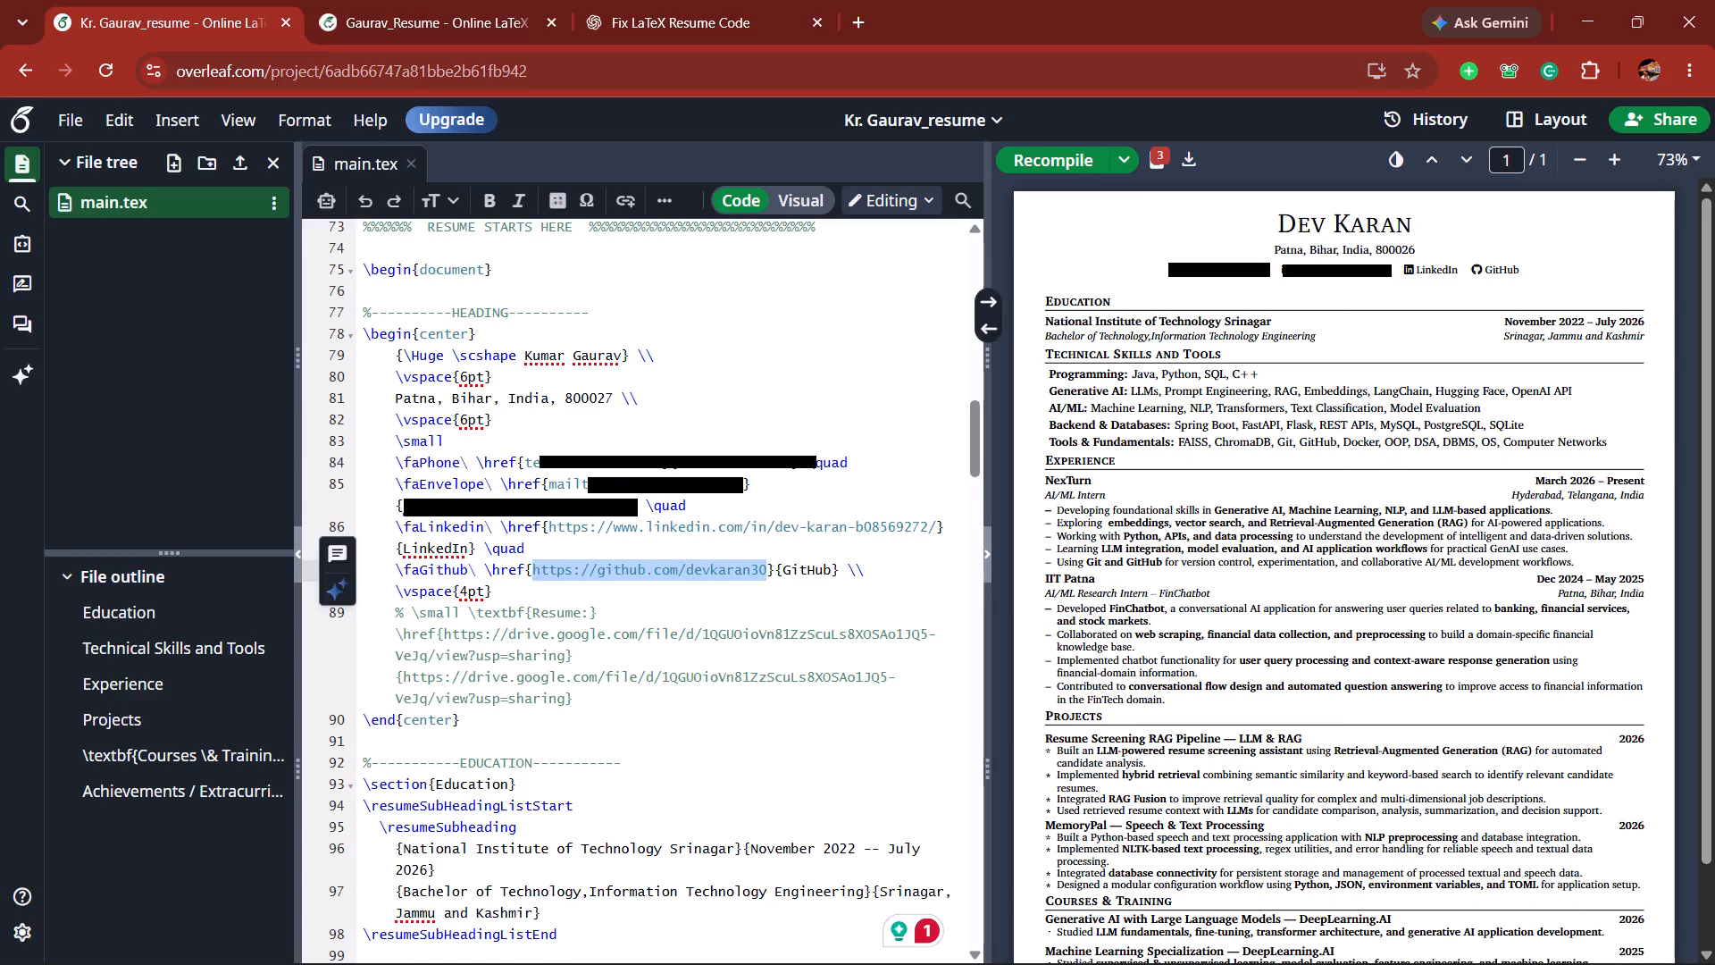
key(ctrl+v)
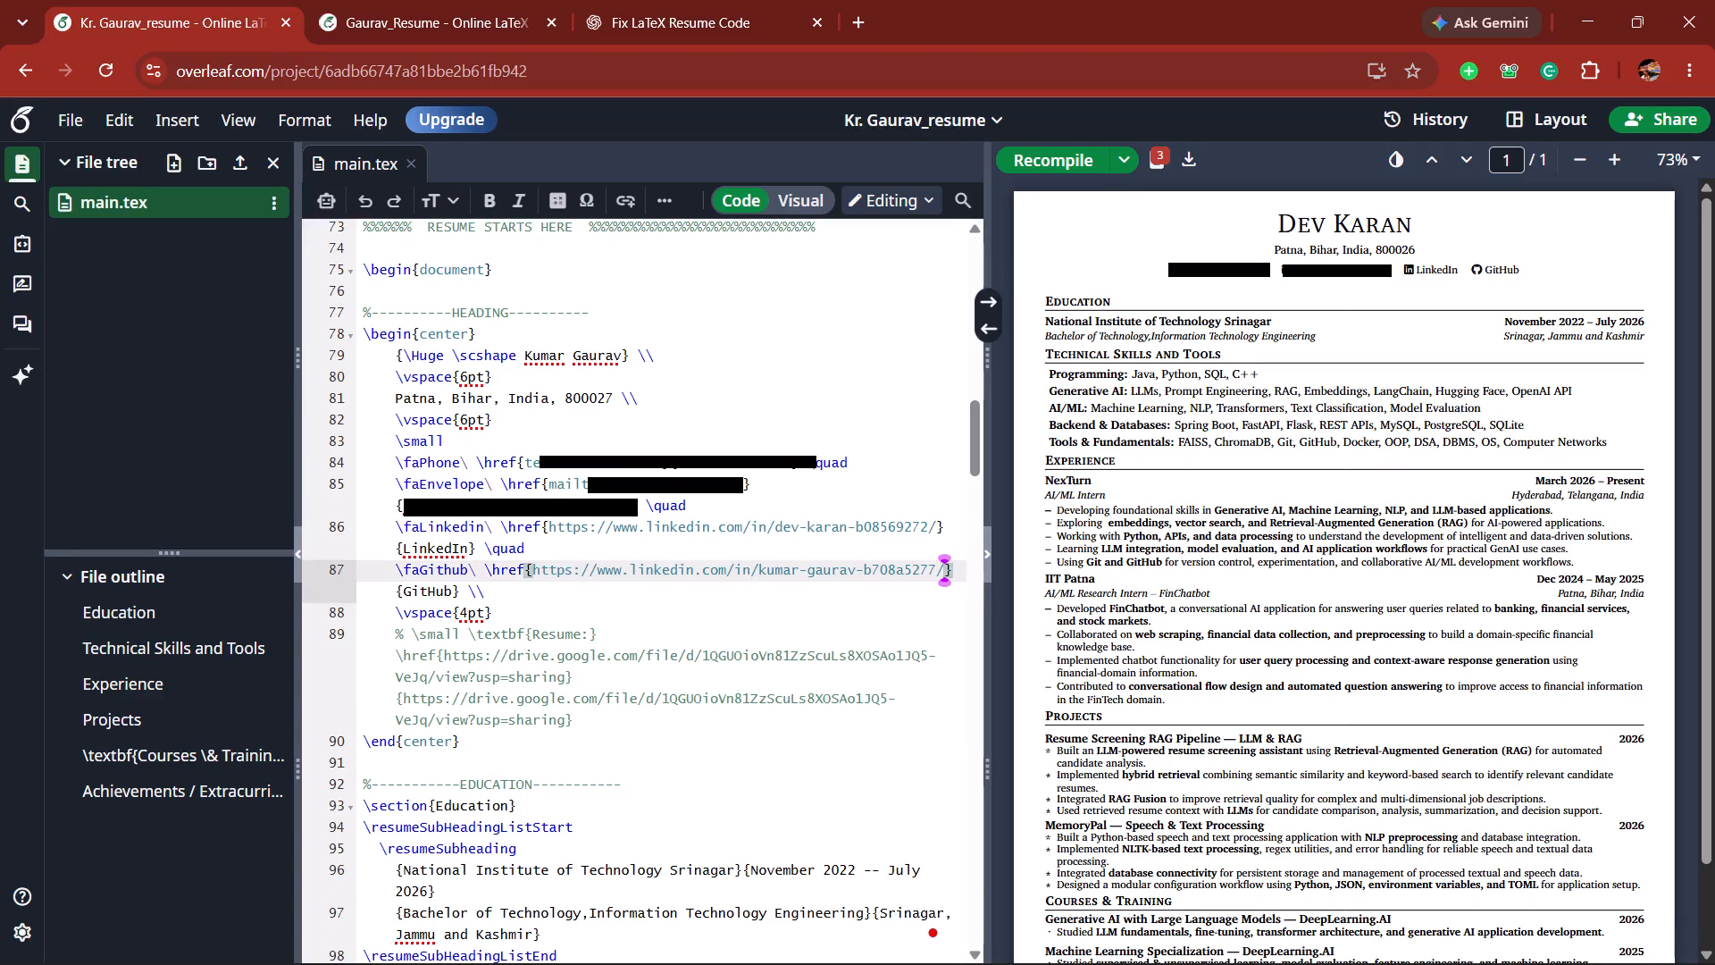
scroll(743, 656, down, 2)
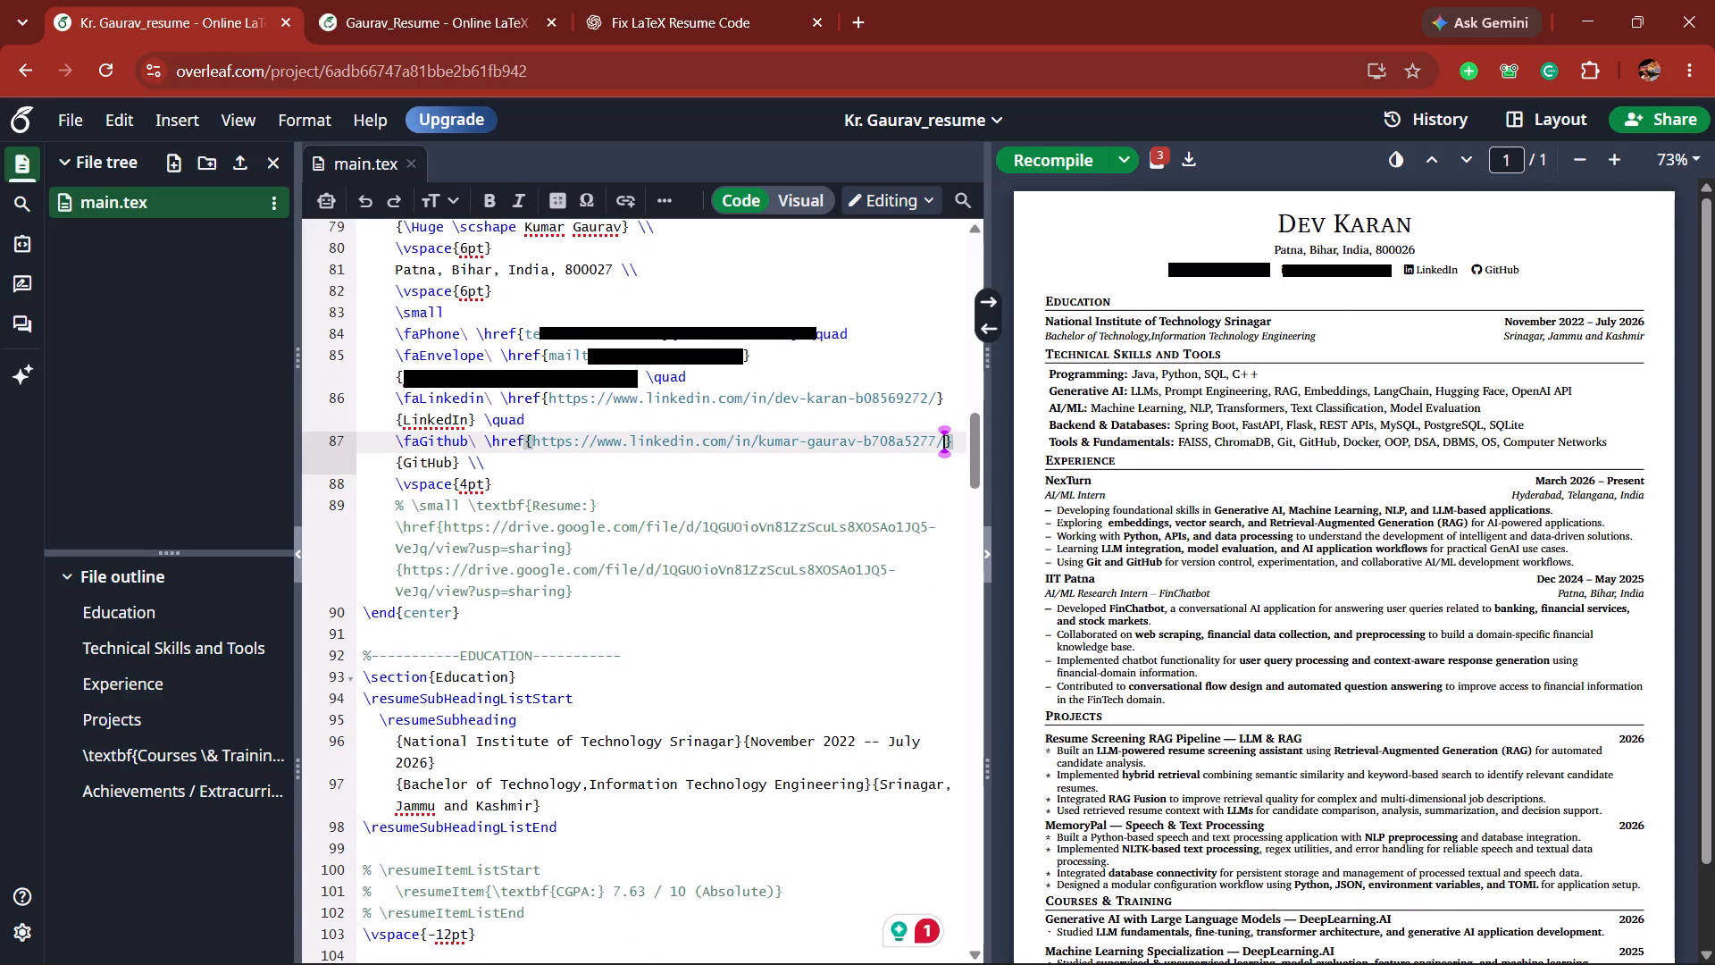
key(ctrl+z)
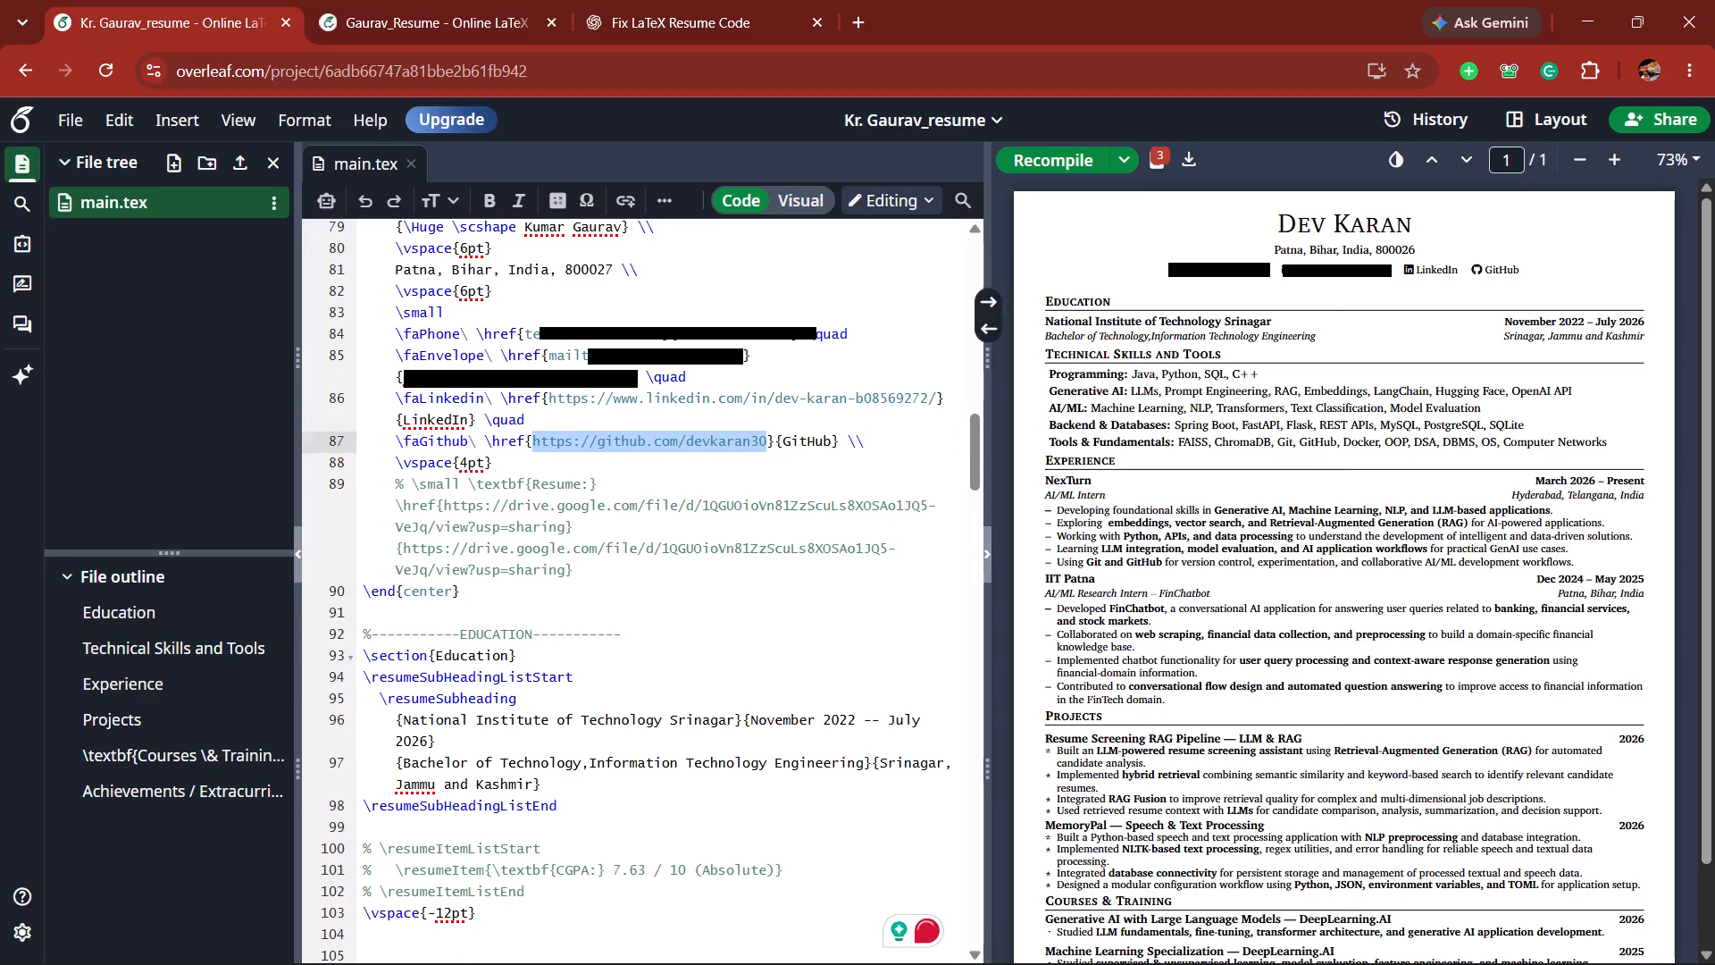
Replace the LinkedIn URL on line 86 with the copied profile URL and recompile the resume.
drag(548, 397, 925, 402)
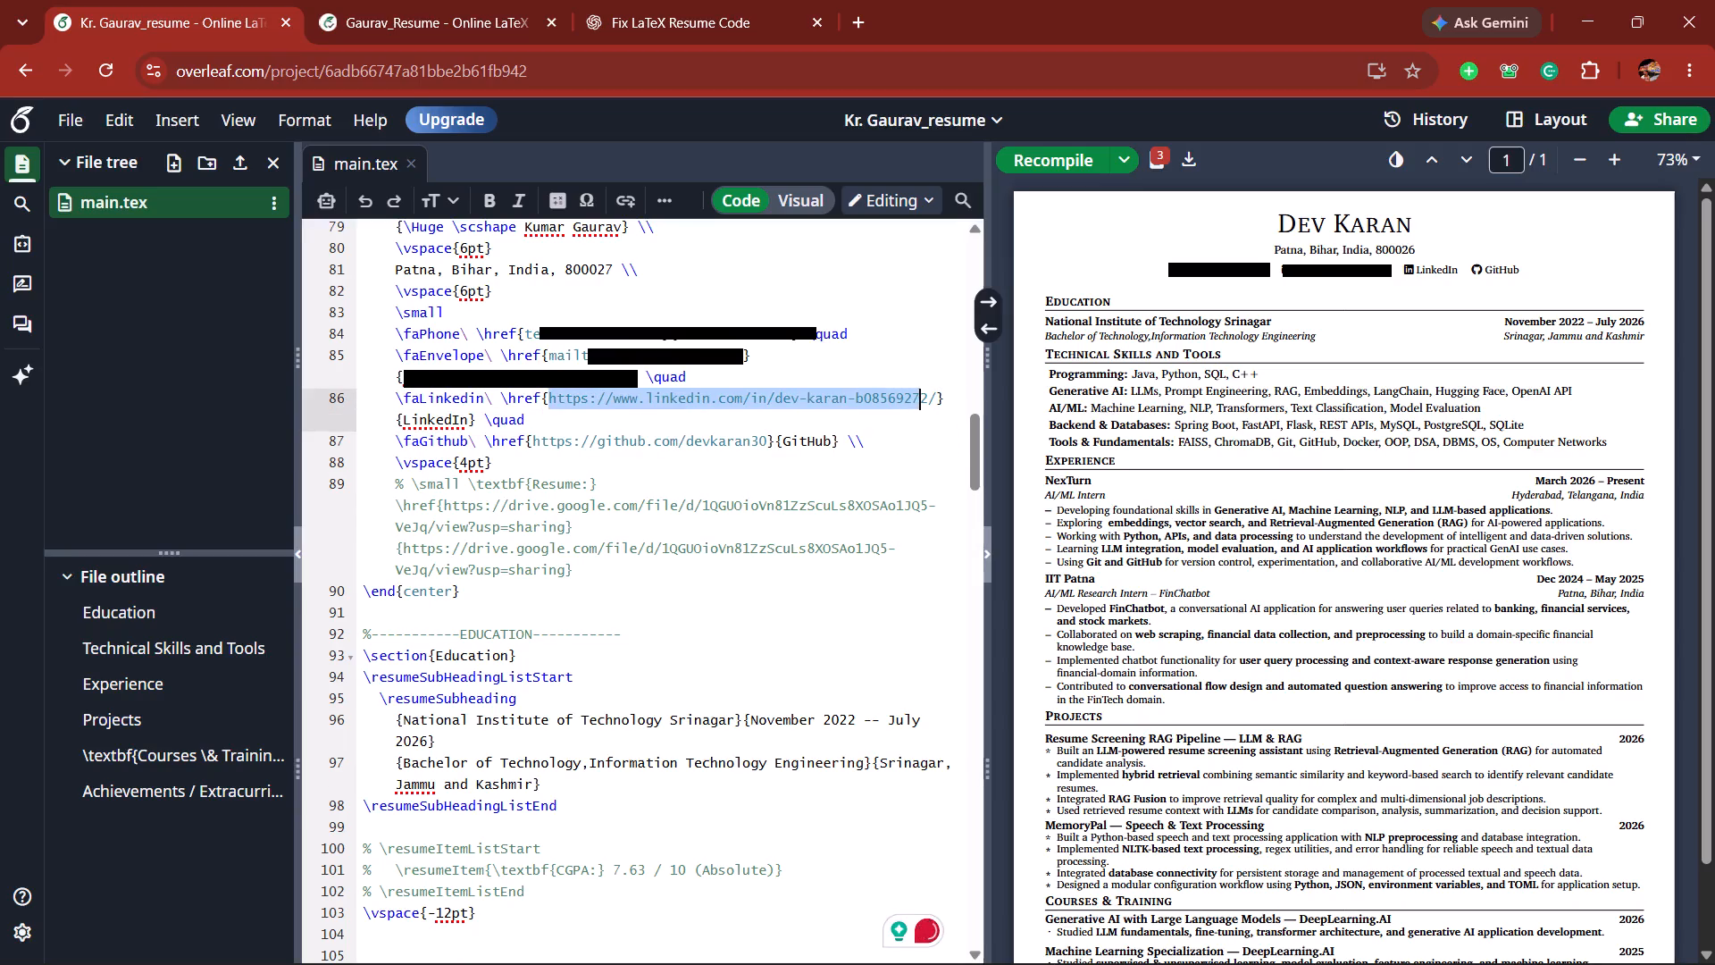
drag(925, 402, 933, 406)
key(ctrl+v)
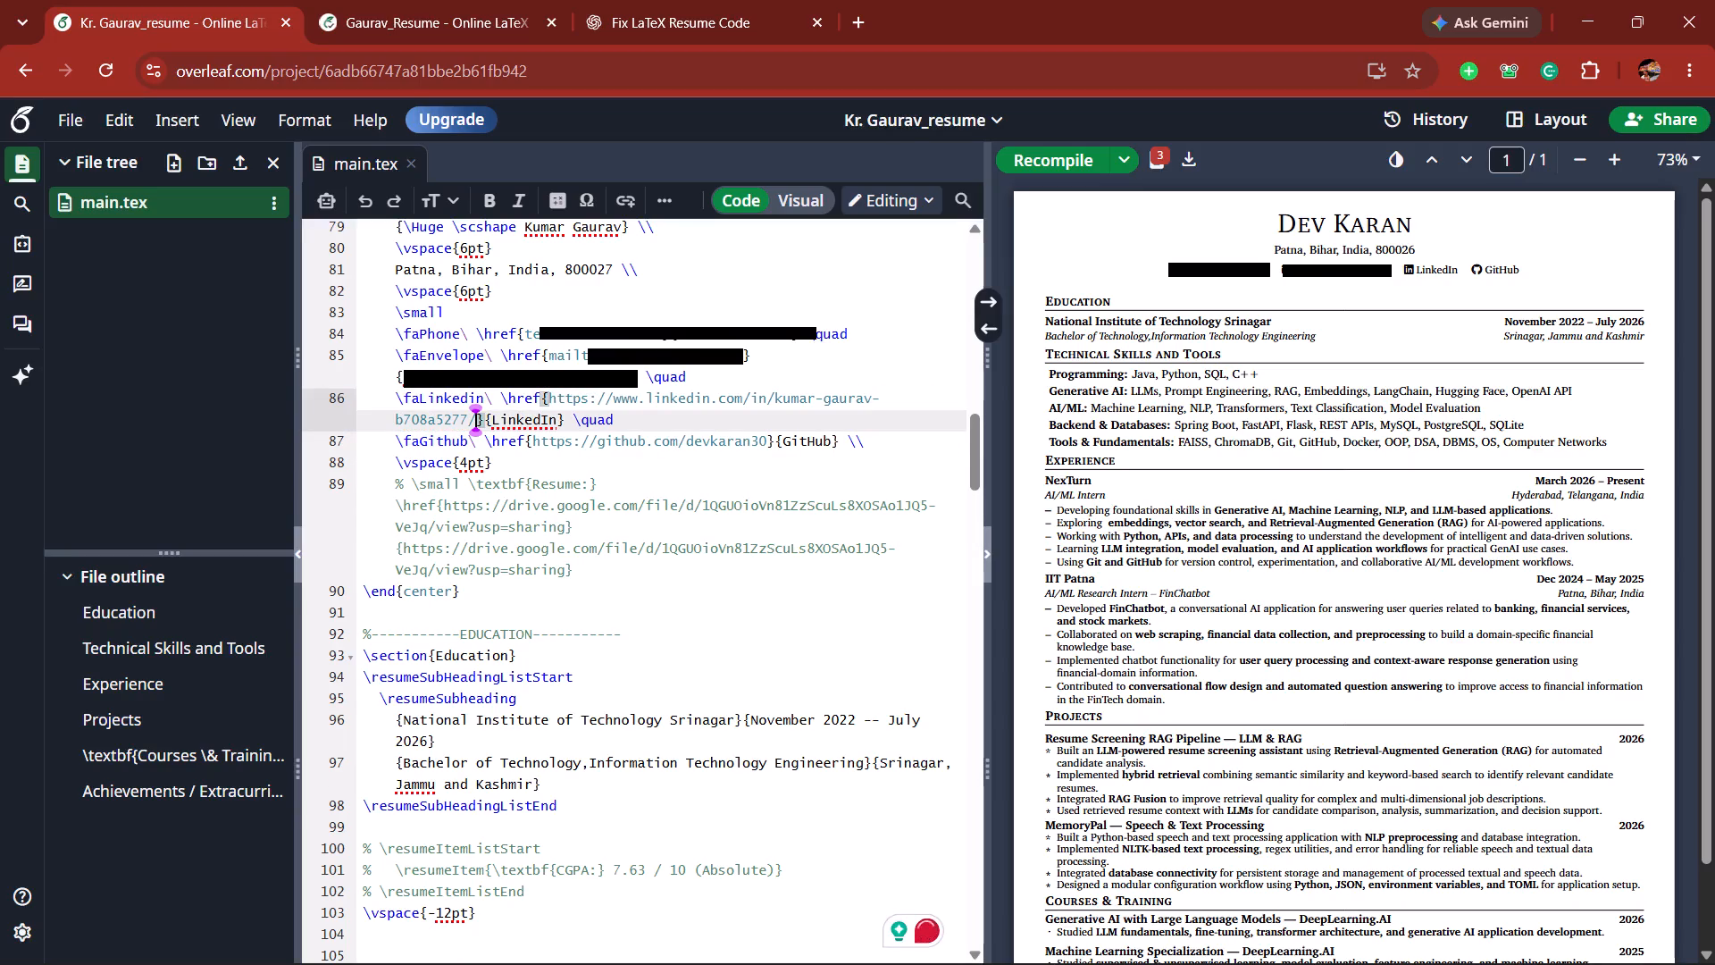
click(1033, 167)
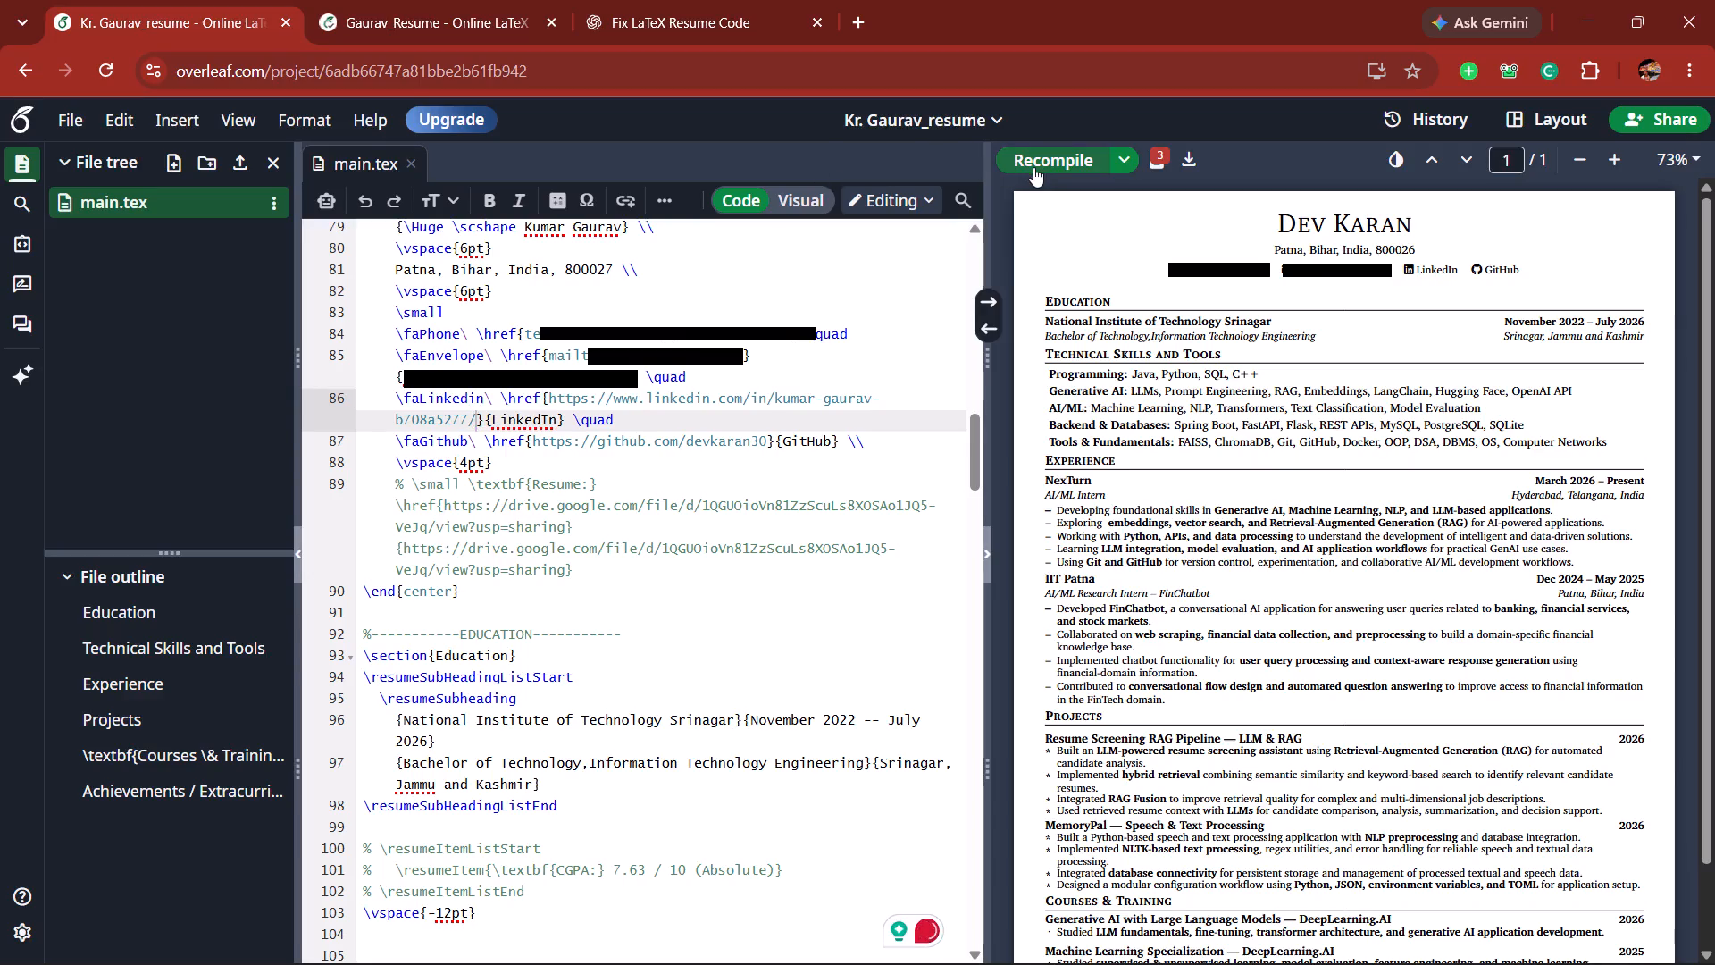
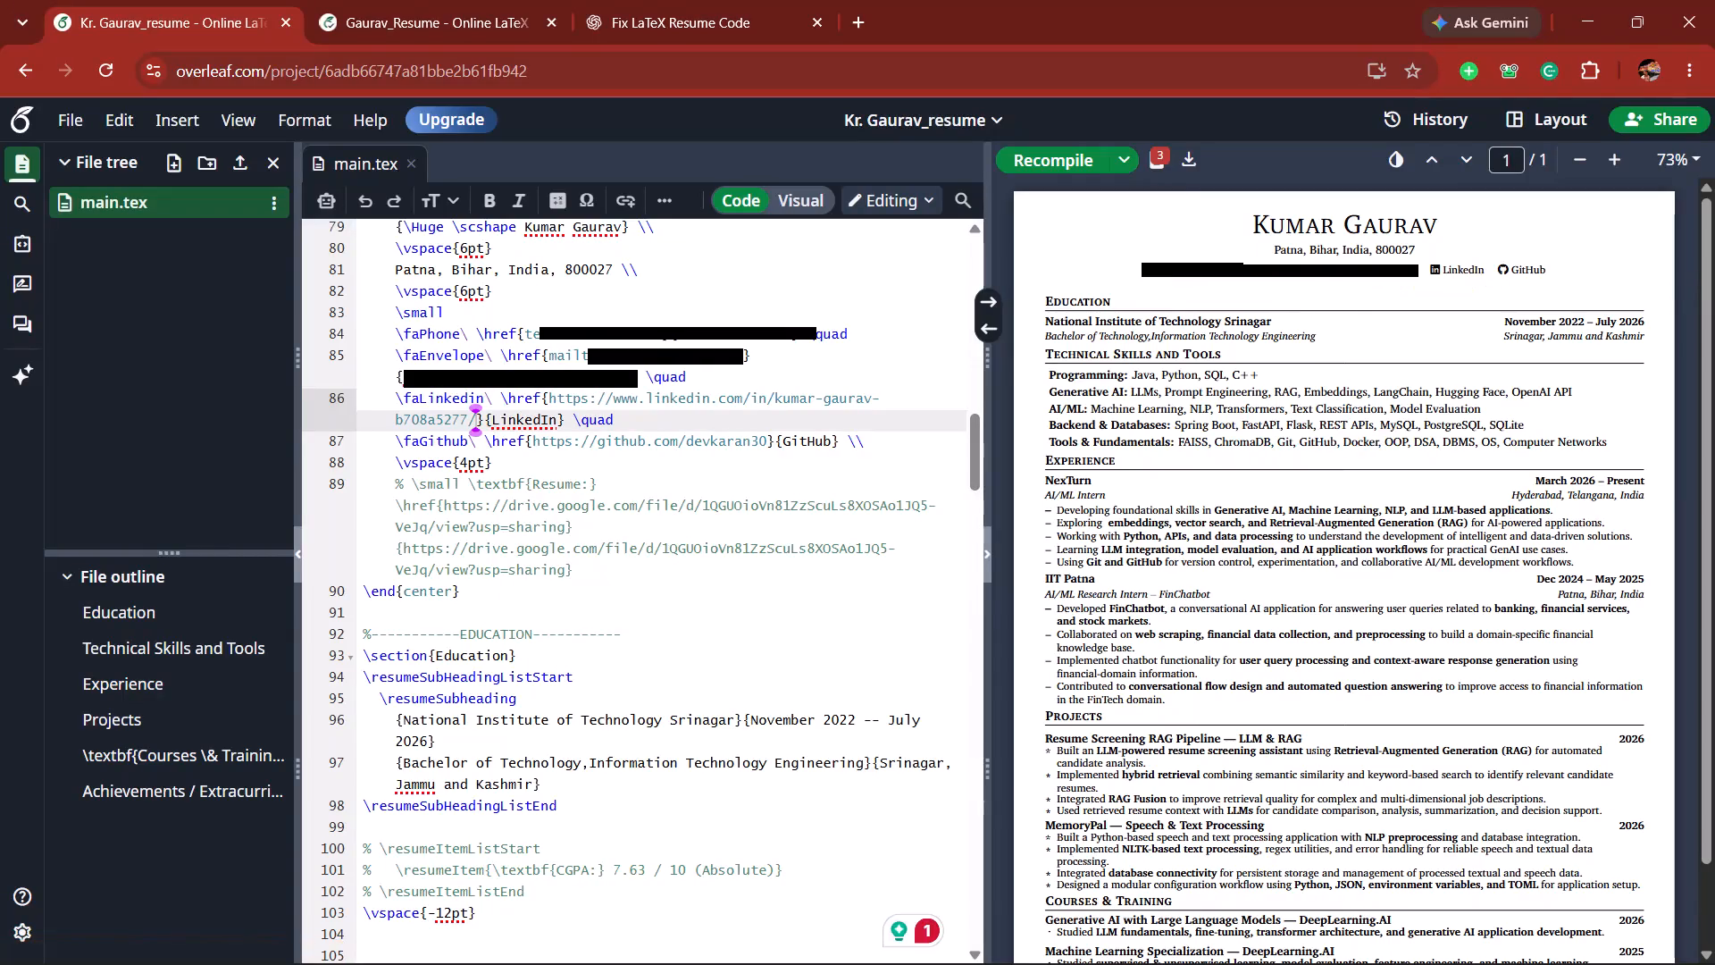
Comment out the GitHub link on line 87 of main.tex.
click(390, 441)
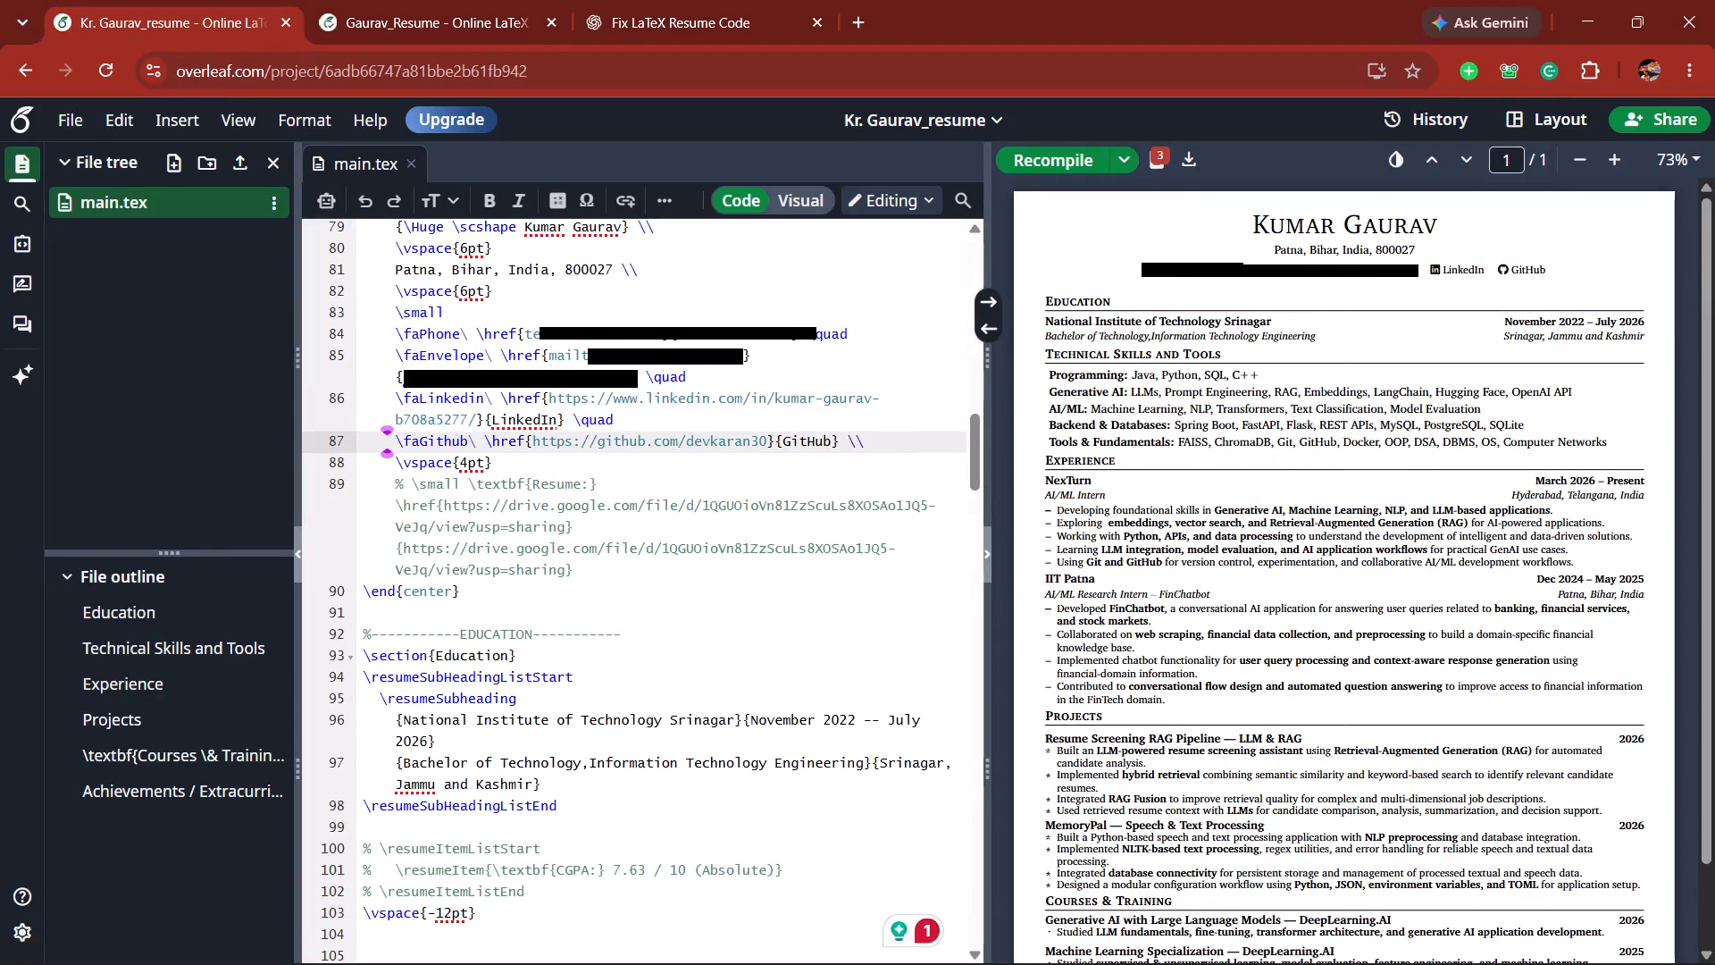
key(shift+percent)
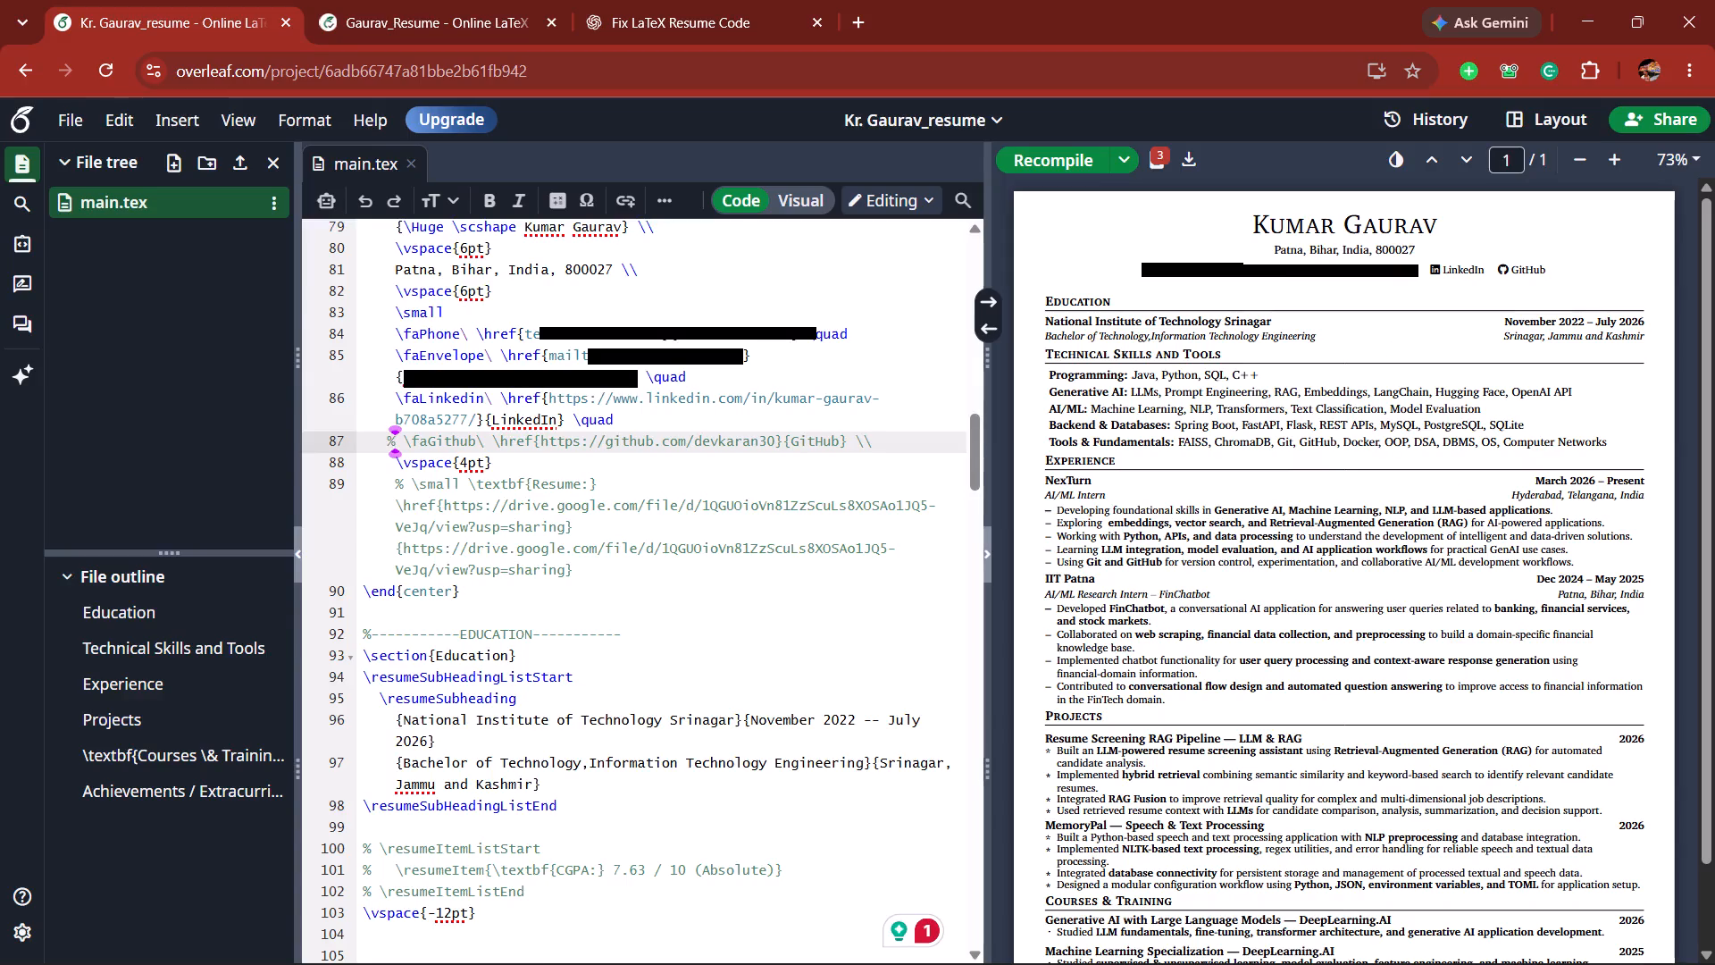
Replace "Information Technology" in the degree on line 97 with "Mechanical", separated from the preceding comma by a space.
scroll(814, 581, down, 2)
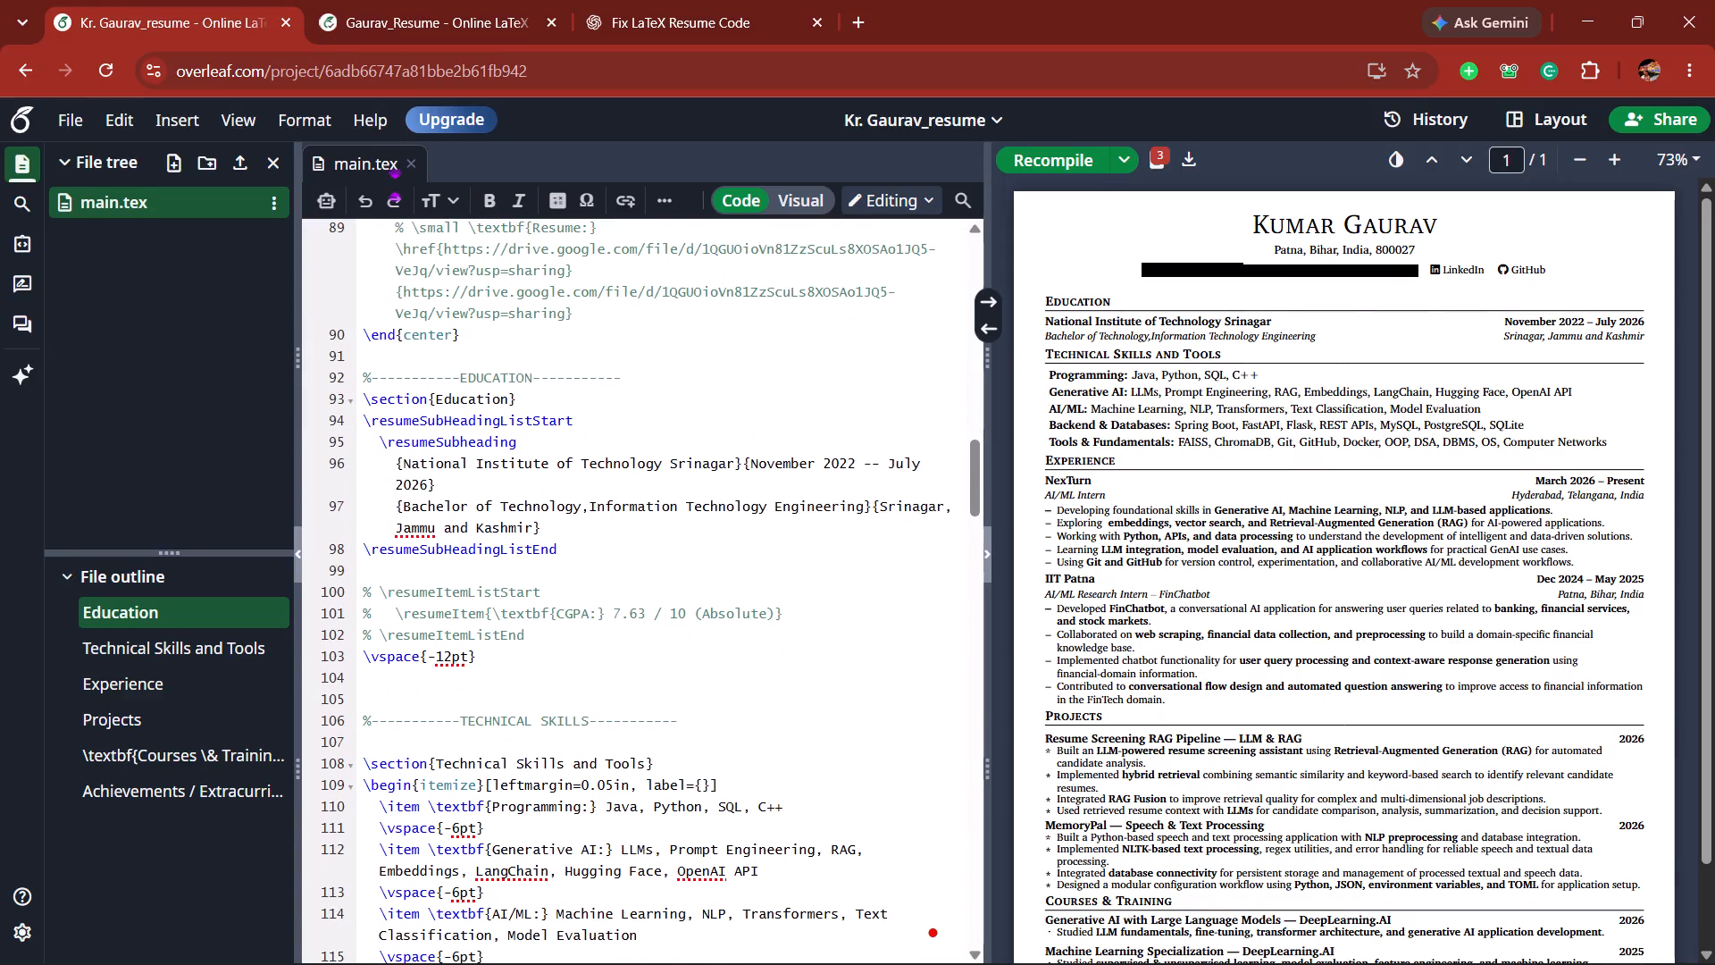
drag(589, 507, 765, 513)
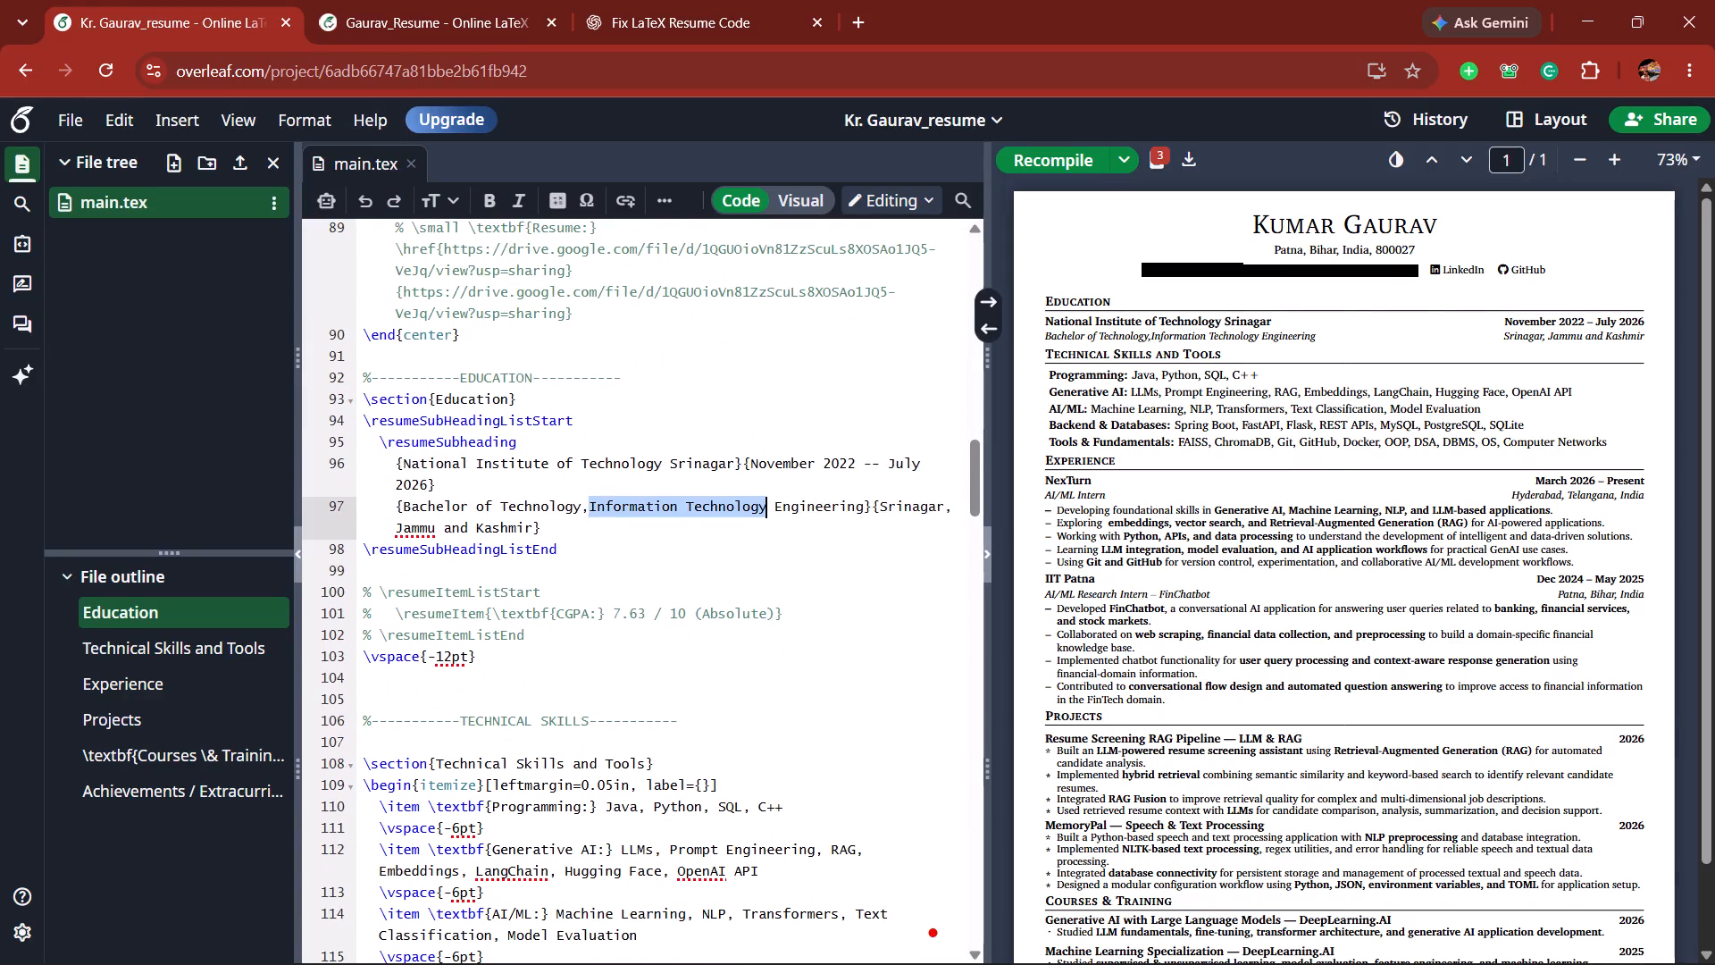
drag(765, 513, 765, 513)
text(Mechanical)
key(Left)
key(Left)
key(Left)
key(Left)
key(Left)
key(Left)
key(Left)
key(Left)
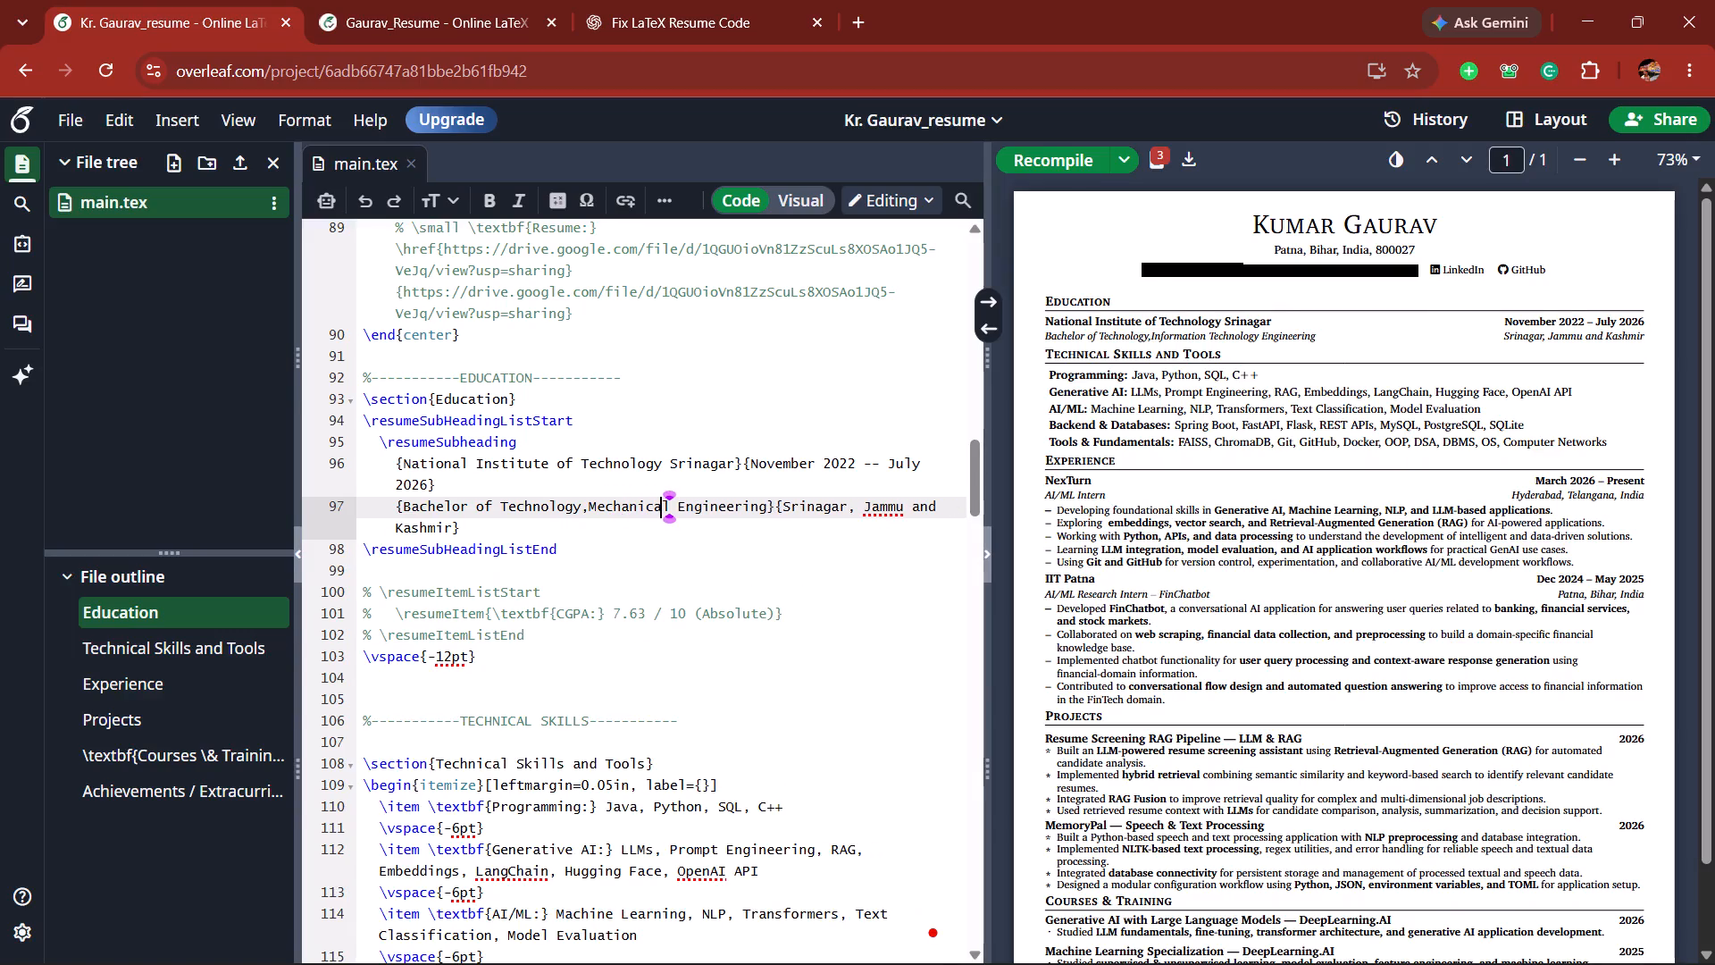
key(Left)
key(Left)
key(space)
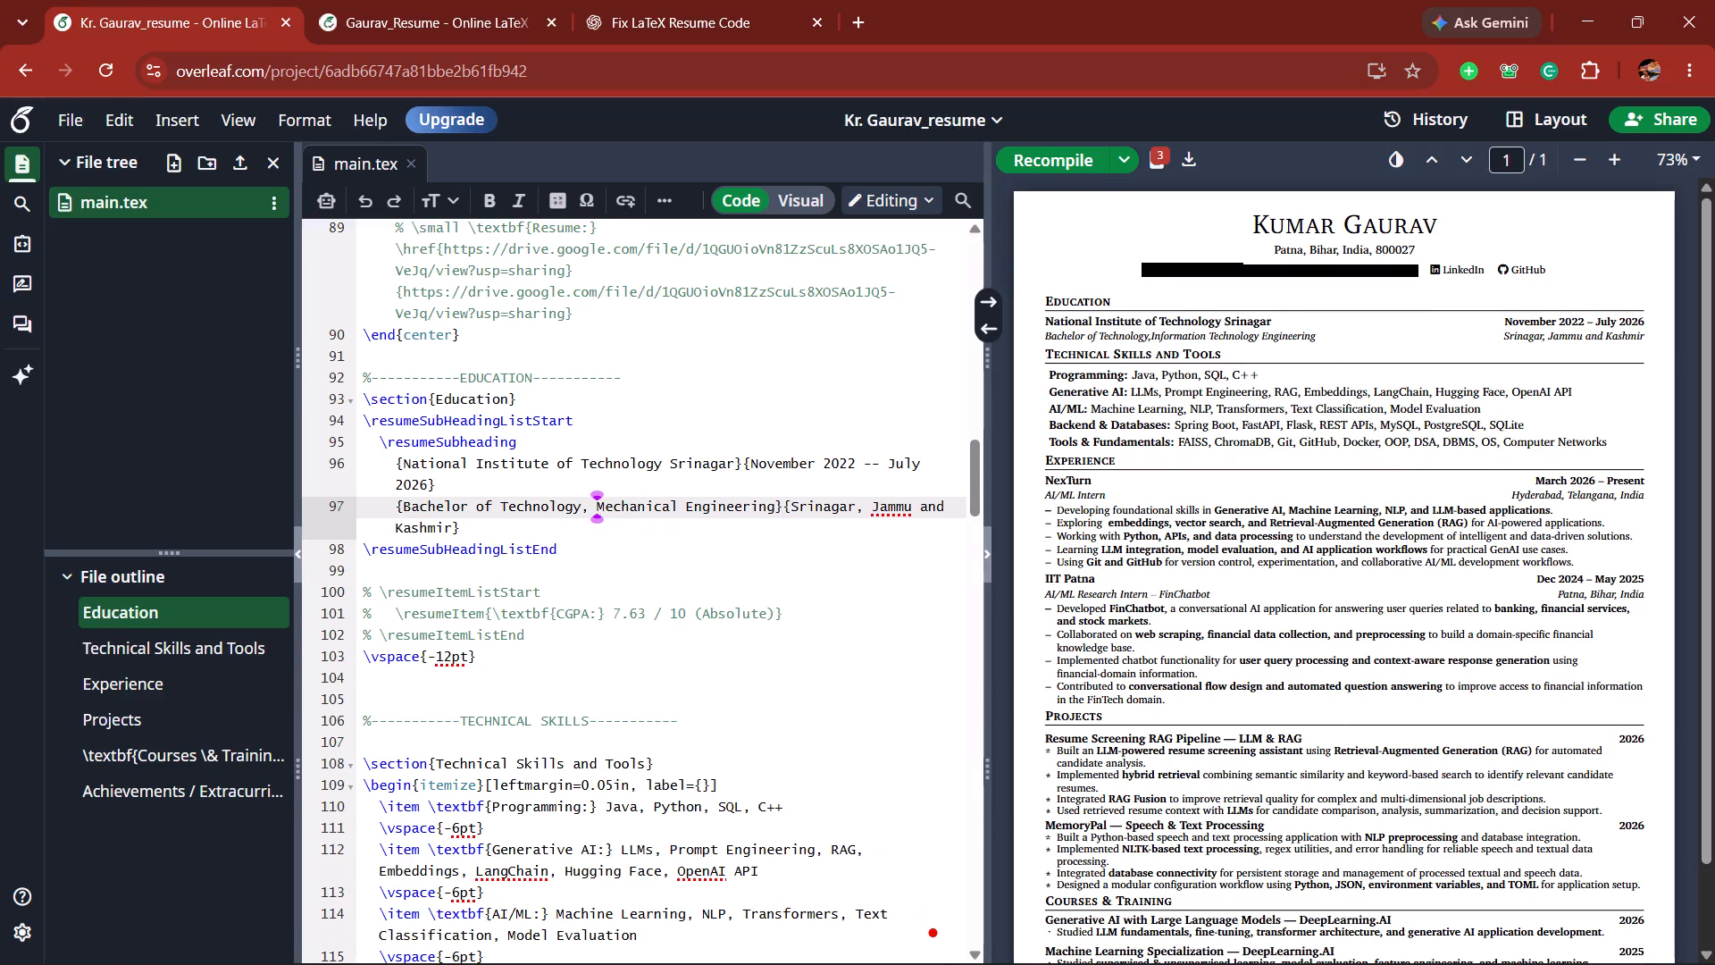
Switch to the Gaurav_Resume project and capture a screenshot of the compiled resume's Skills section.
scroll(824, 589, down, 1)
click(683, 587)
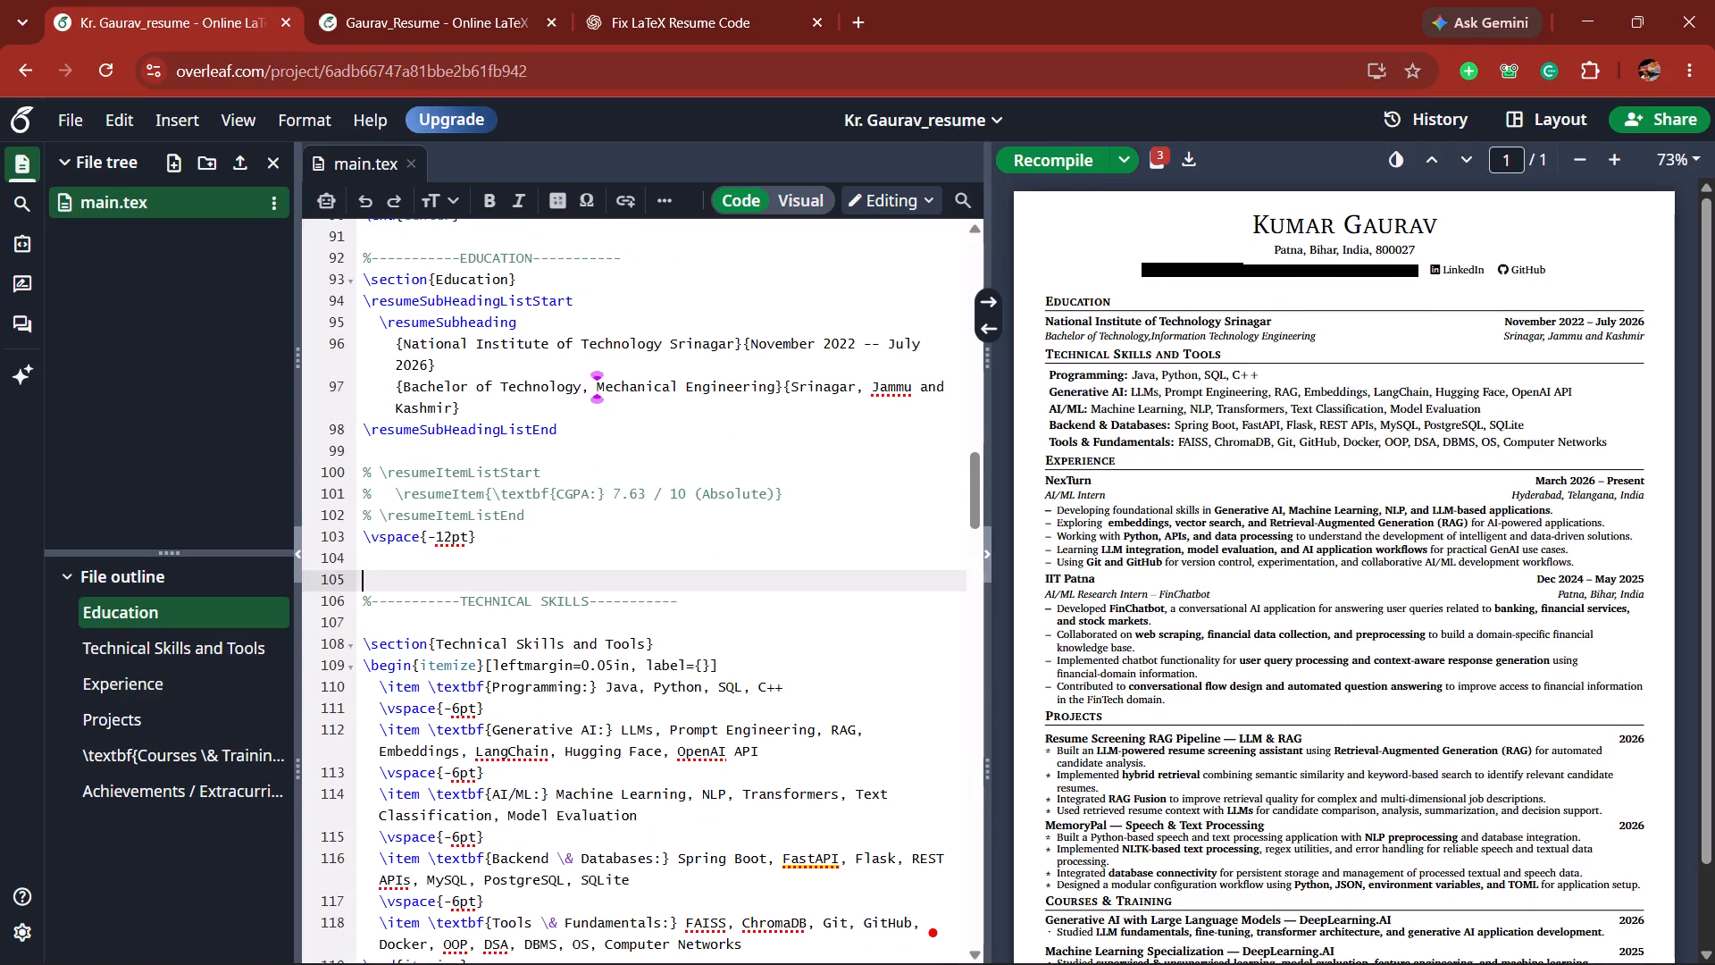
scroll(789, 629, down, 3)
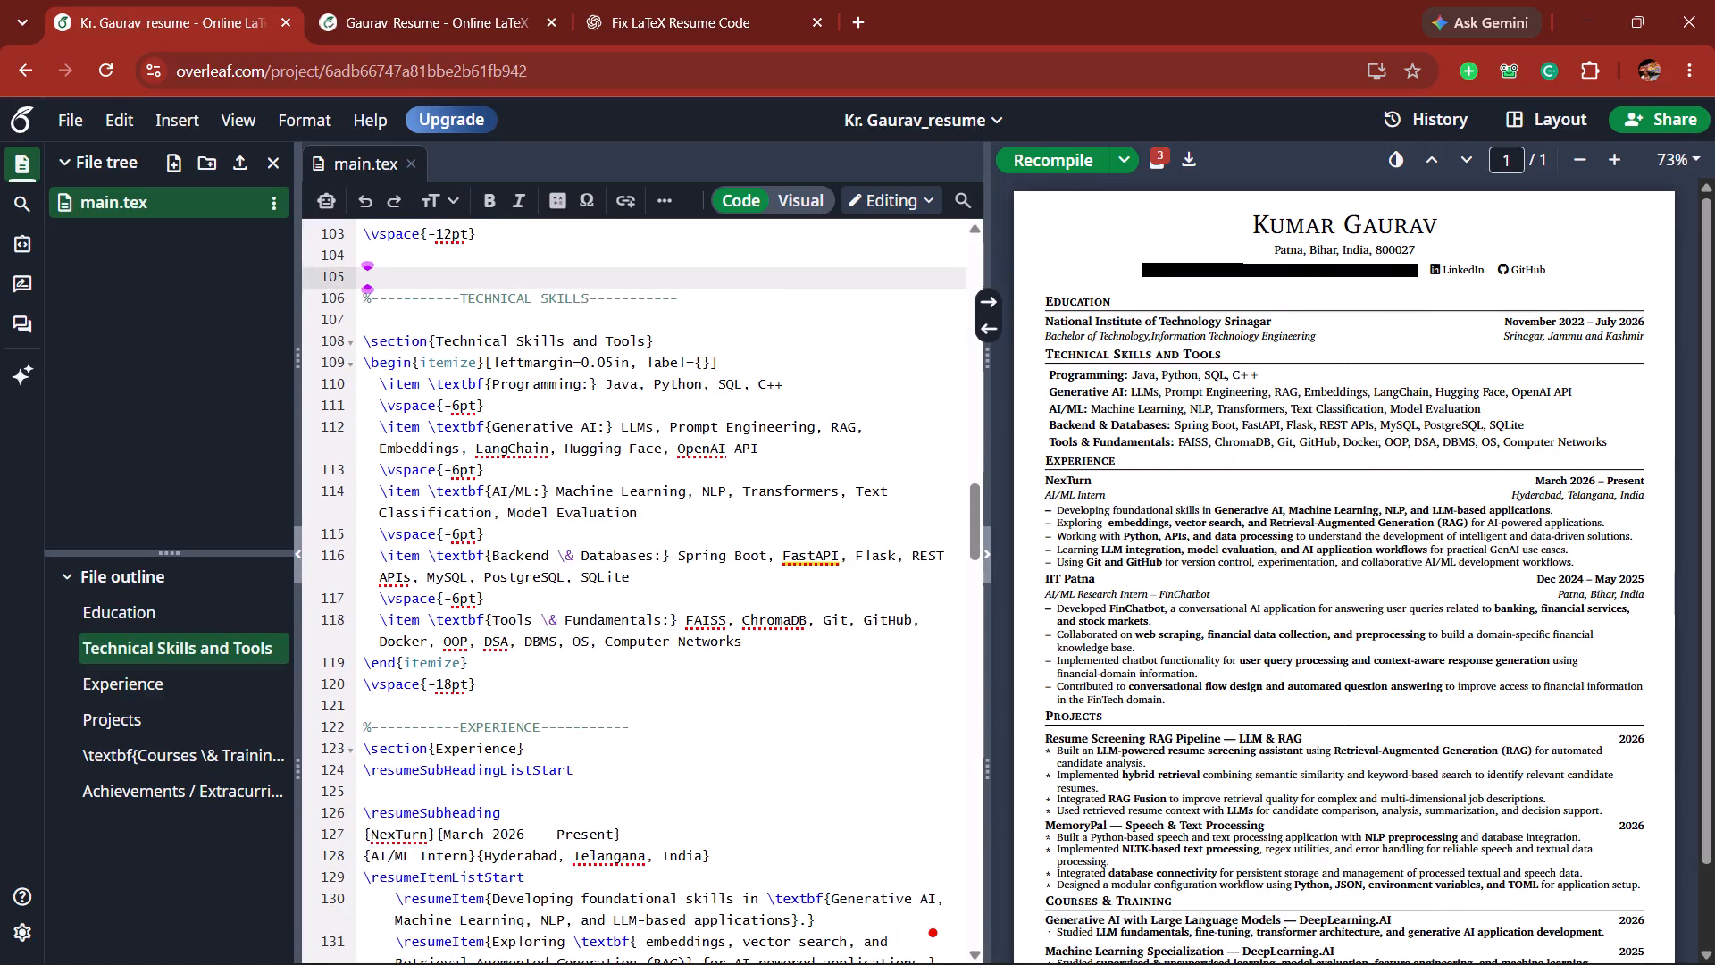
click(680, 703)
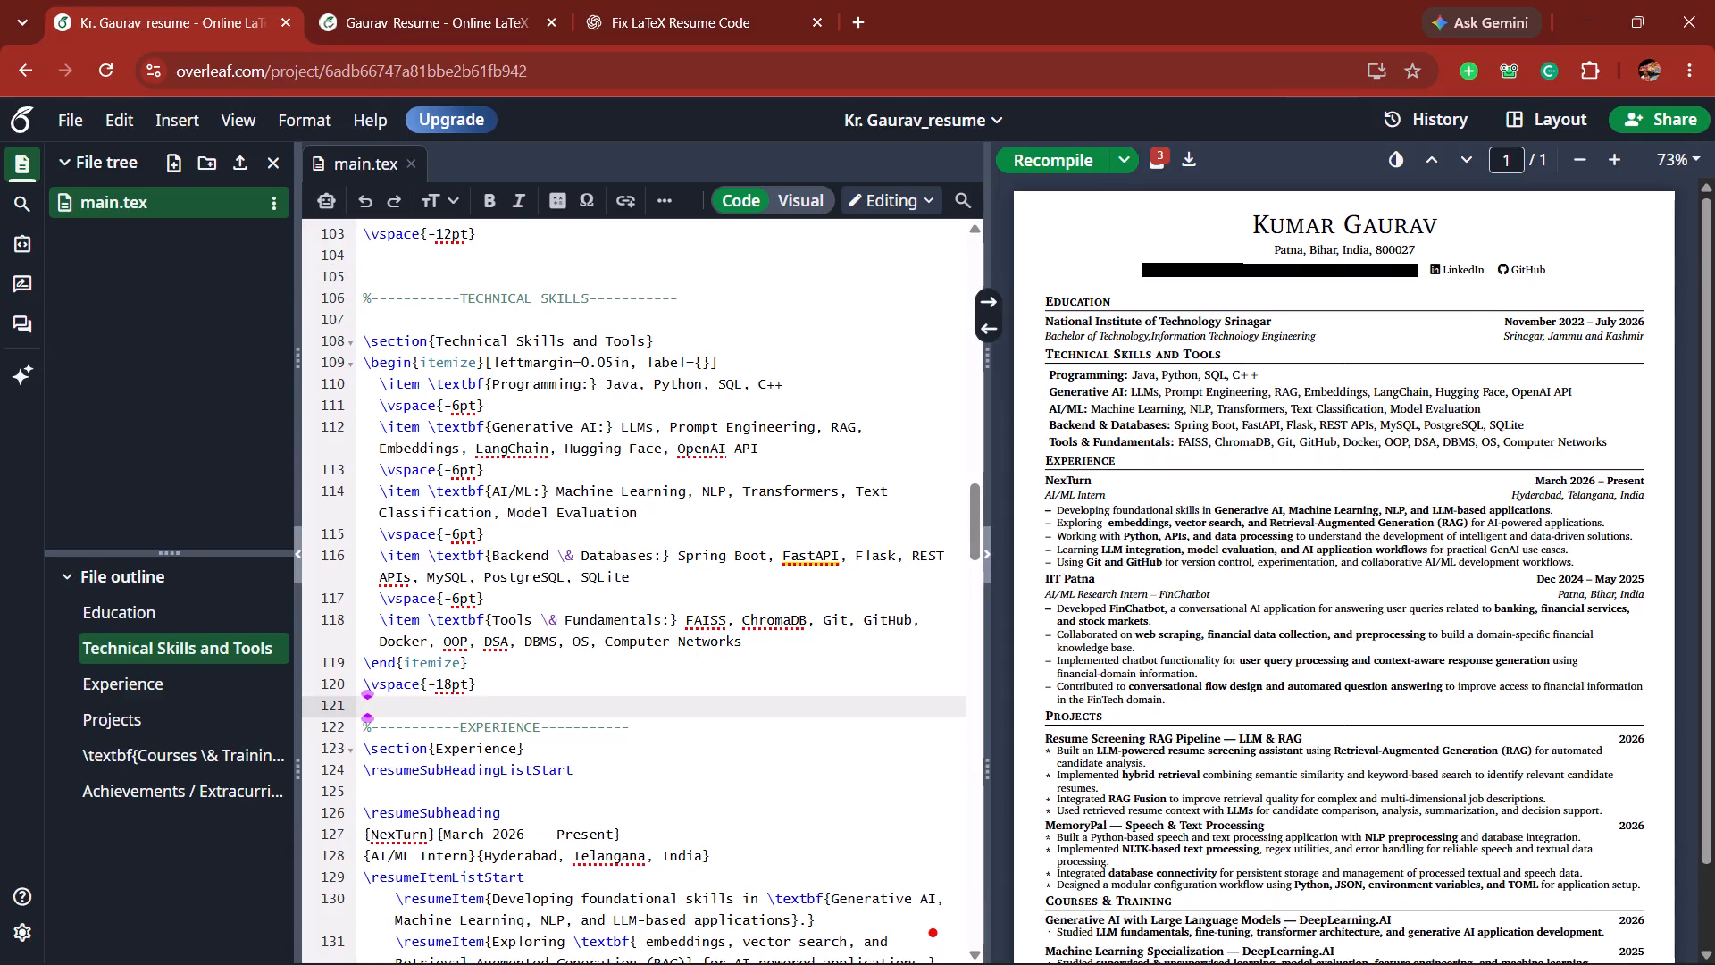
click(411, 0)
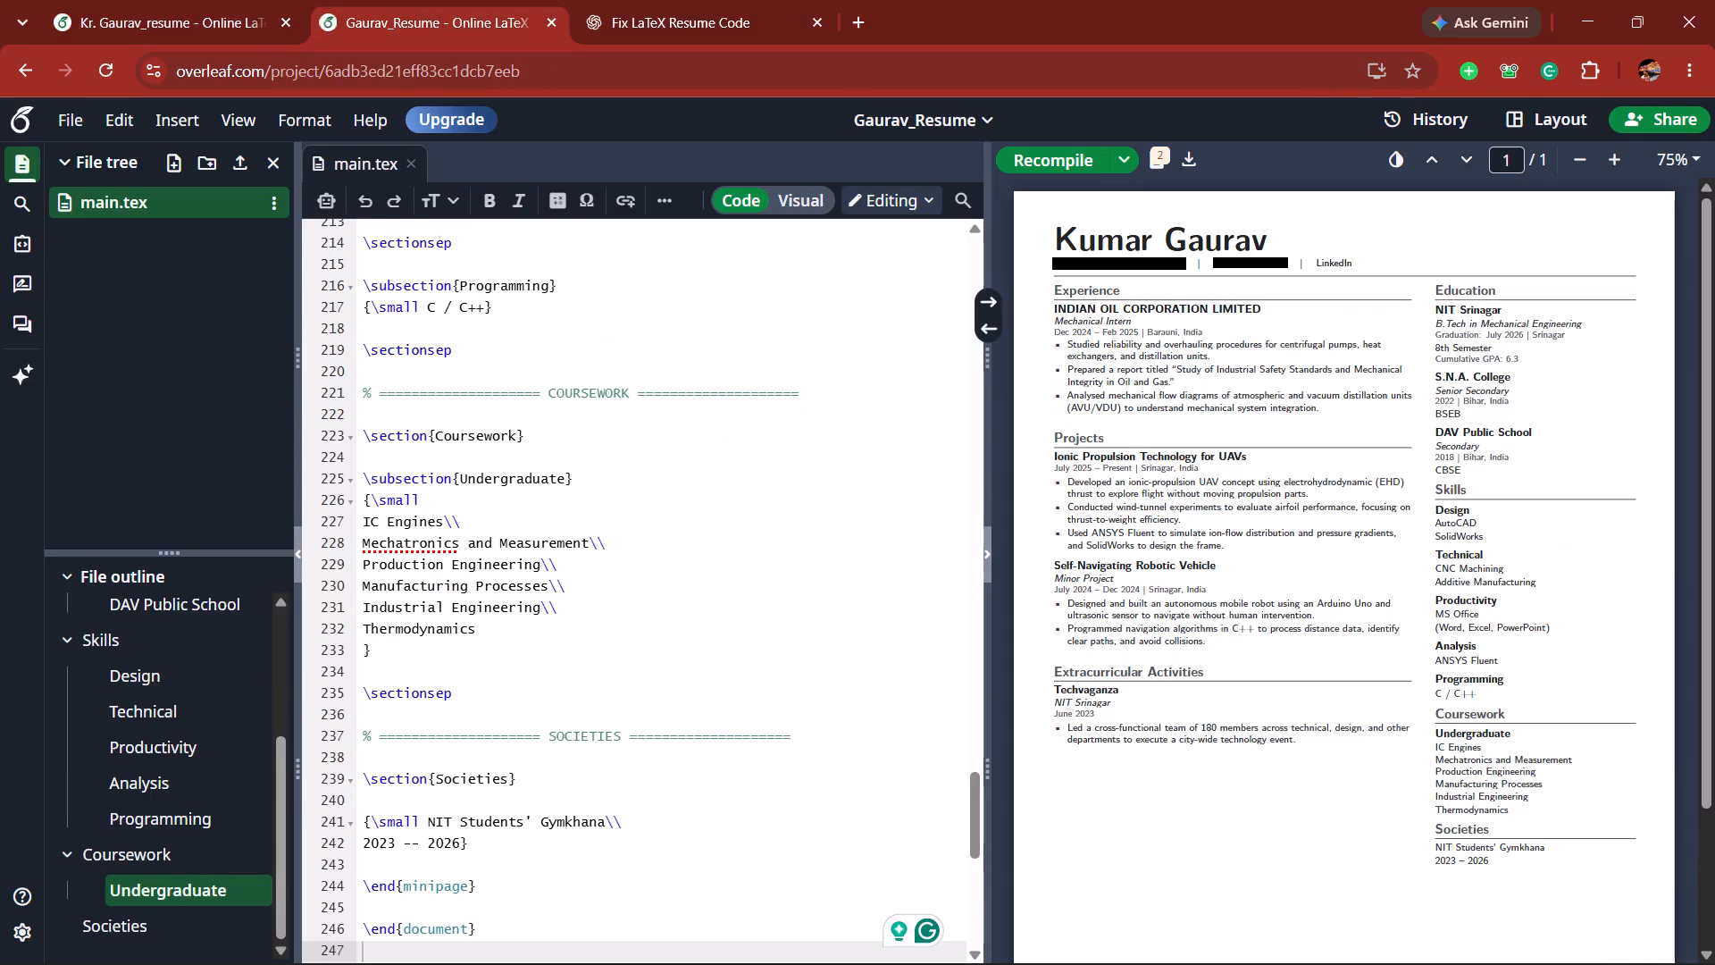
drag(1434, 485, 1535, 659)
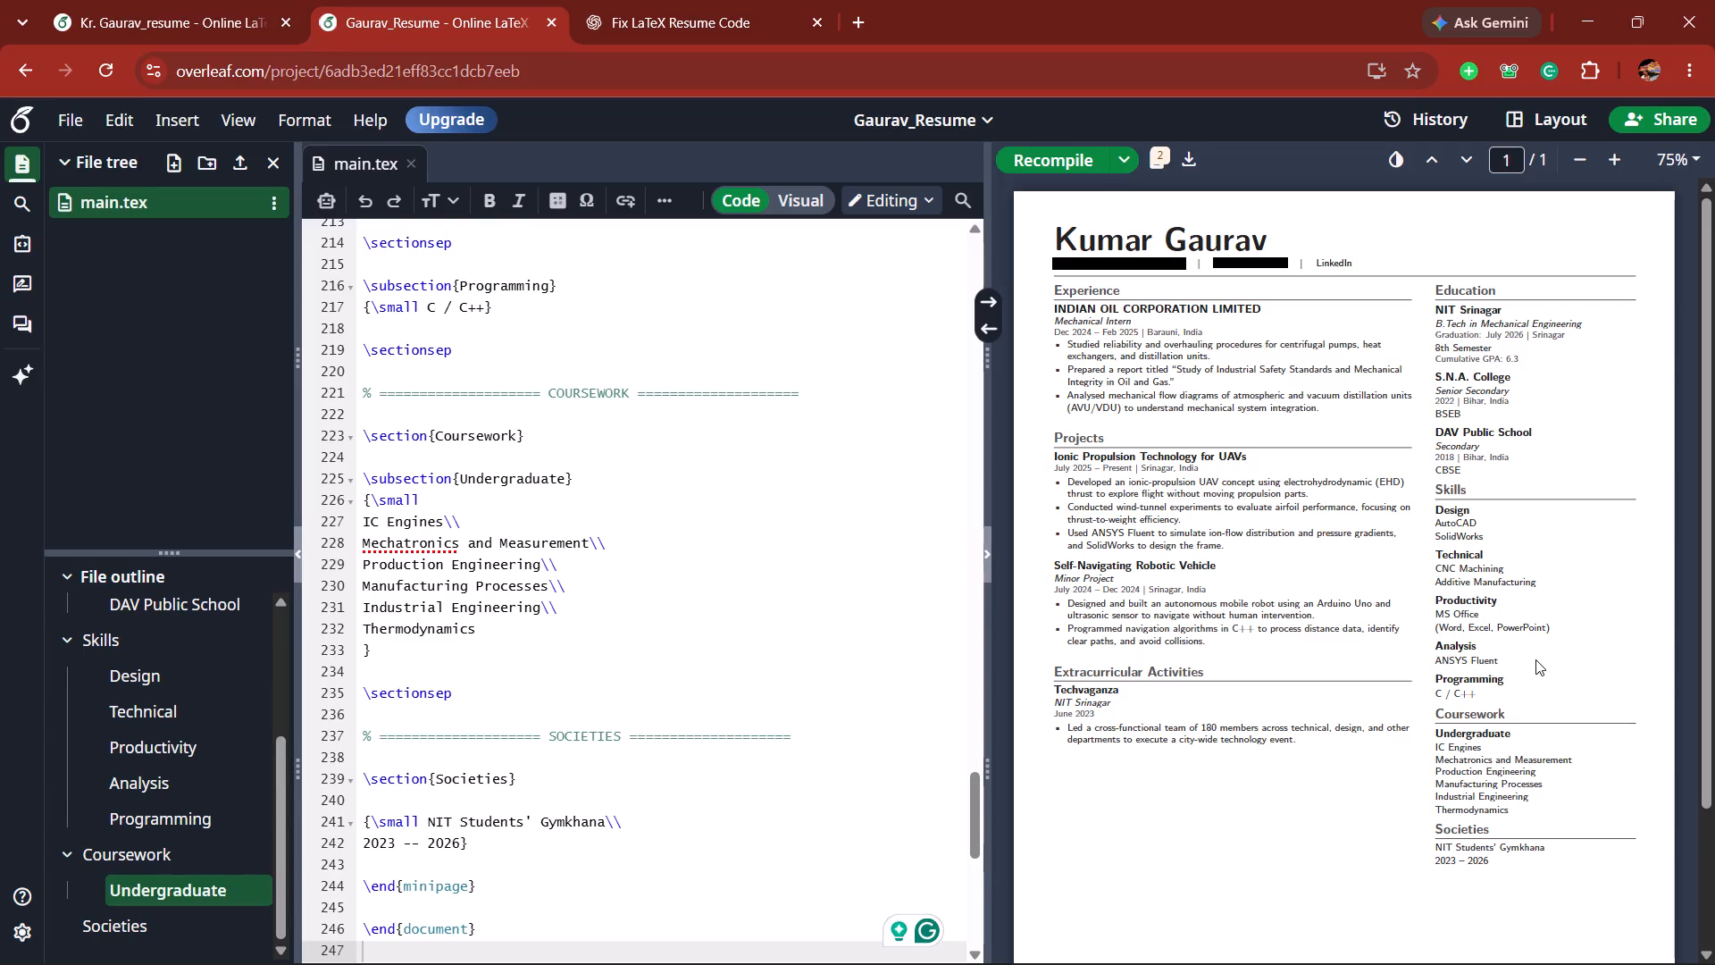
key(Print)
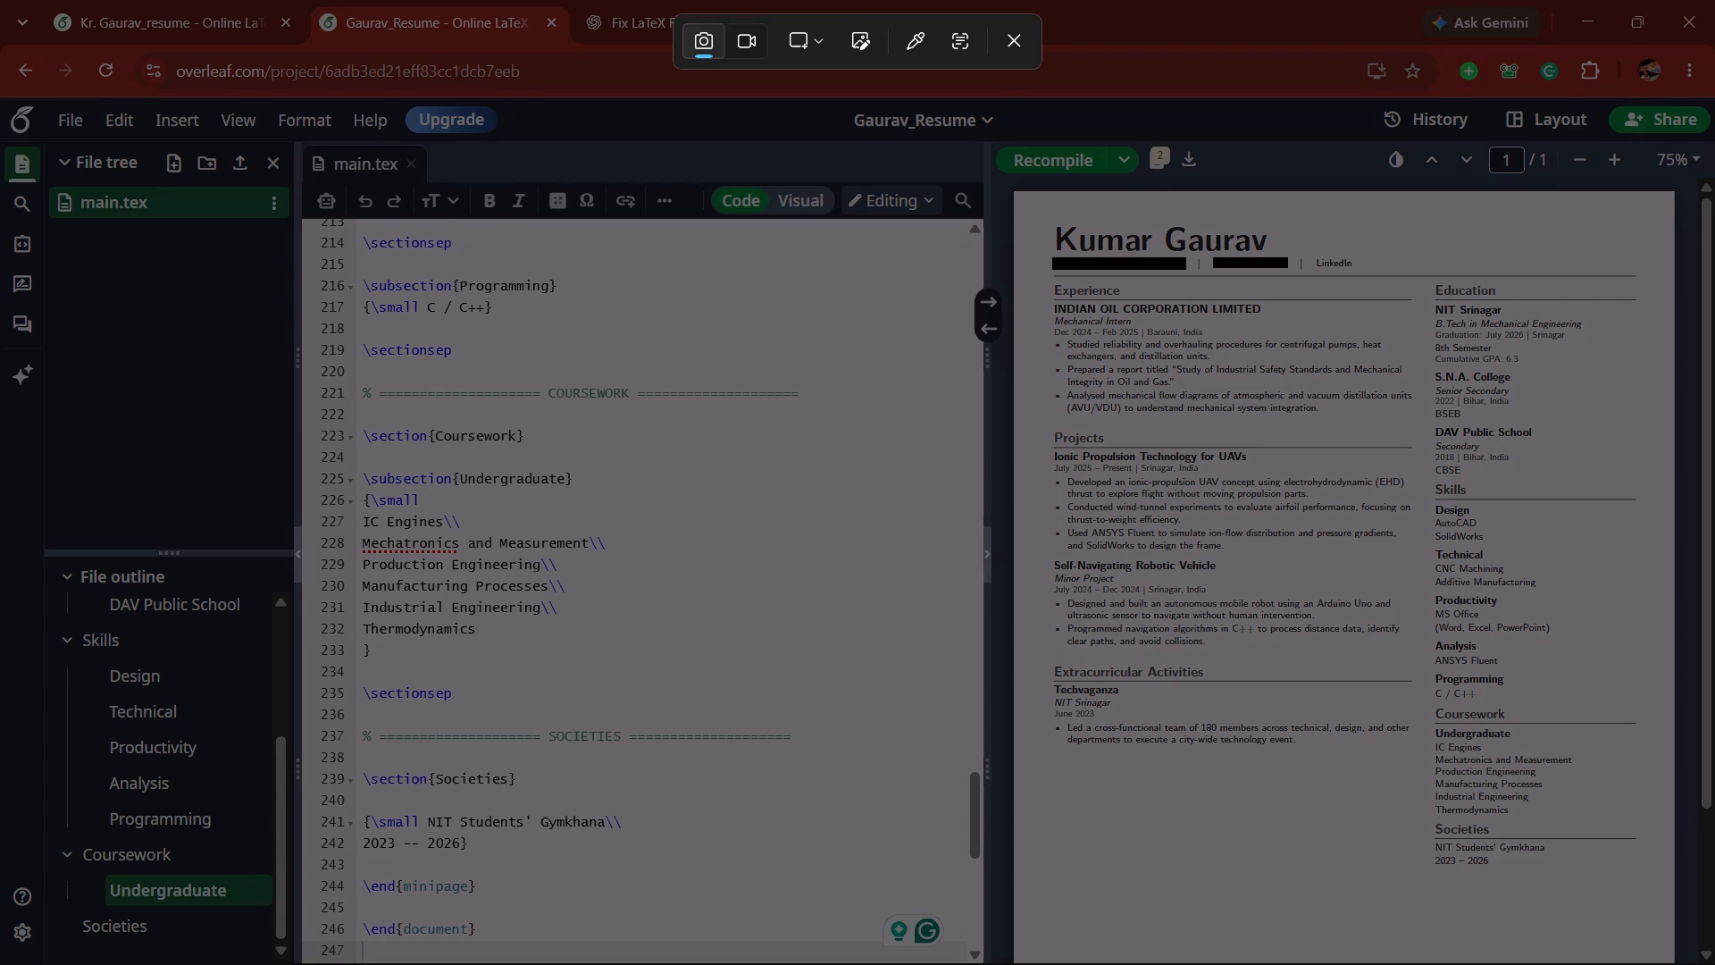
drag(1428, 482, 1577, 714)
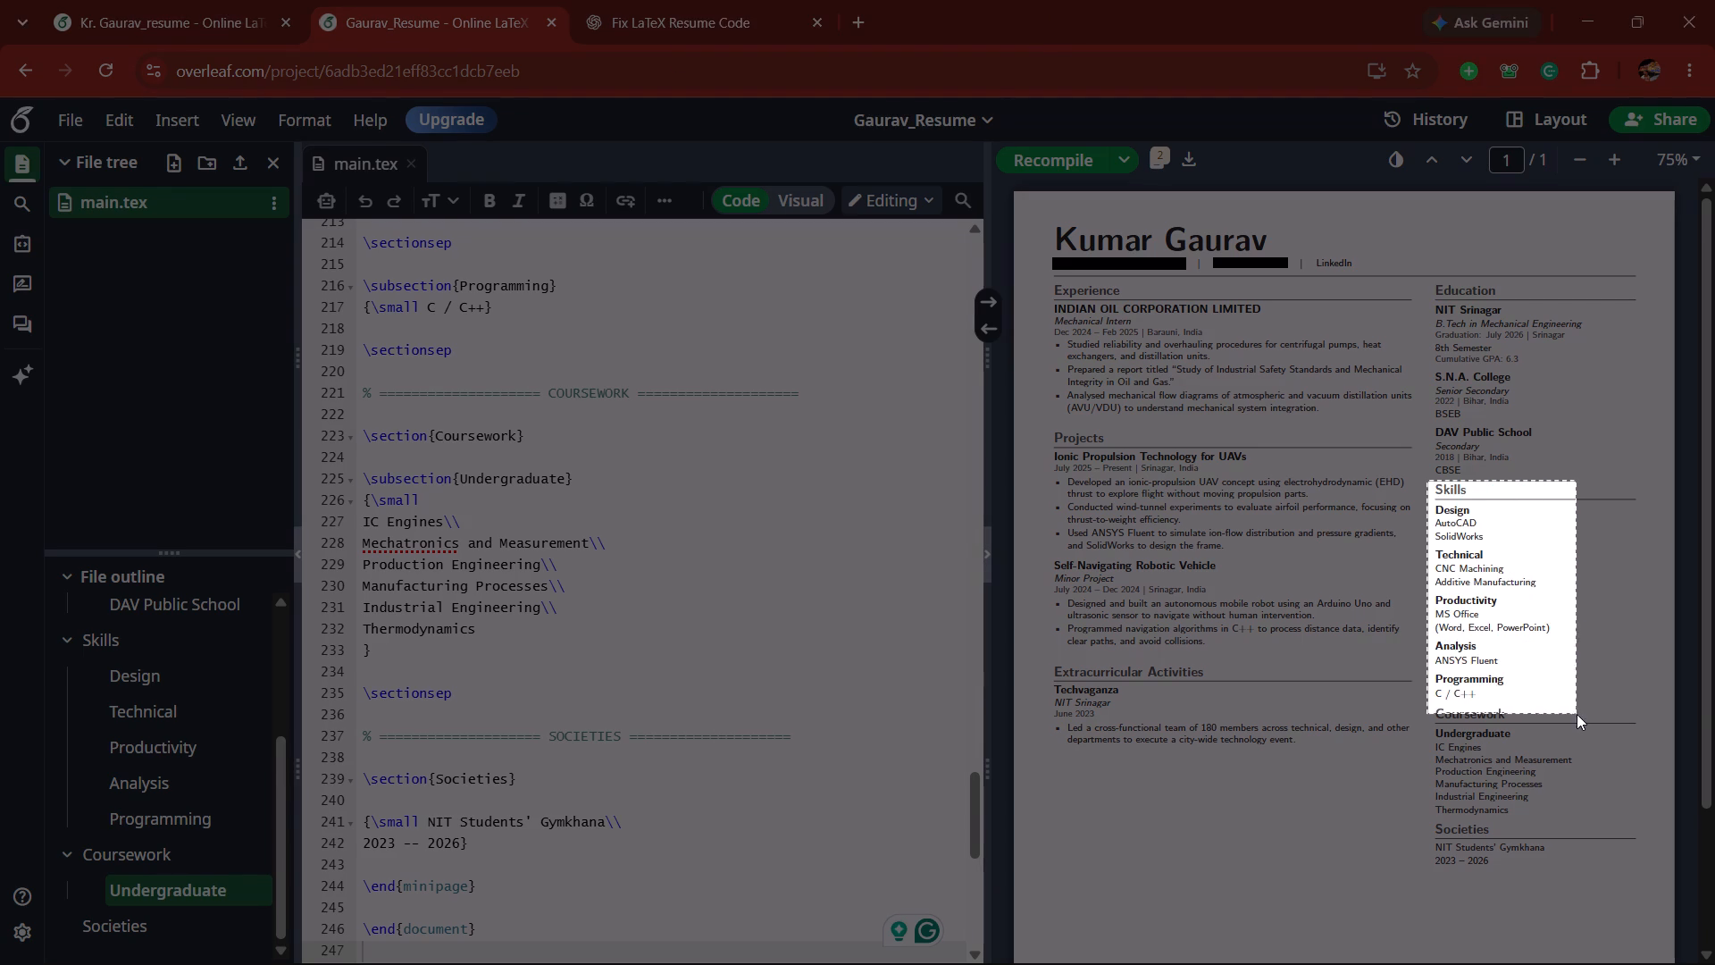
drag(1577, 714, 1658, 703)
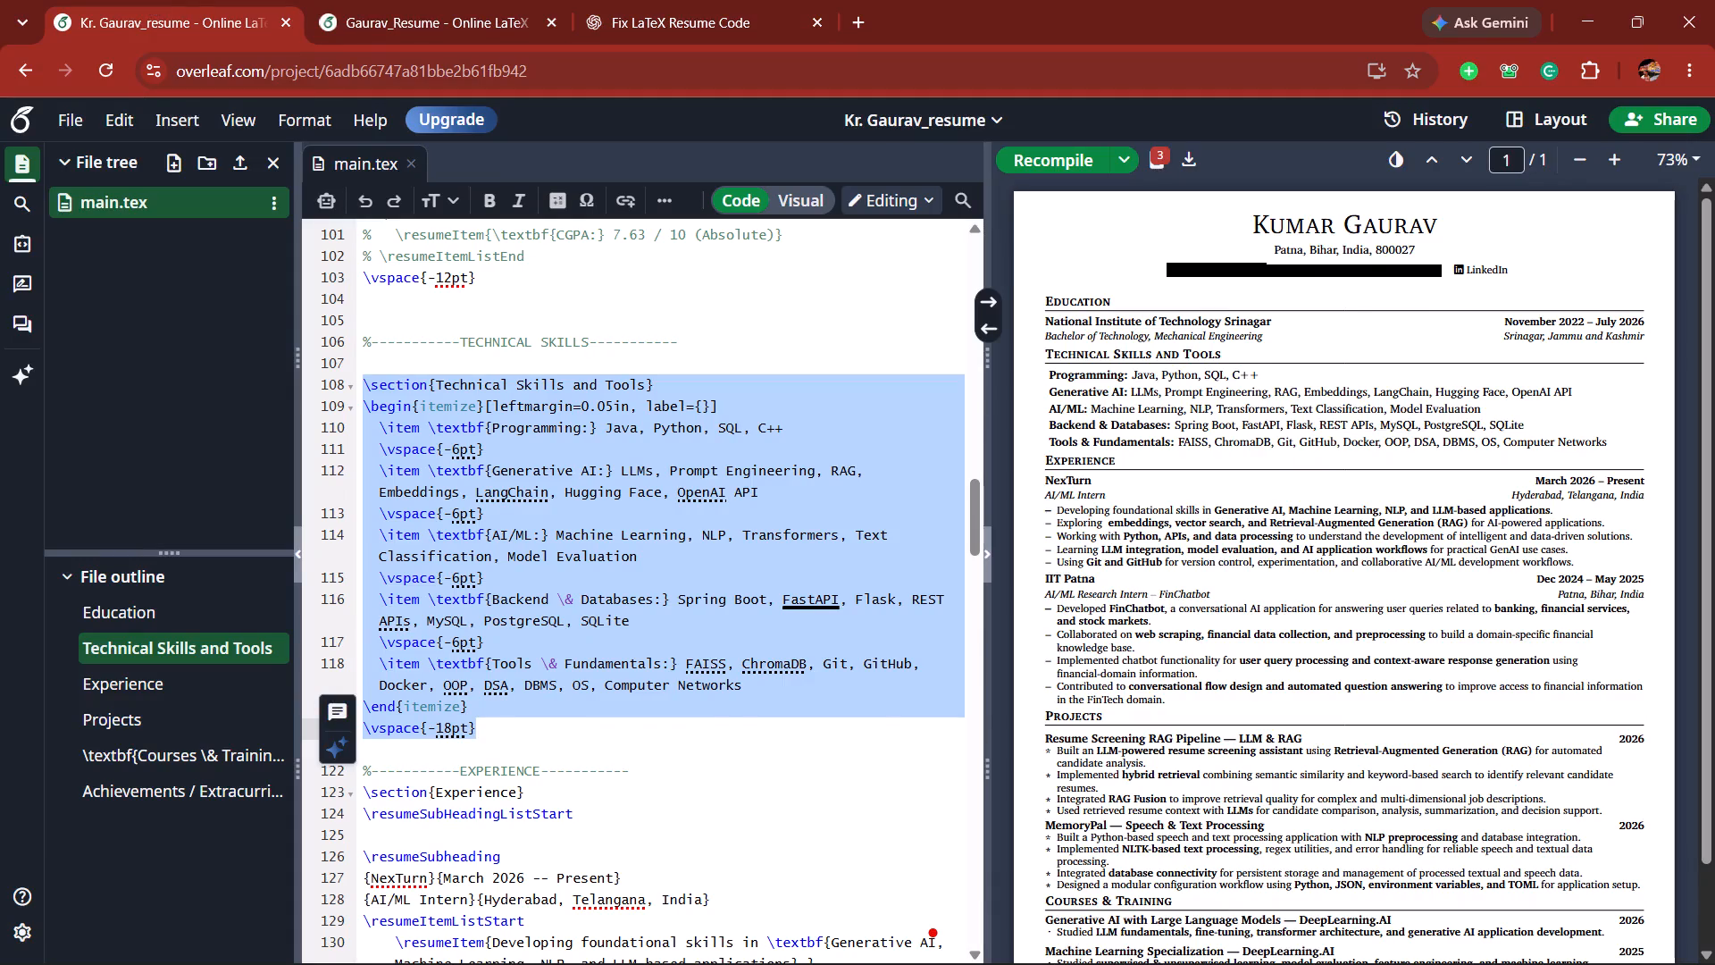
key(ctrl+v)
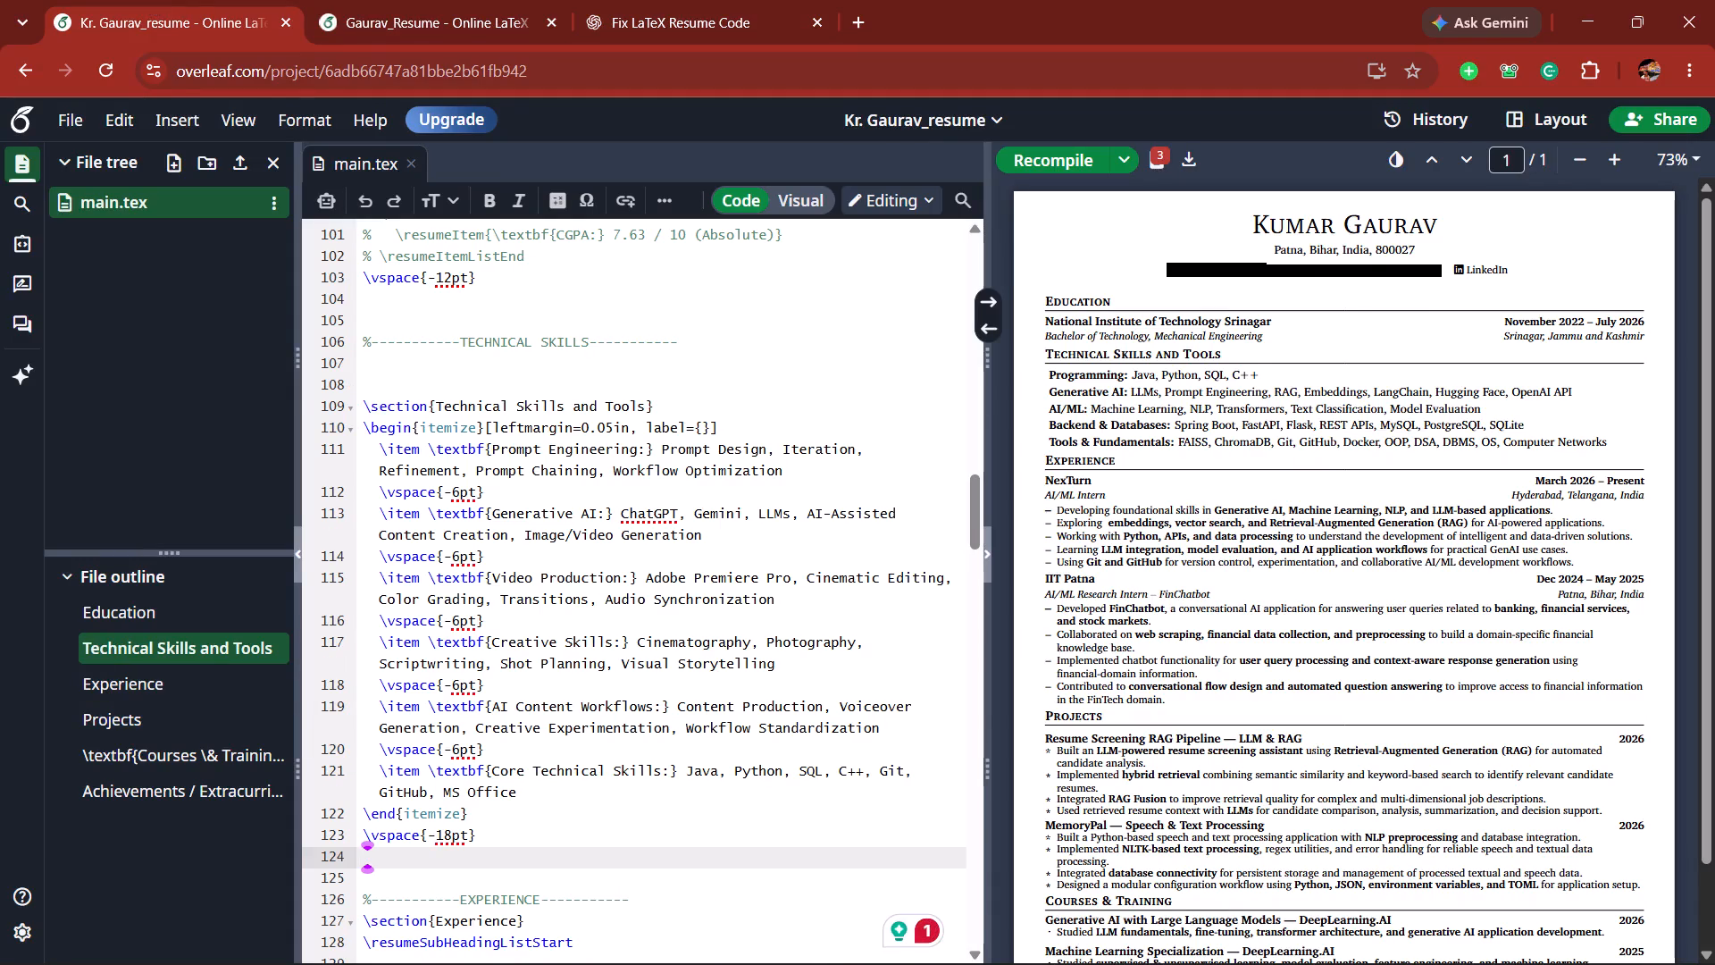
Turn on auto compile for the new resume project.
click(1130, 157)
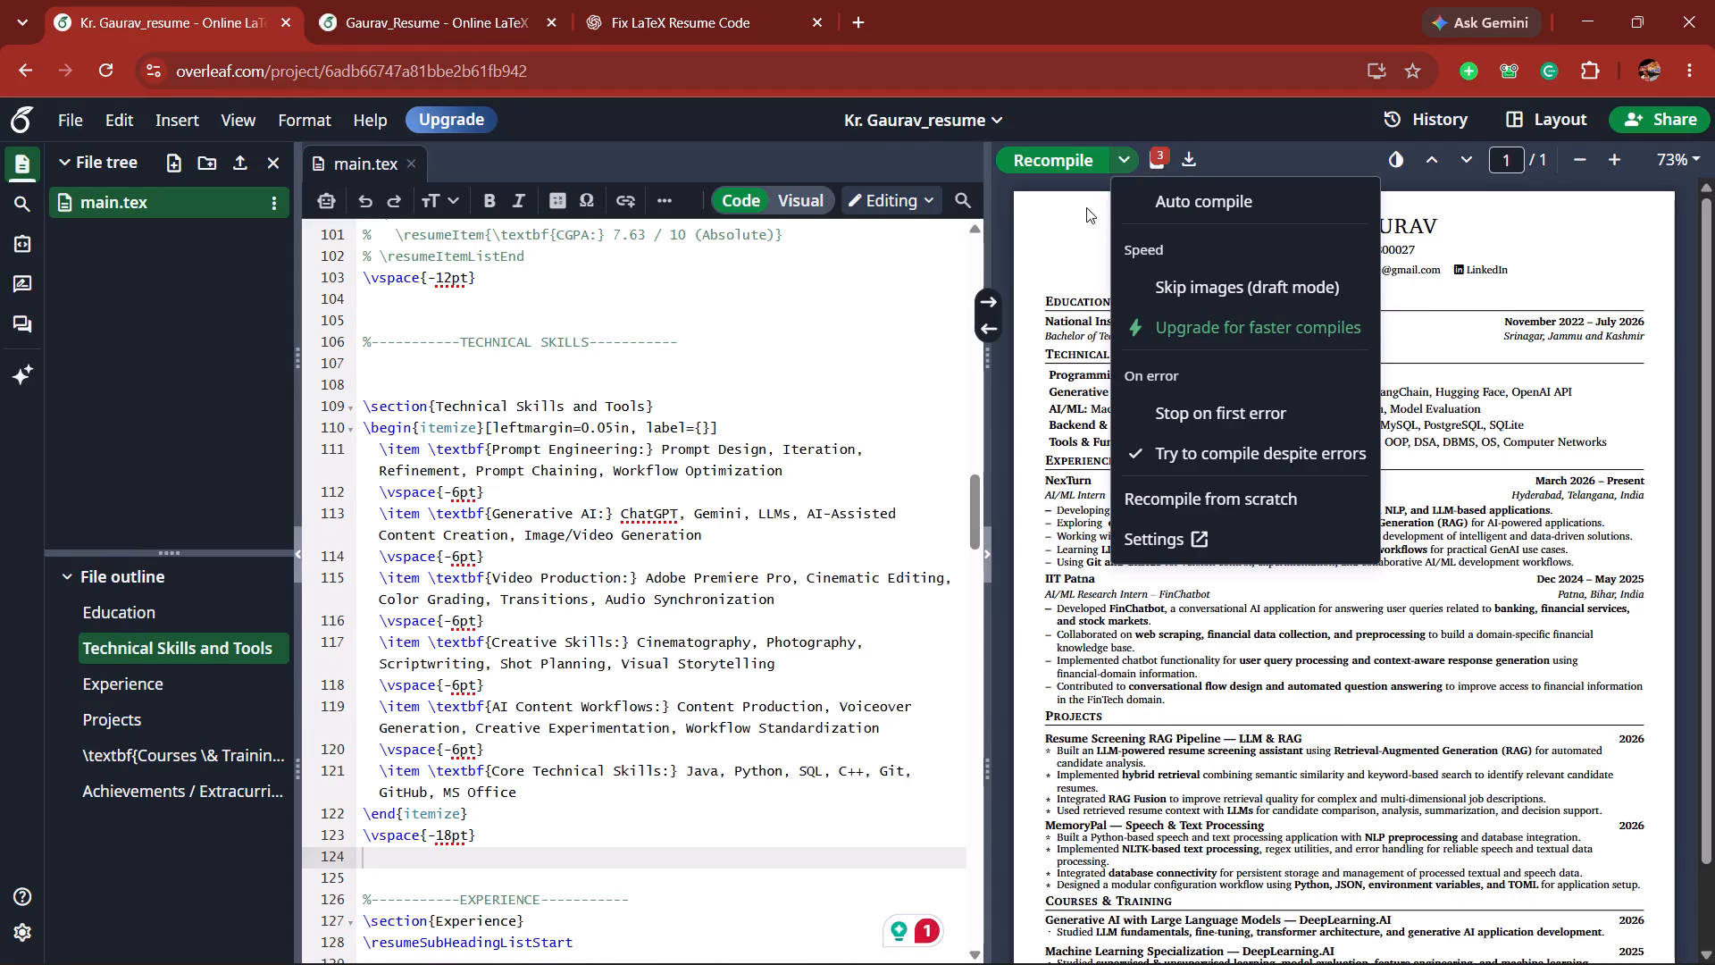
click(1242, 201)
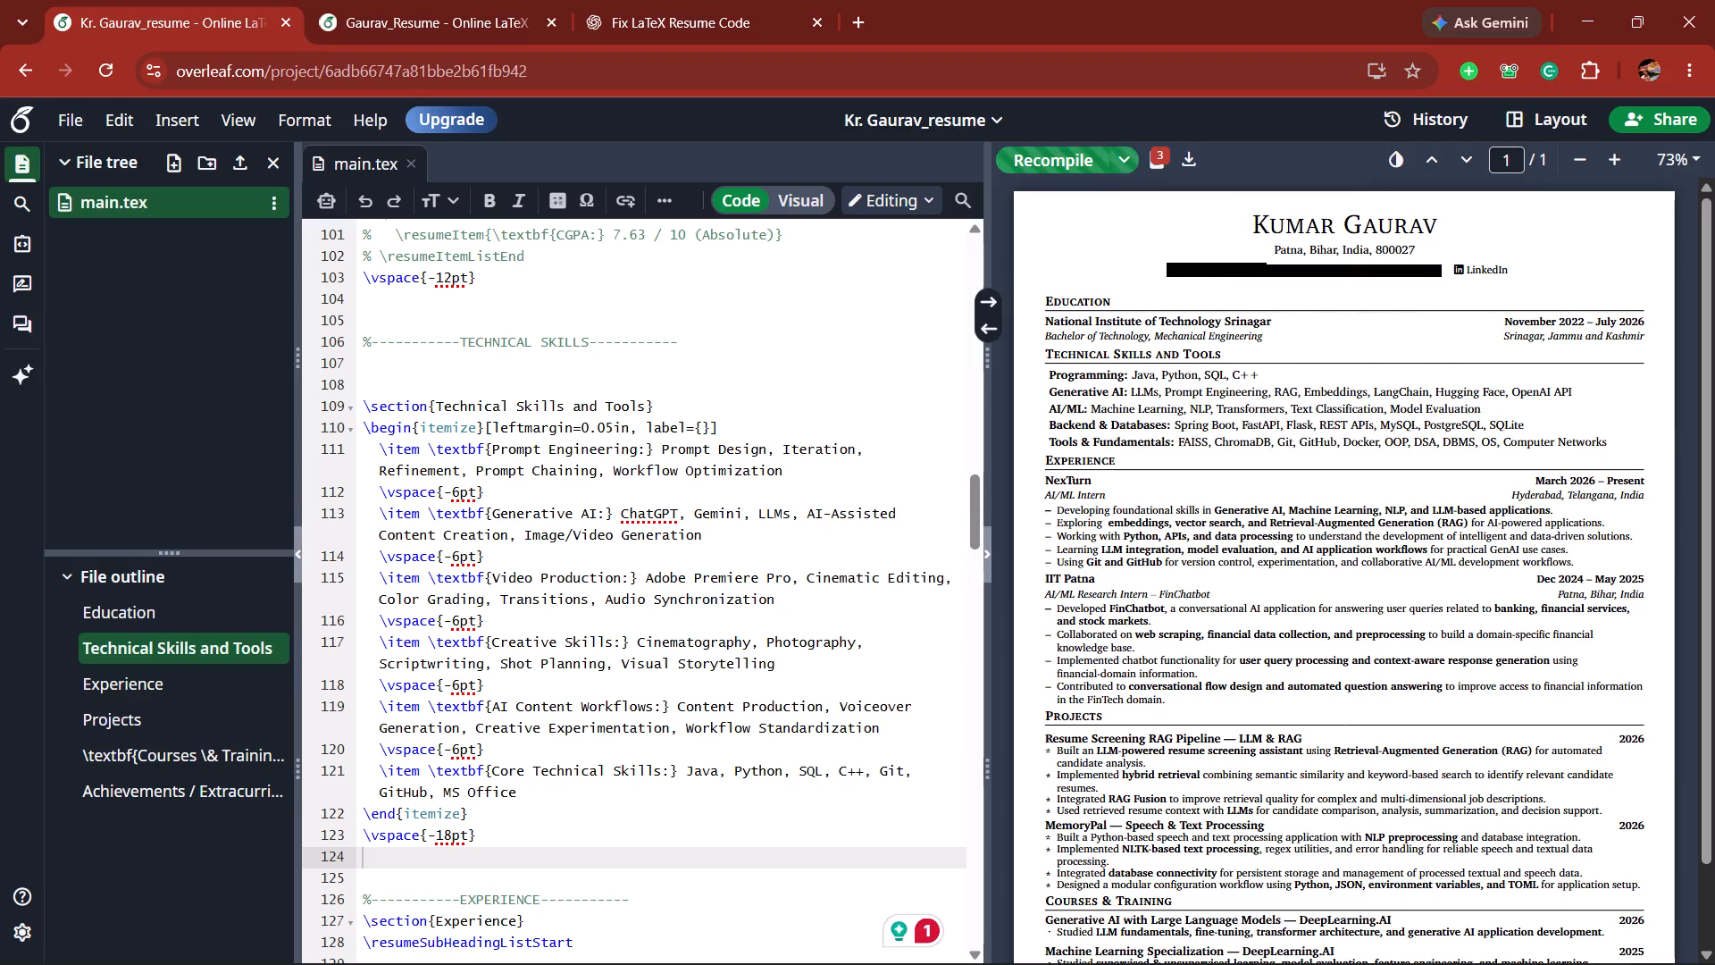
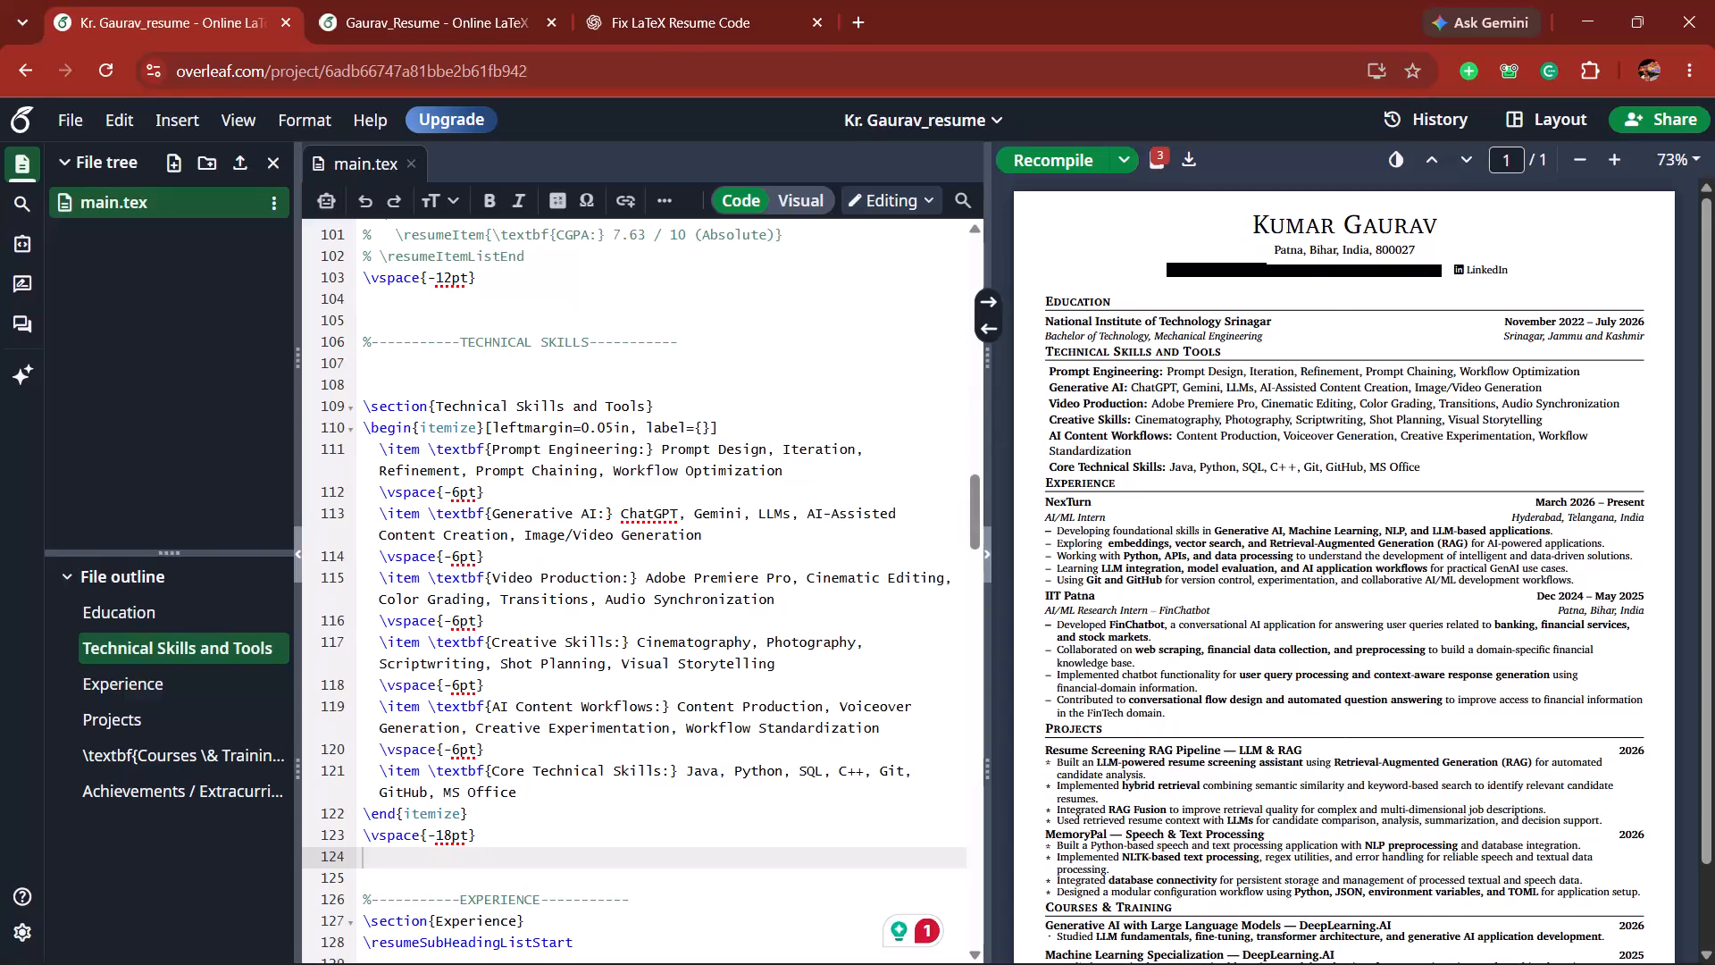
Replace Java with AutoCAD in the Core Technical Skills line of the new resume, checking the old resume's skills.
click(427, 0)
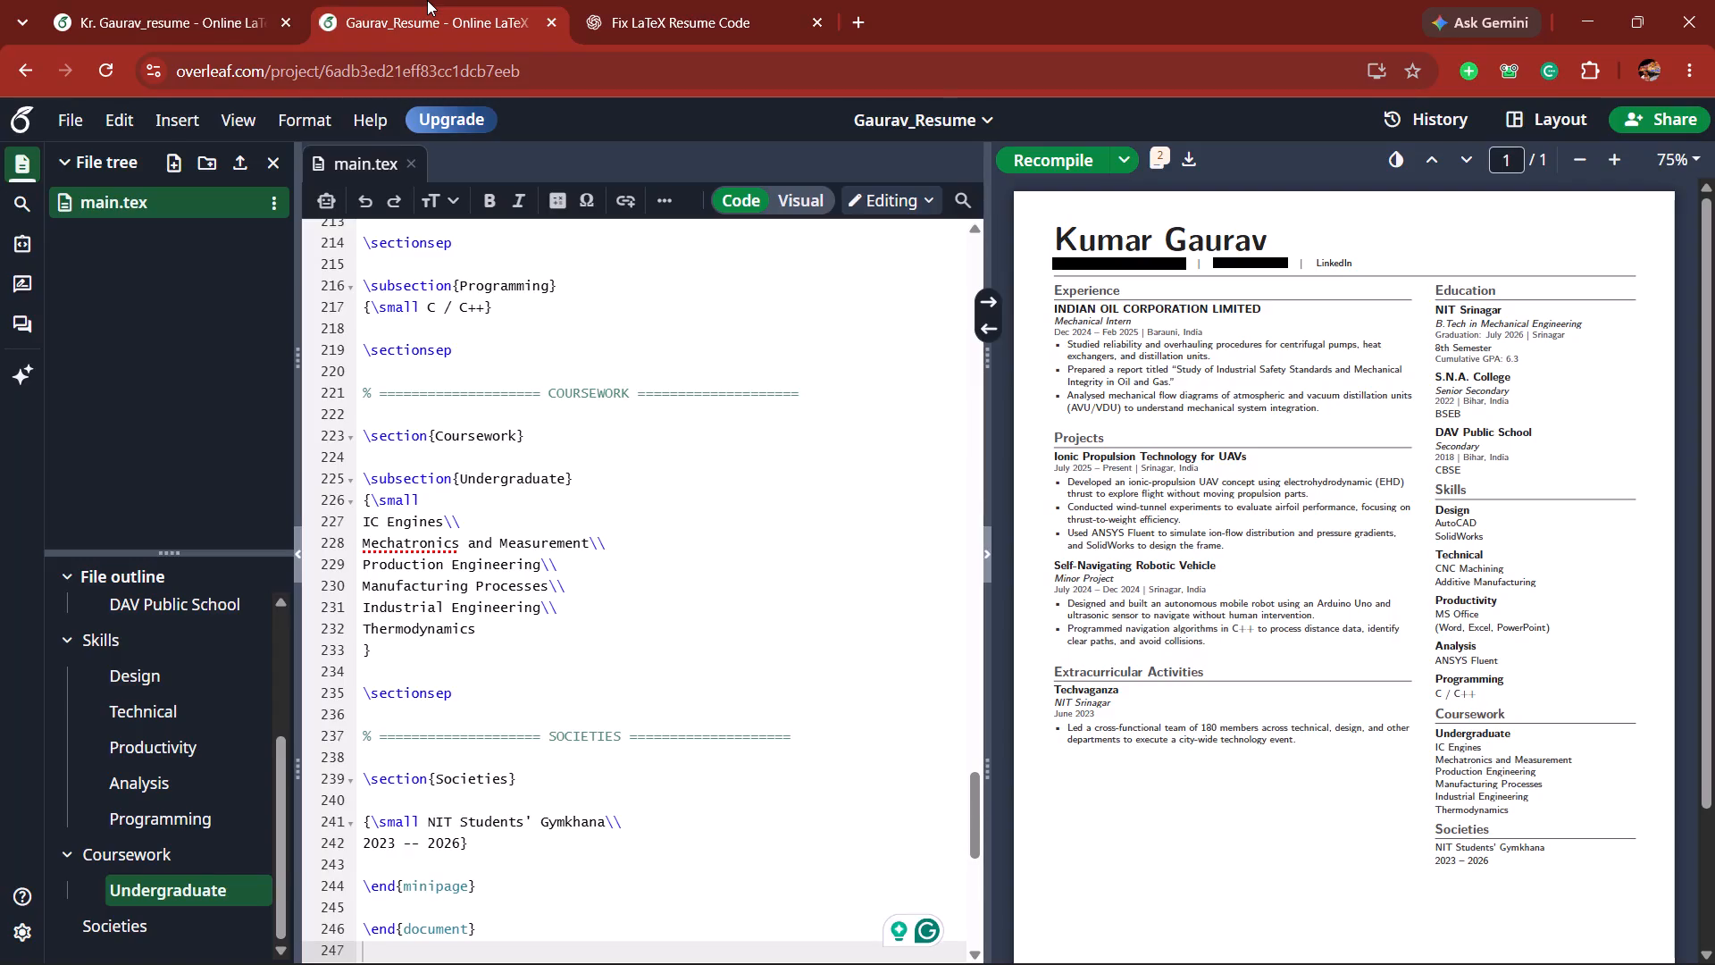
click(650, 0)
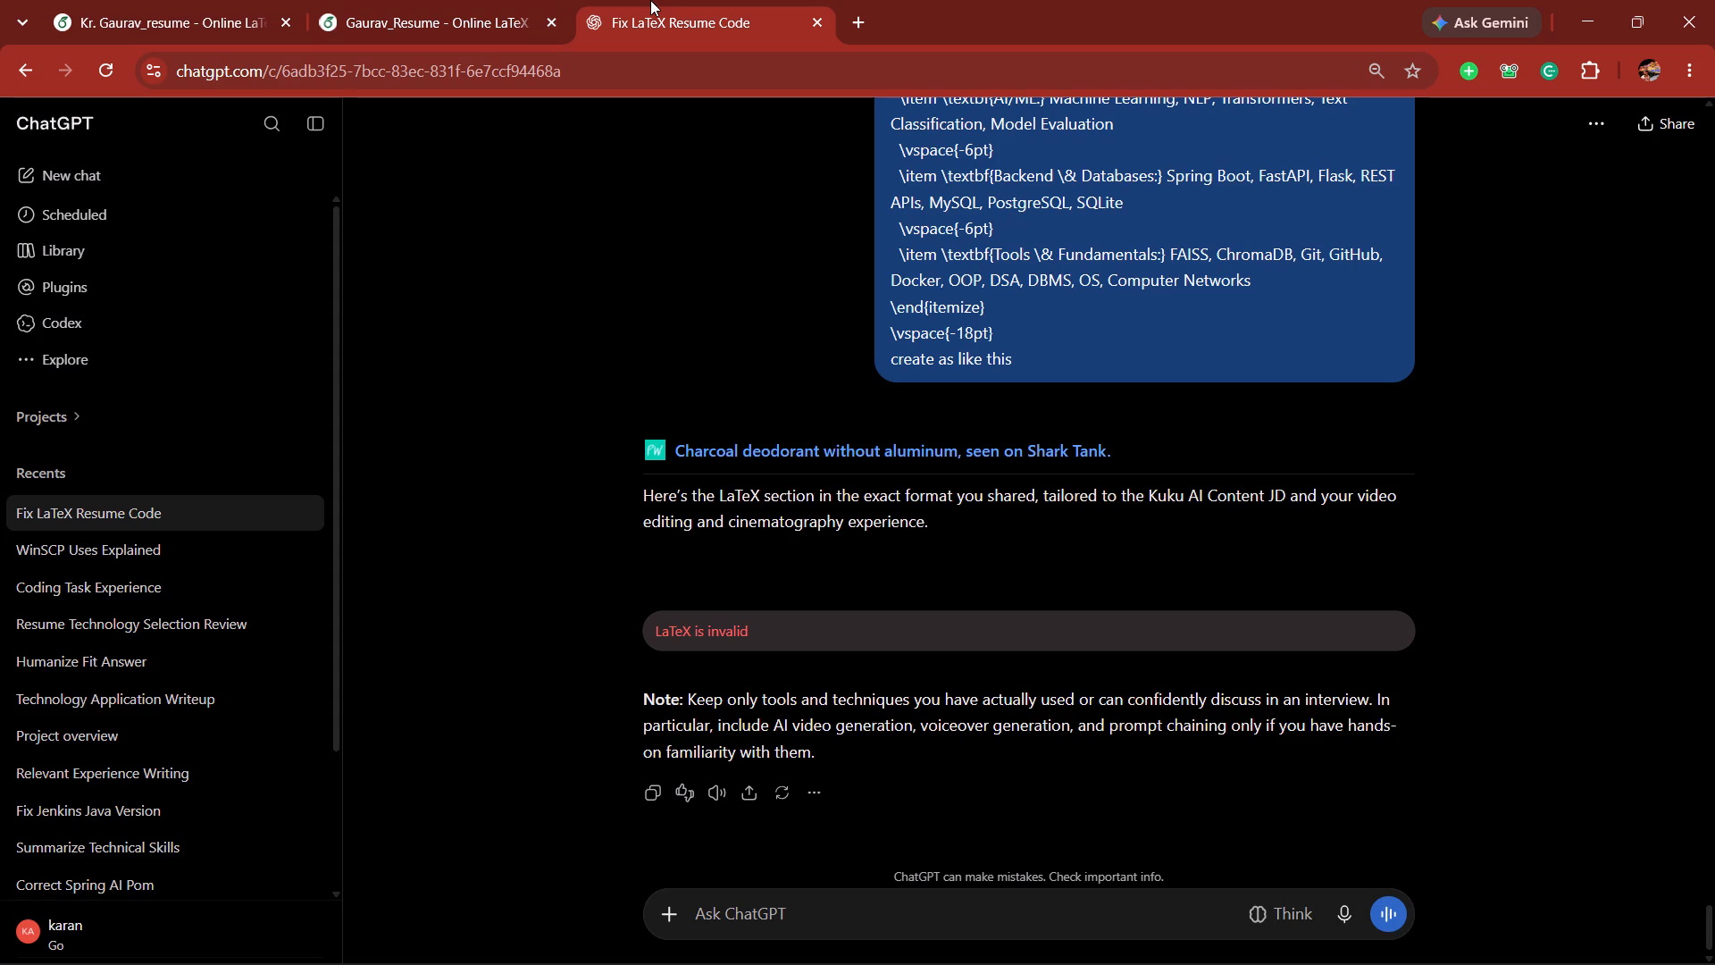
click(186, 2)
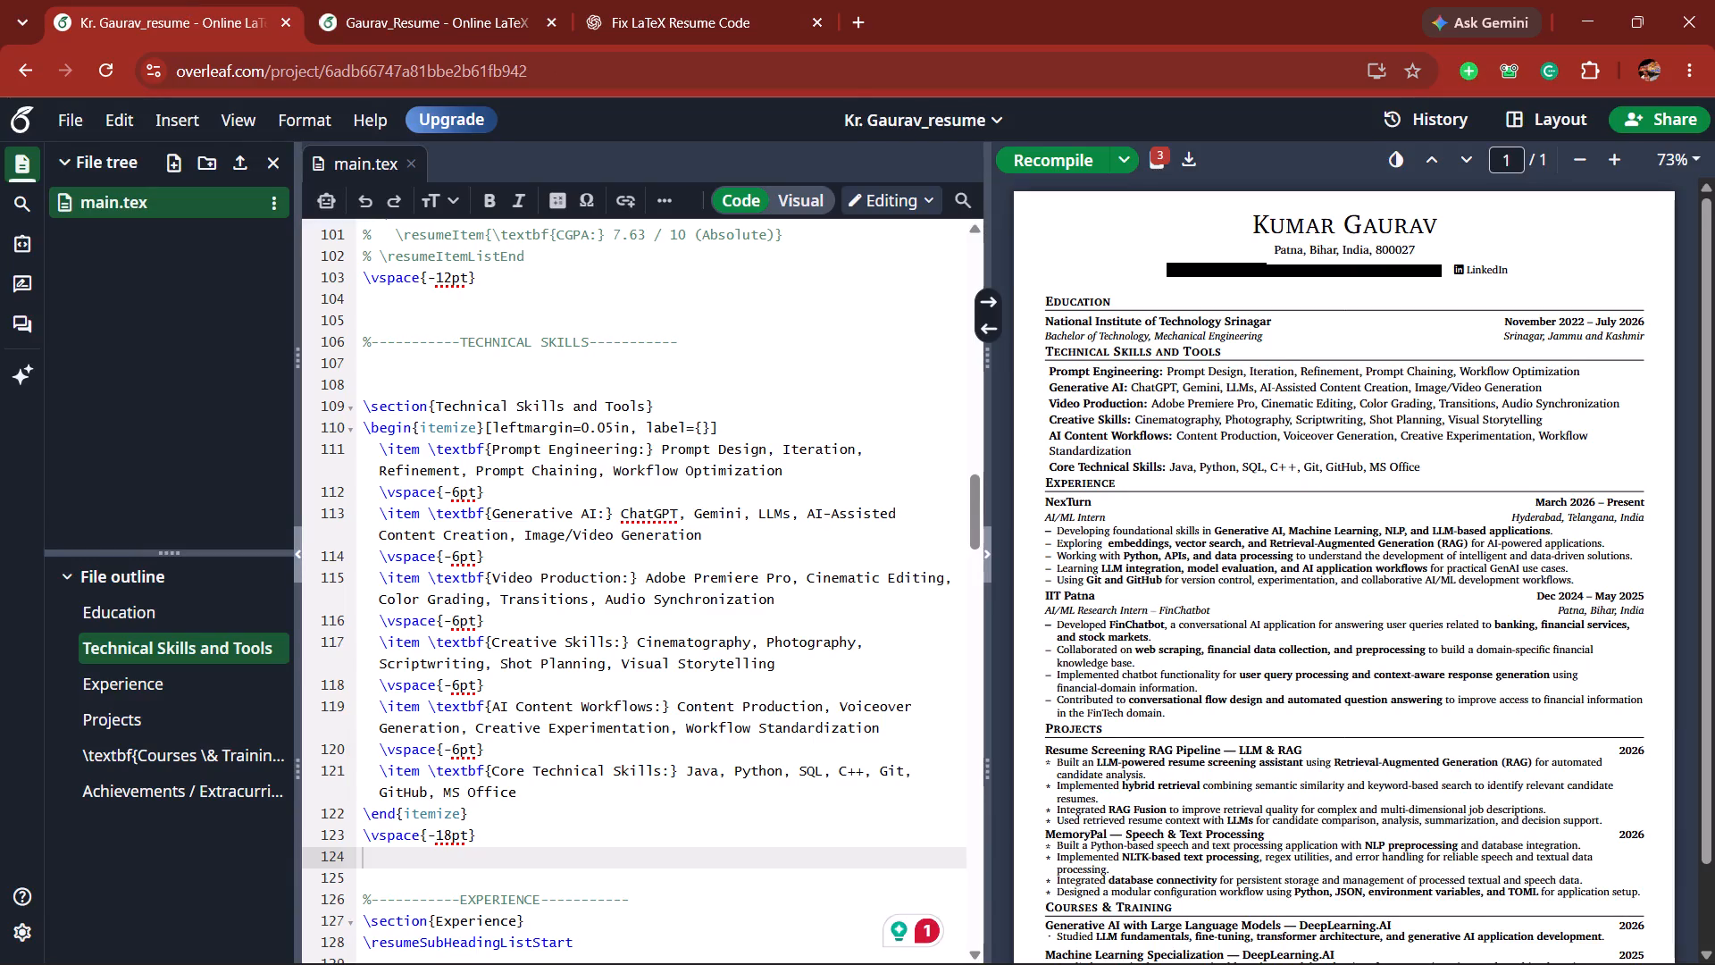
double_click(1136, 462)
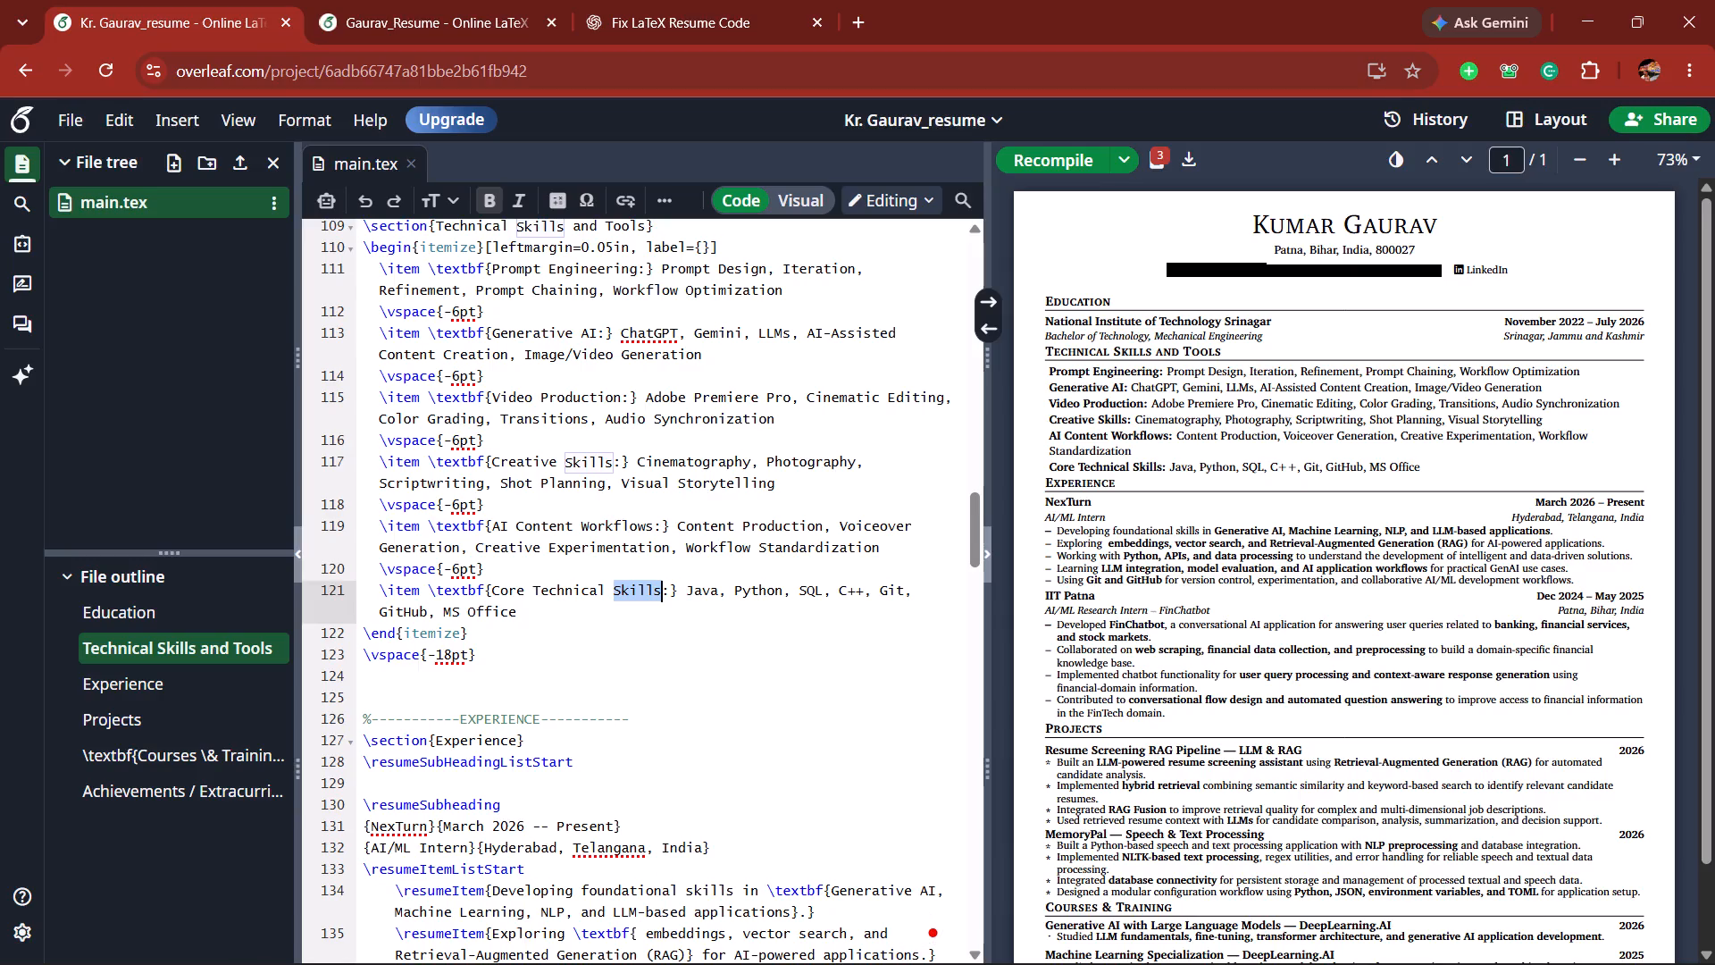
click(719, 590)
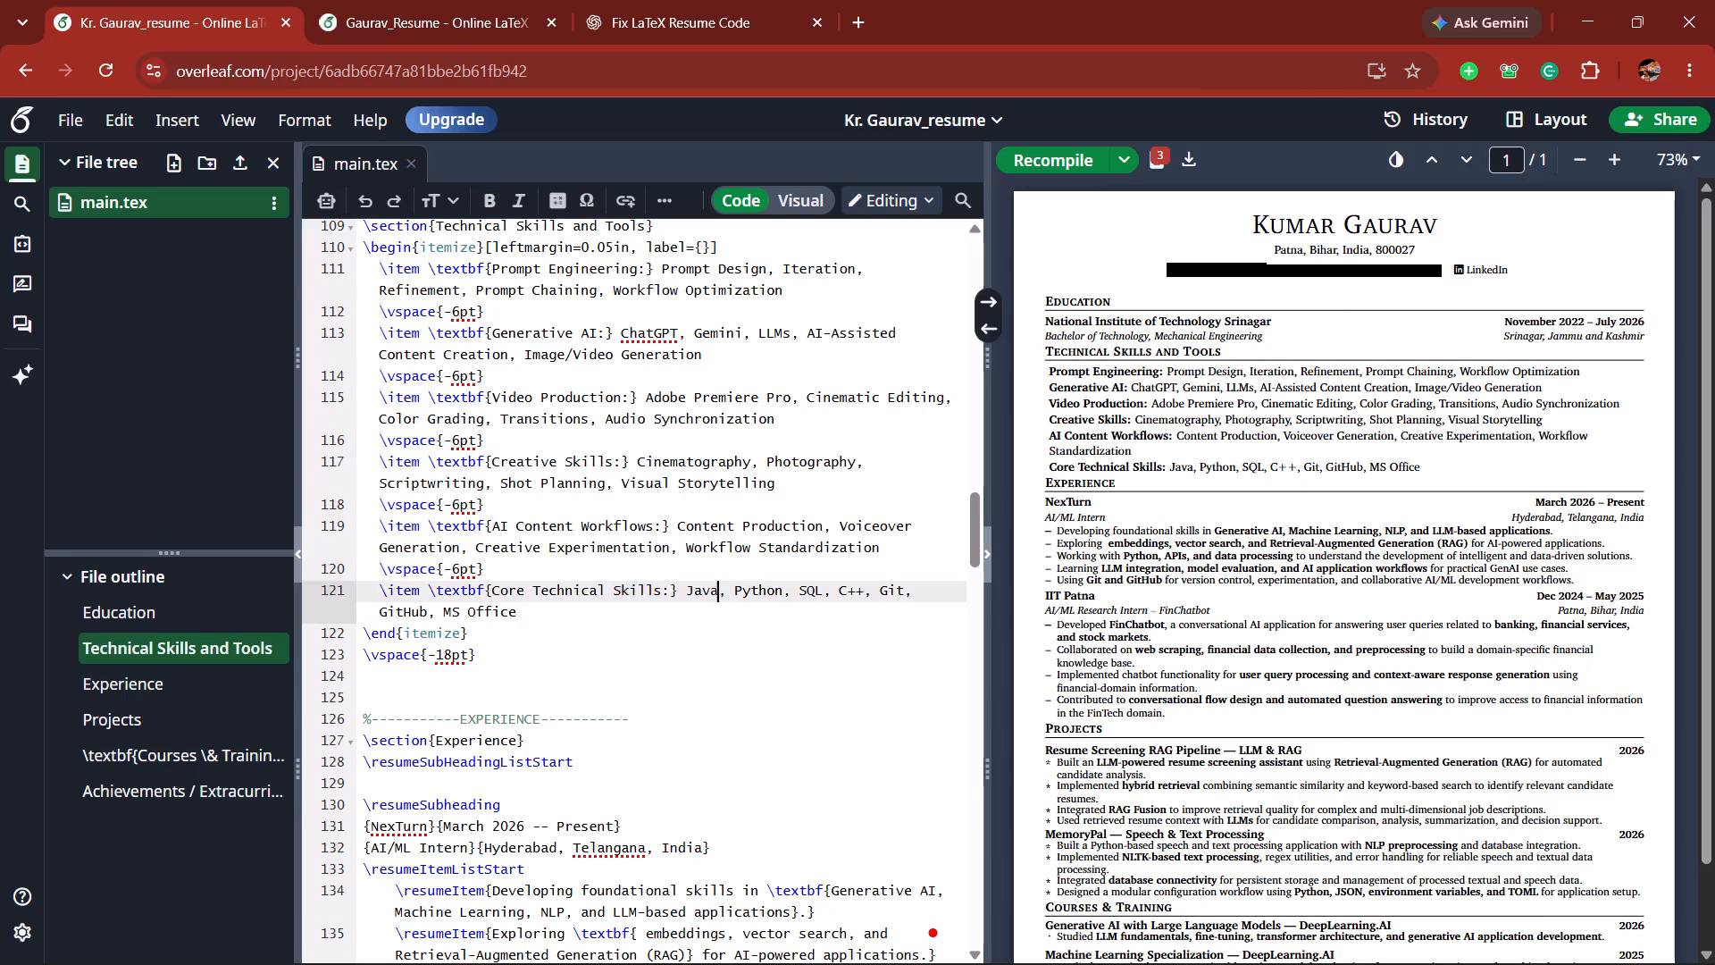
key(BackSpace)
key(BackSpace)
key(BackSpace)
key(BackSpace)
text(Auto)
key(shift+c)
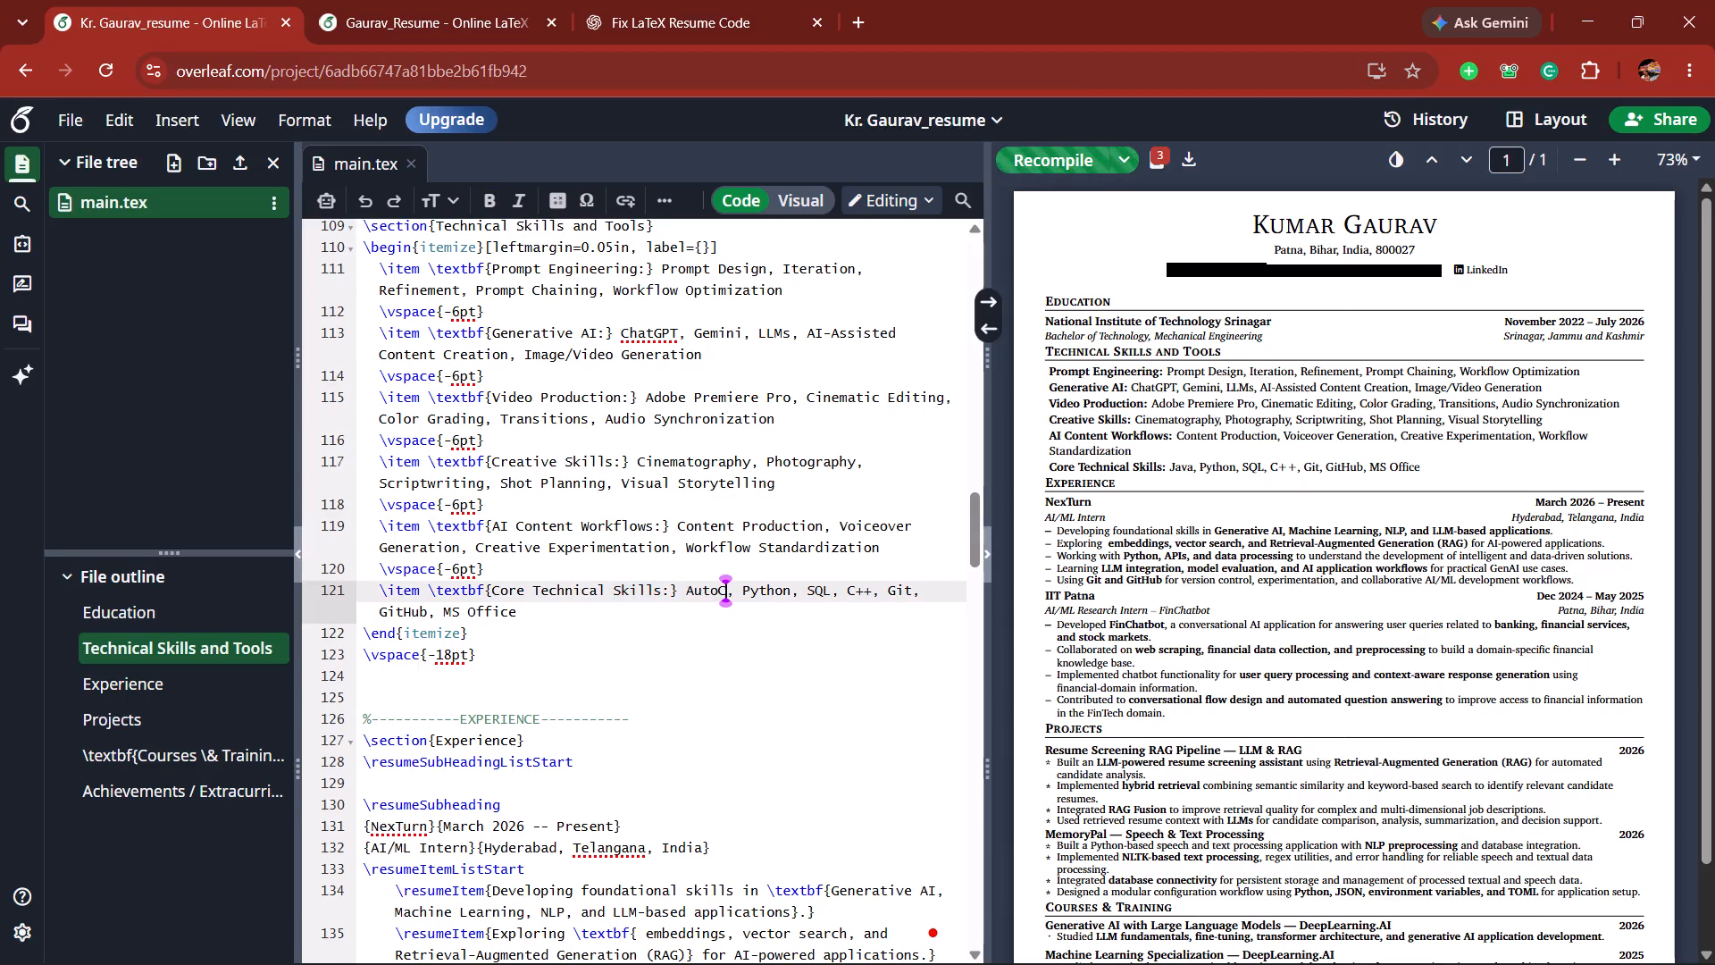
key(BackSpace)
click(482, 0)
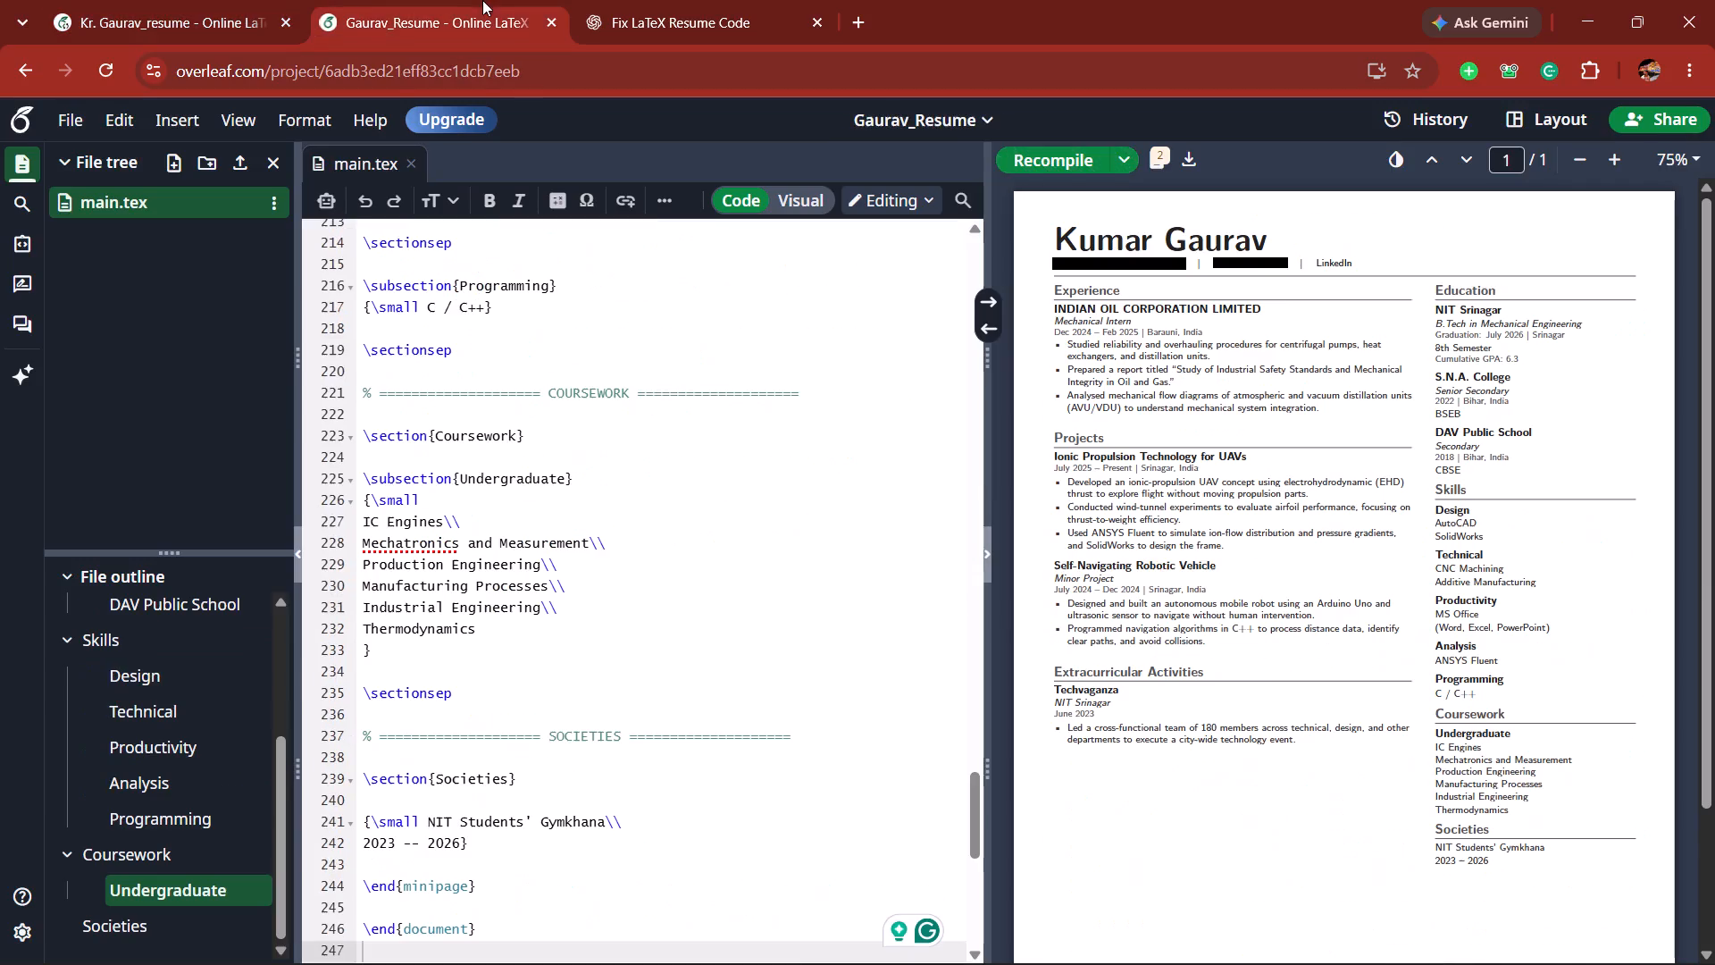
click(228, 0)
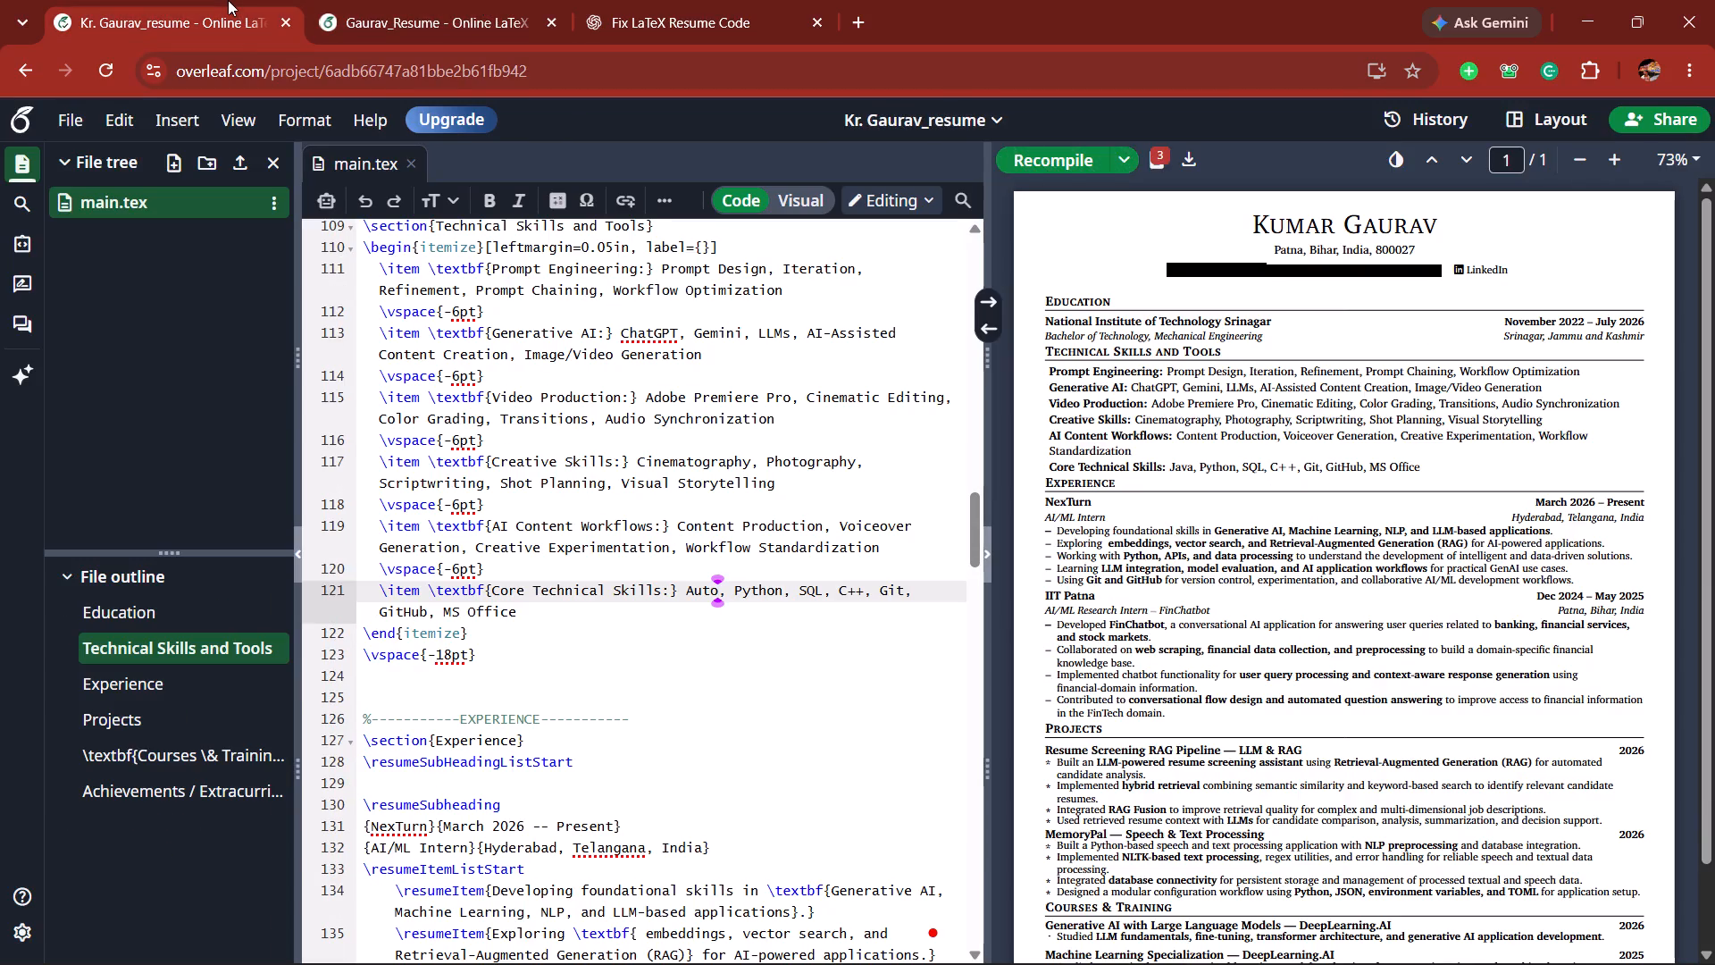
text(CAD)
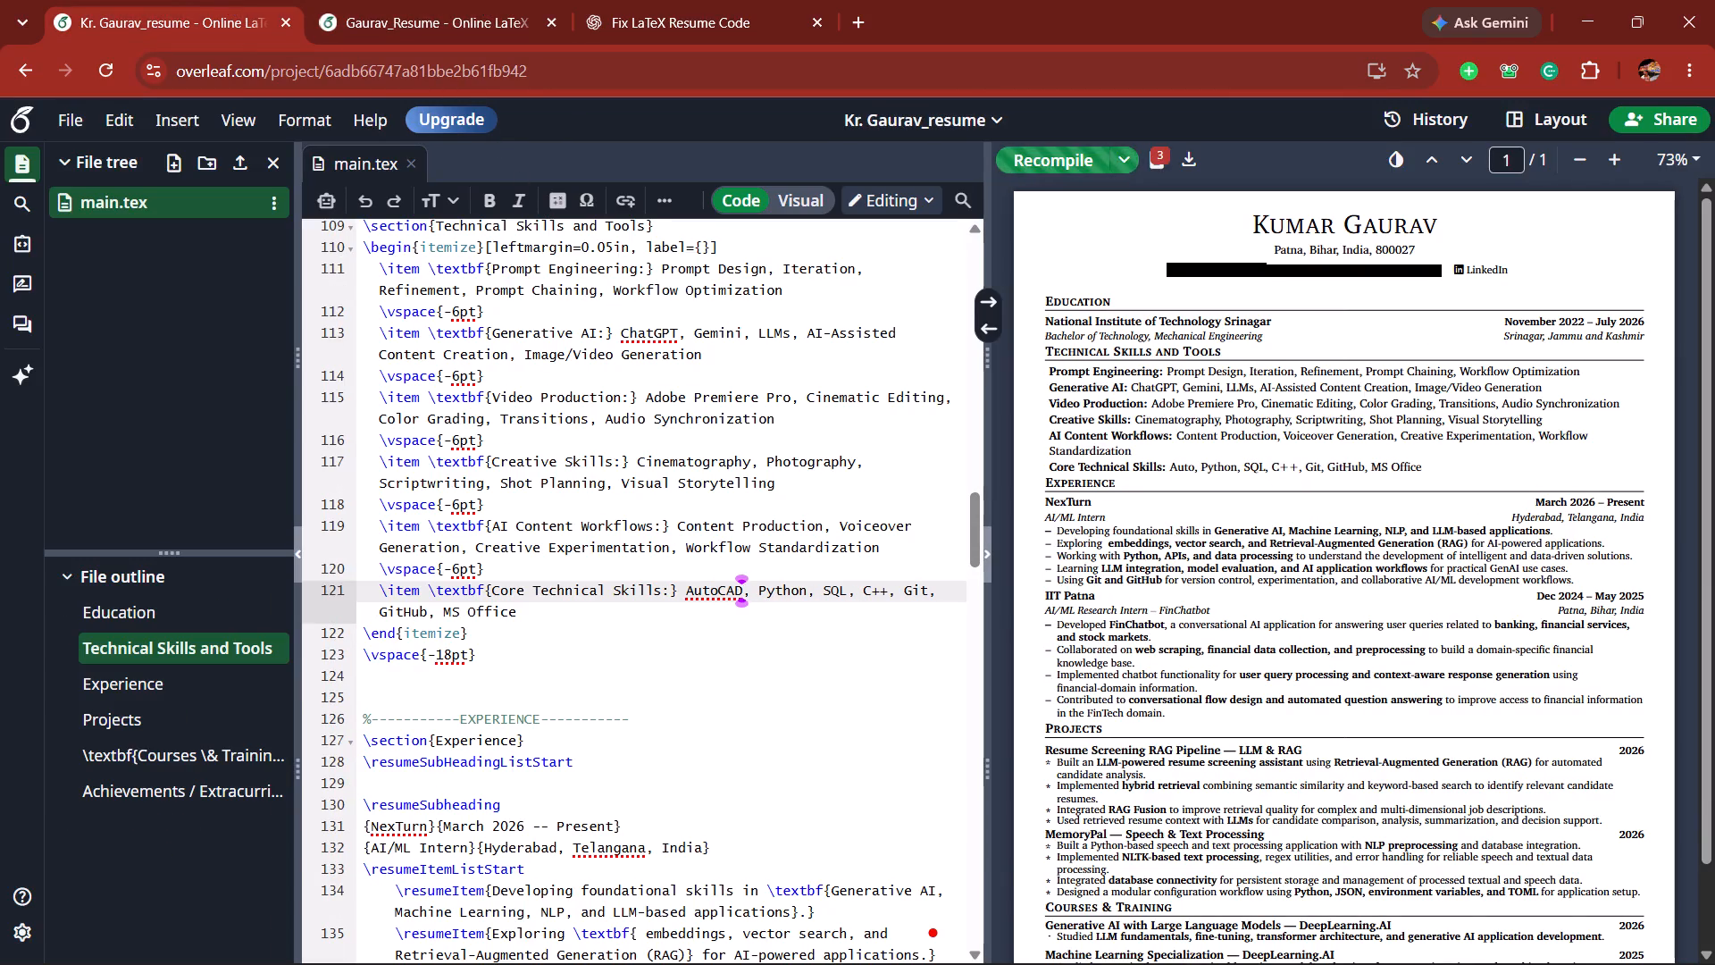
Copy the skills from SolidWorks through Additive Manufacturing in the old resume and replace Python through MS Office in Core Technical Skills with them.
click(464, 4)
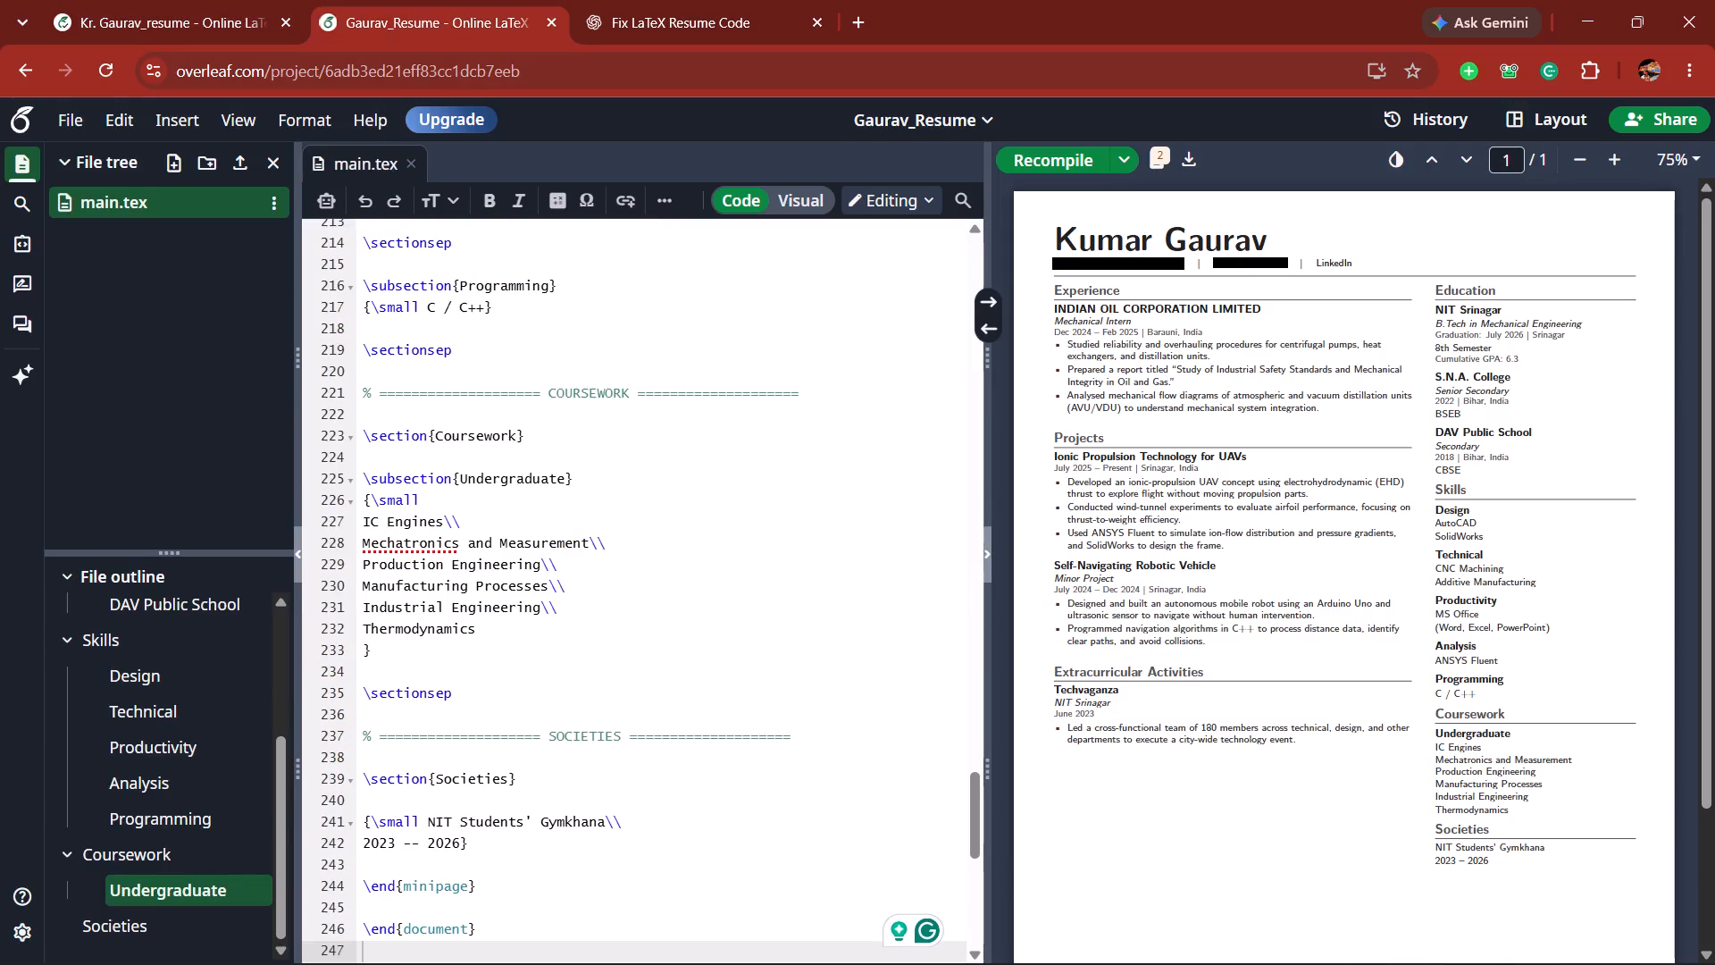
drag(1434, 534, 1489, 564)
drag(1435, 535, 1535, 585)
key(ctrl+c)
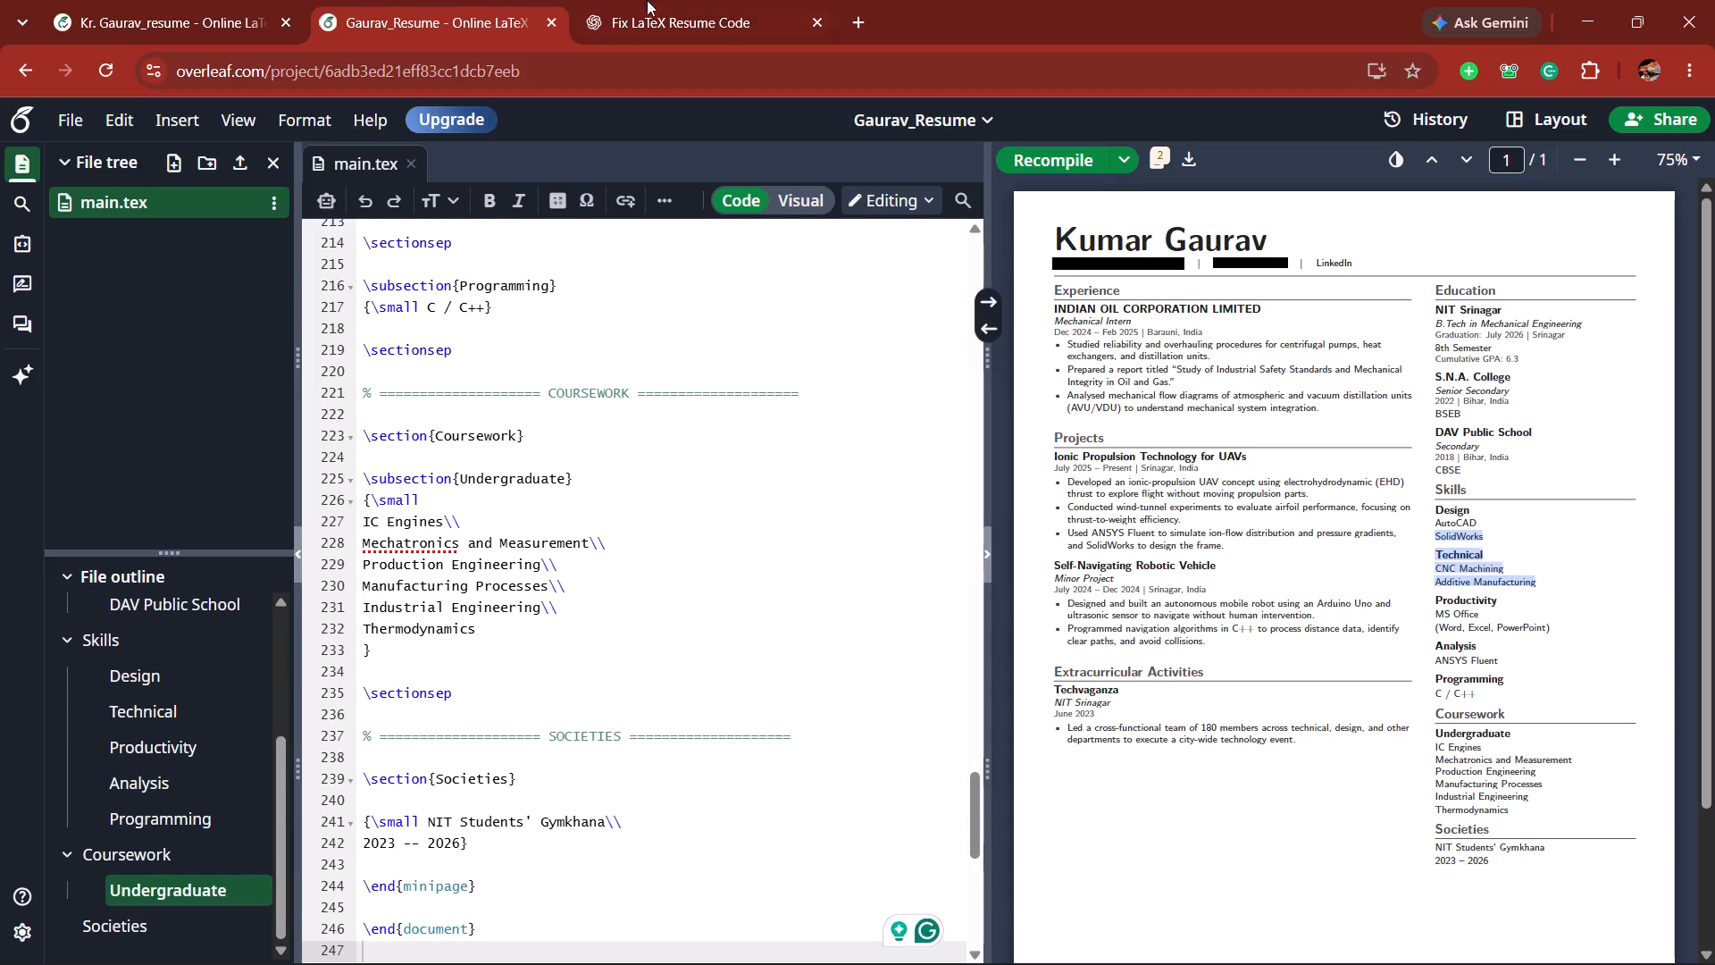
click(221, 0)
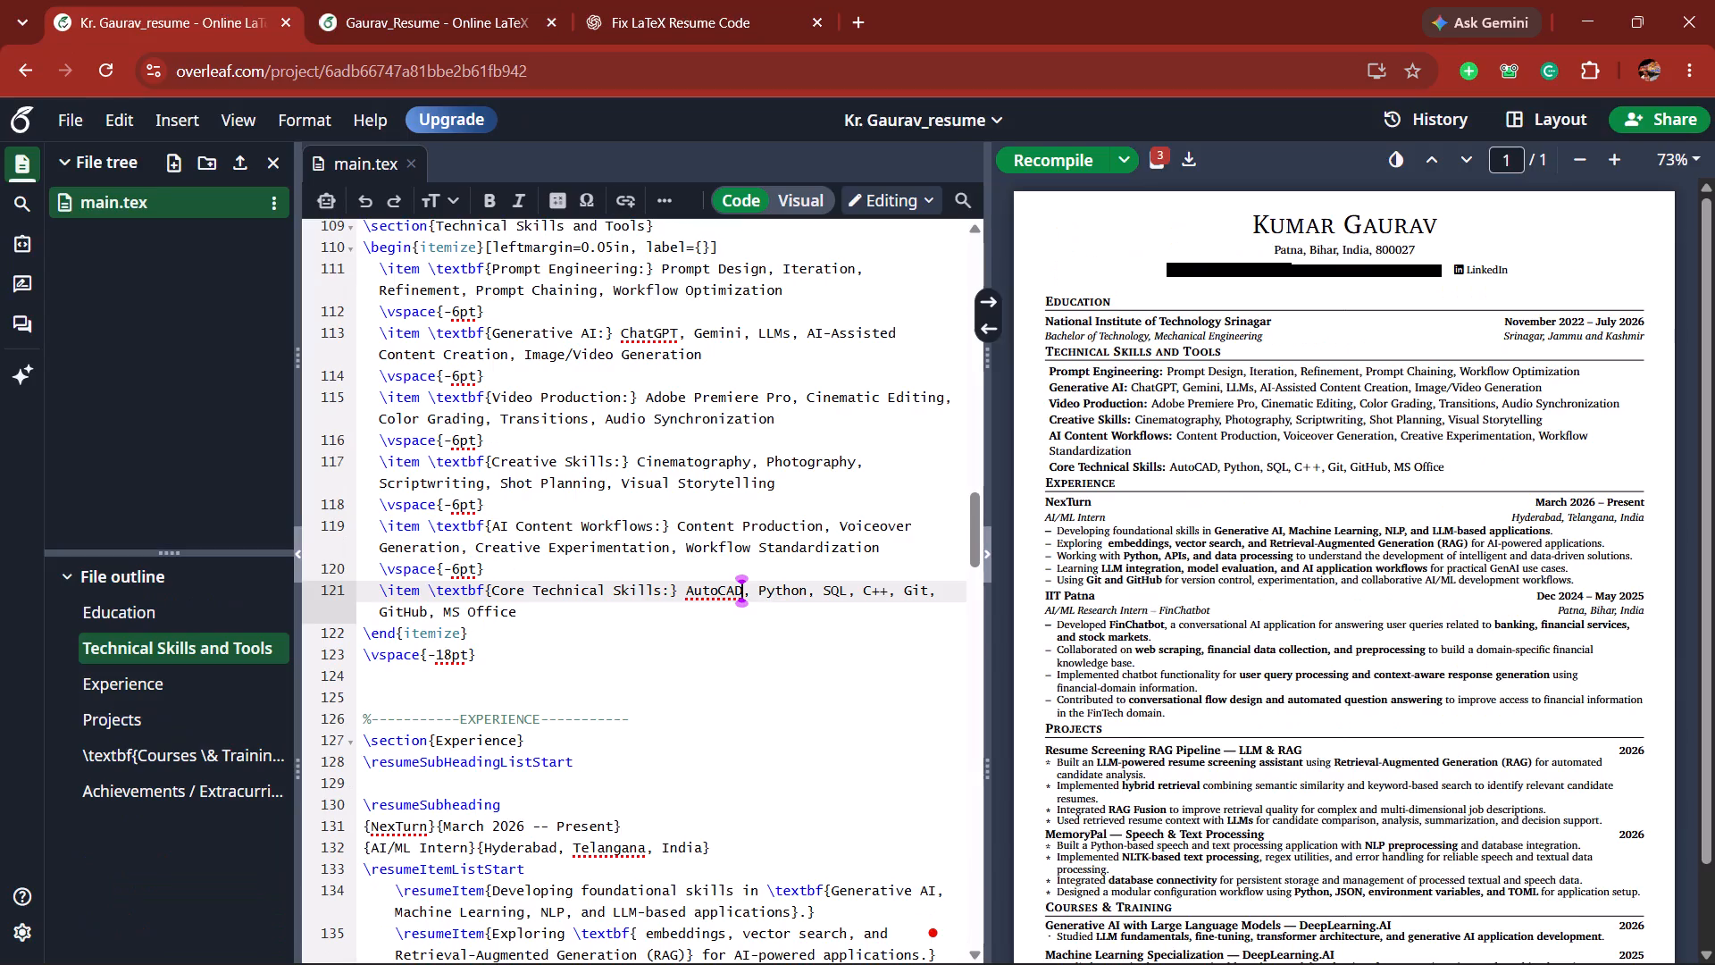
drag(756, 587, 559, 612)
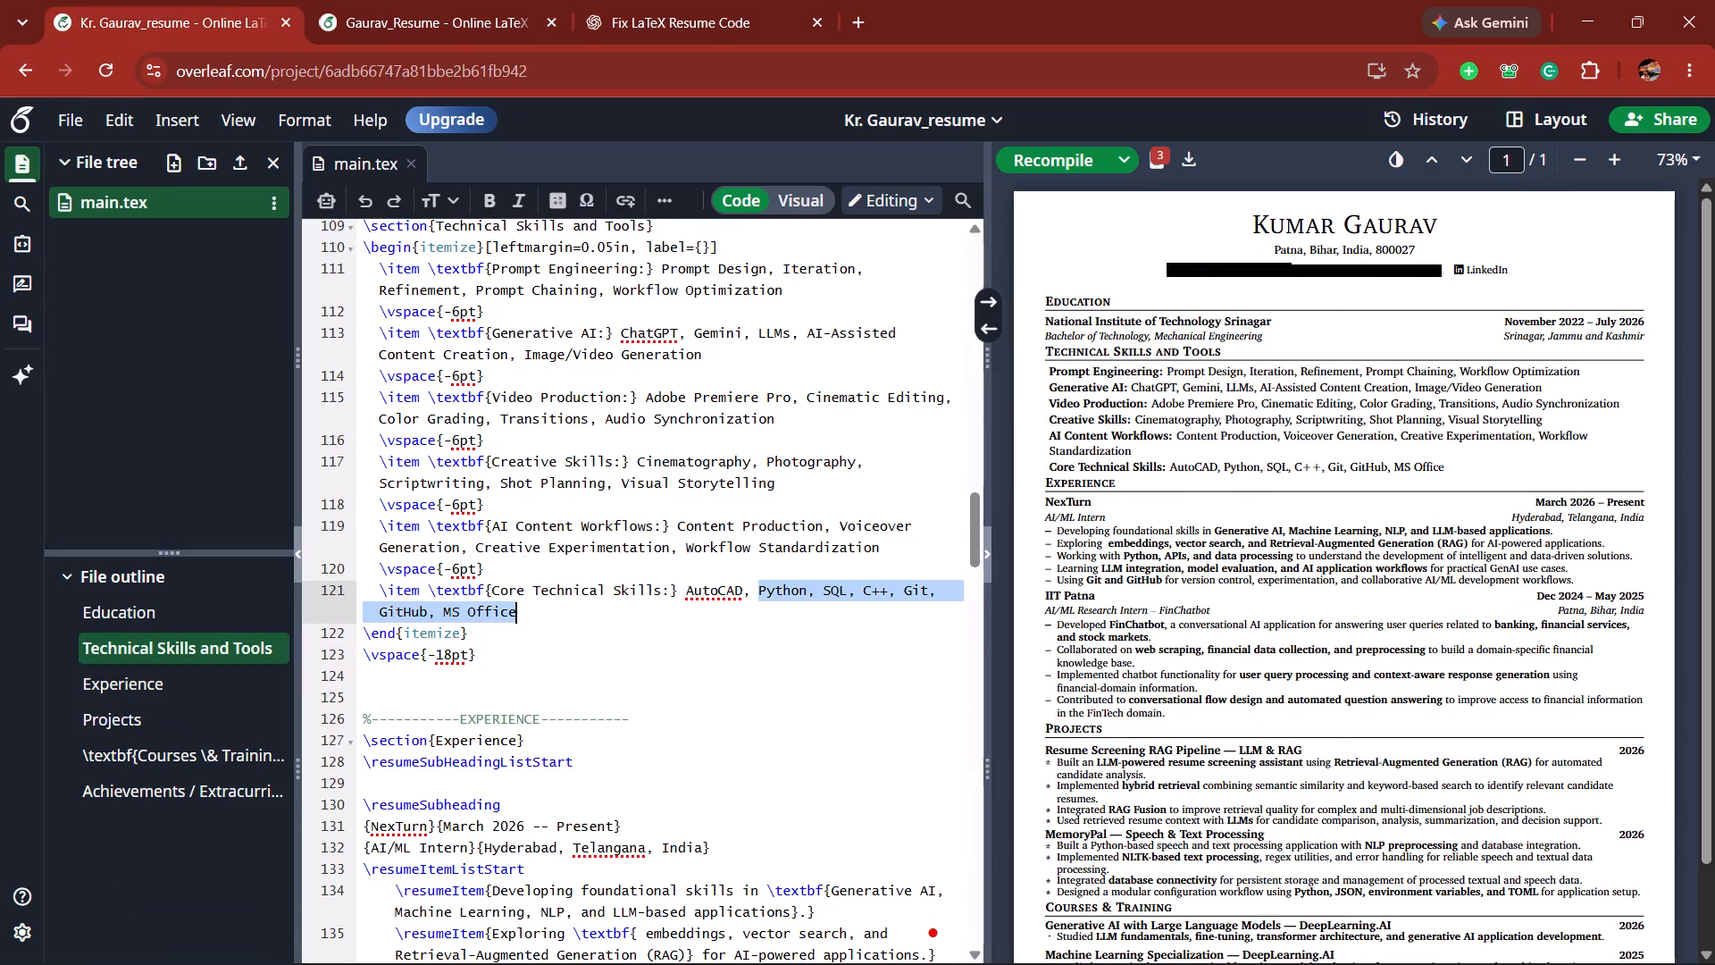
drag(559, 612, 559, 613)
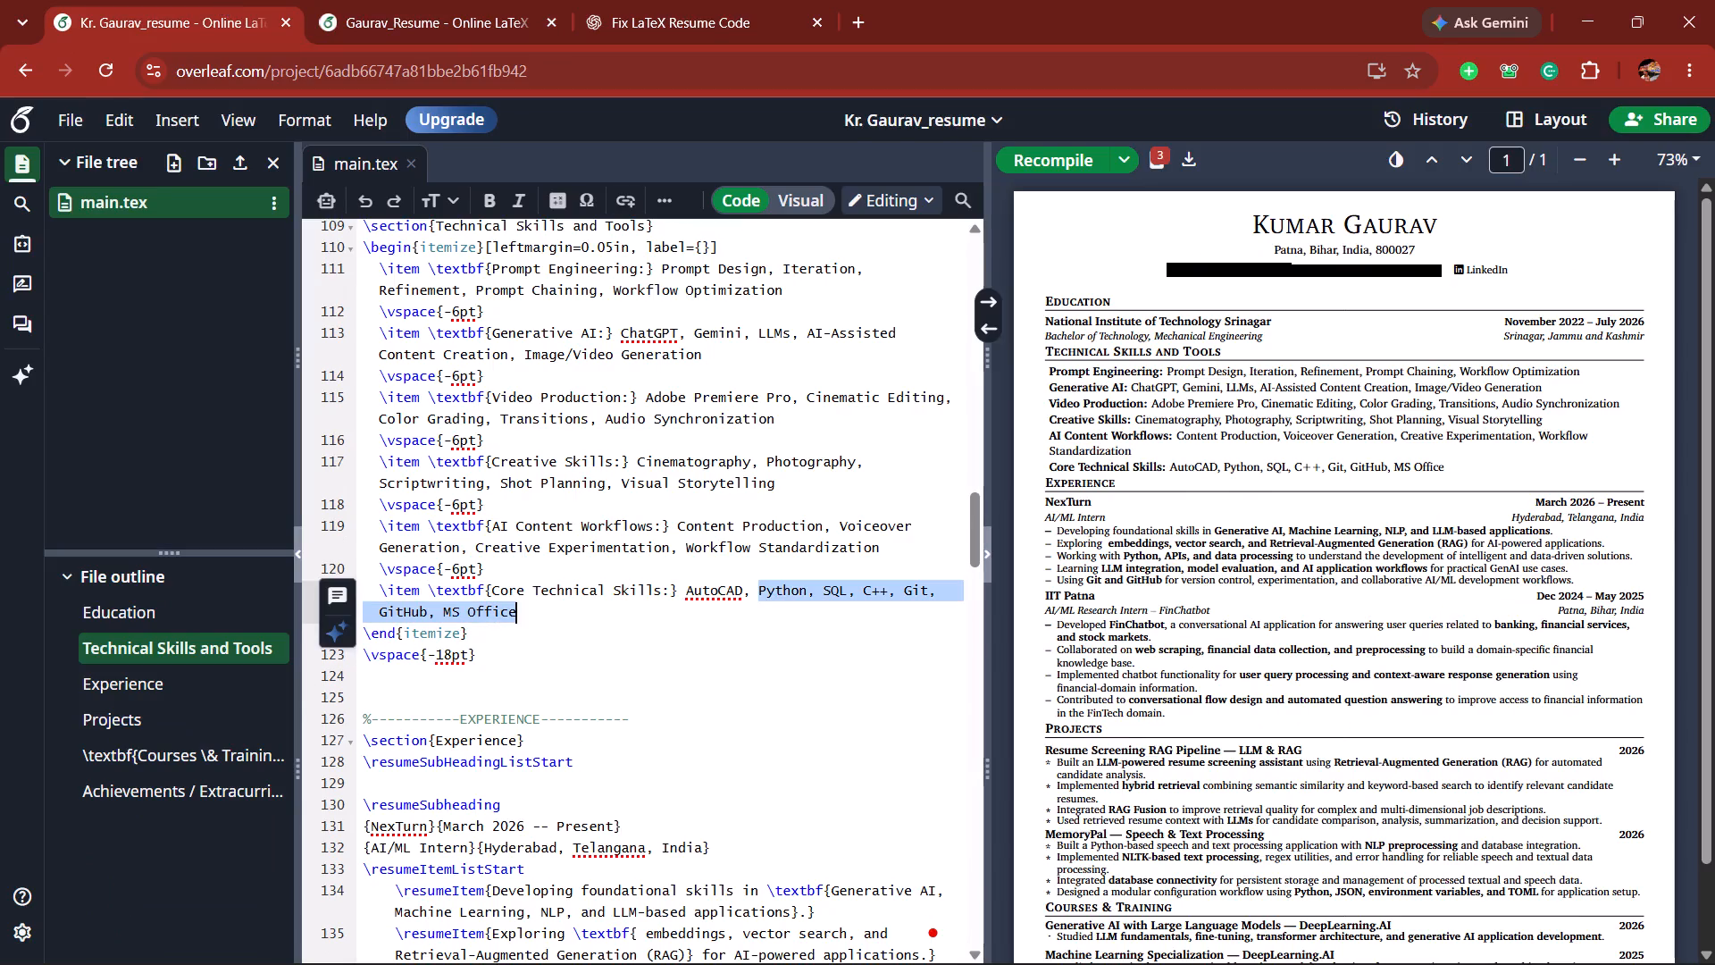
key(ctrl+v)
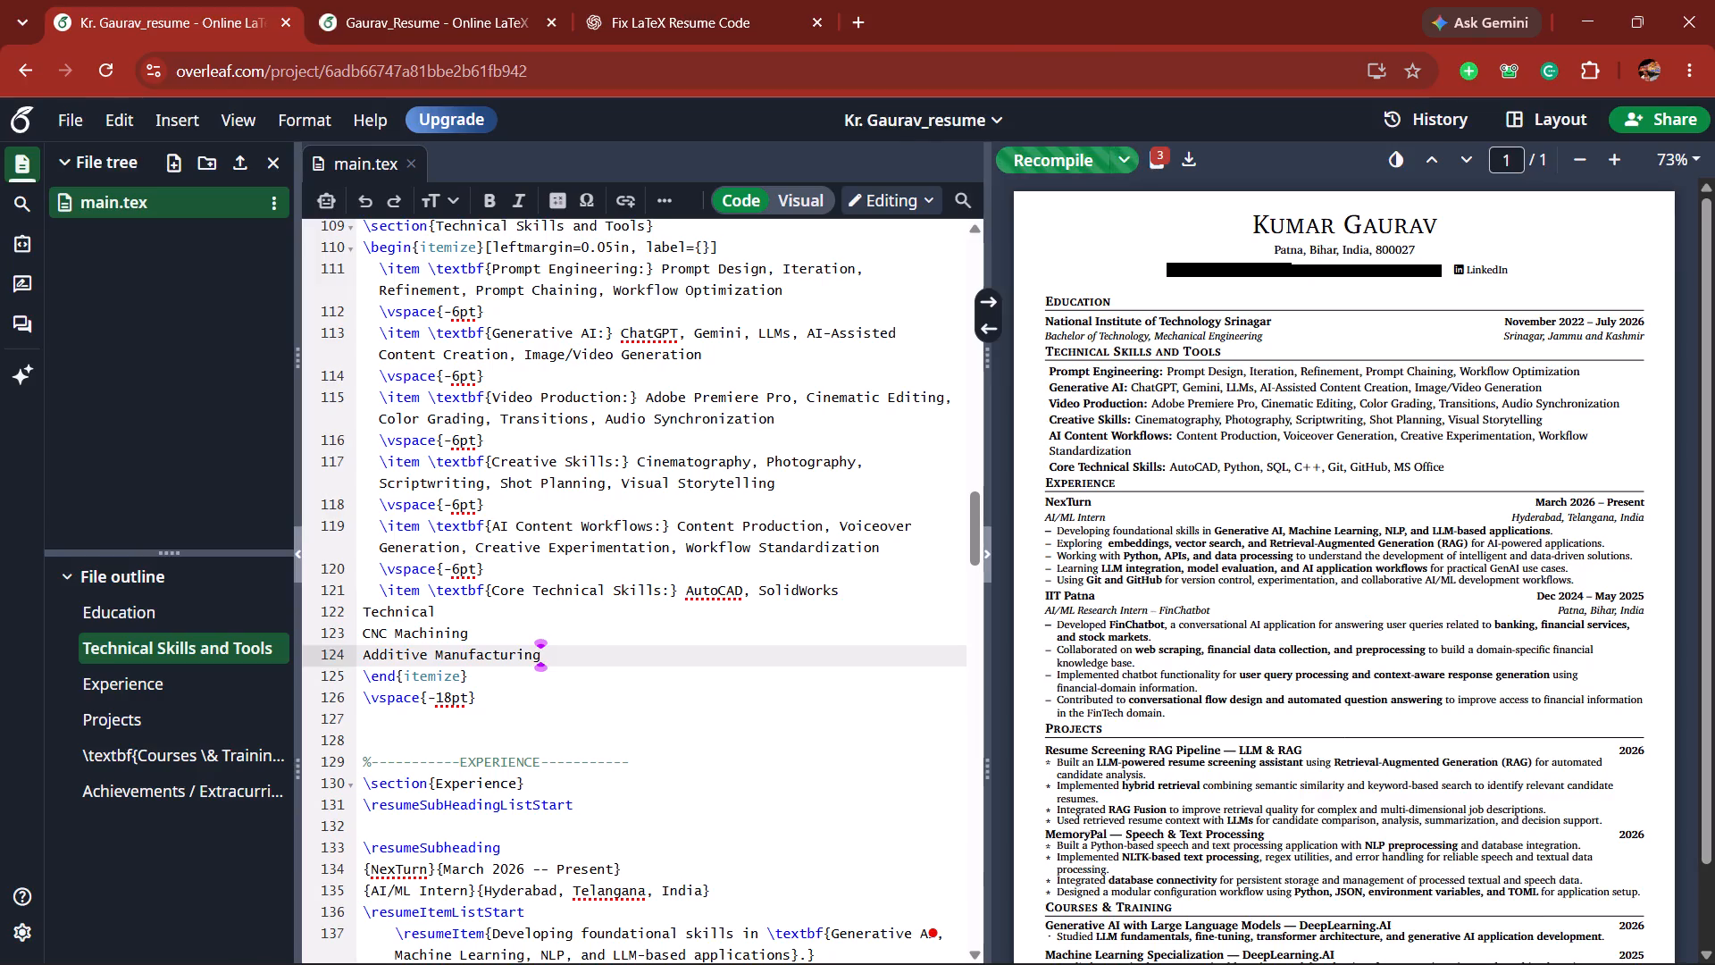
Join the pasted Technical, CNC Machining and Additive Manufacturing lines into one comma-separated line.
click(365, 634)
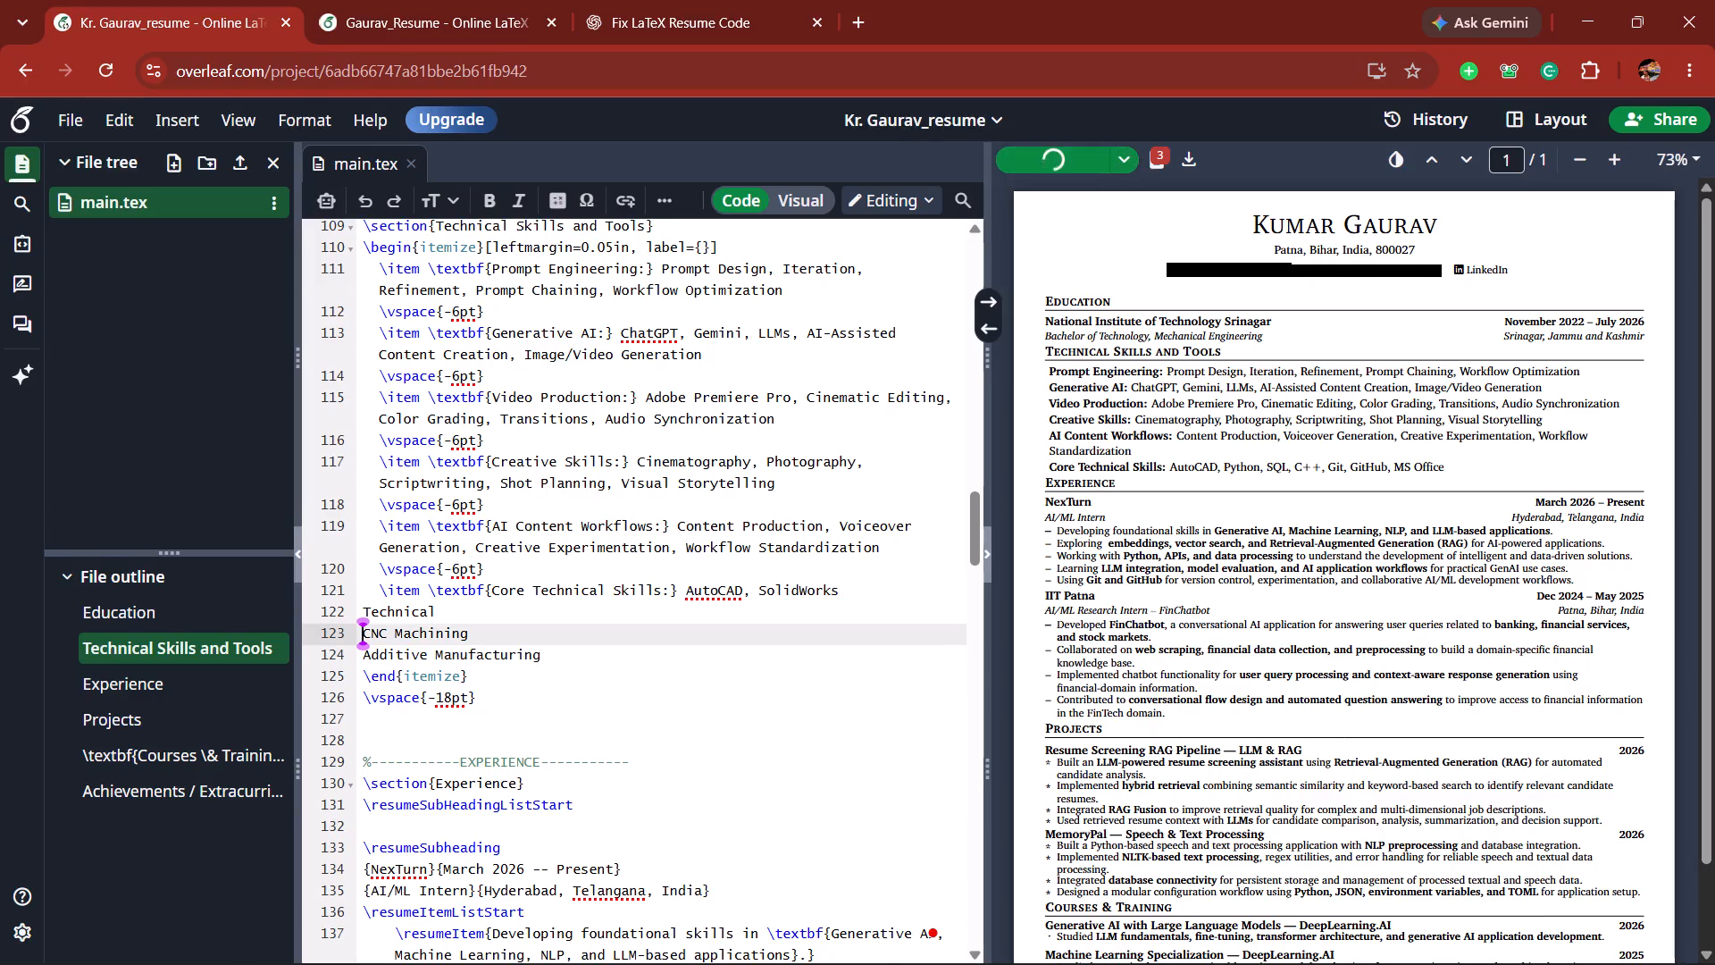
key(BackSpace)
text(,)
key(space)
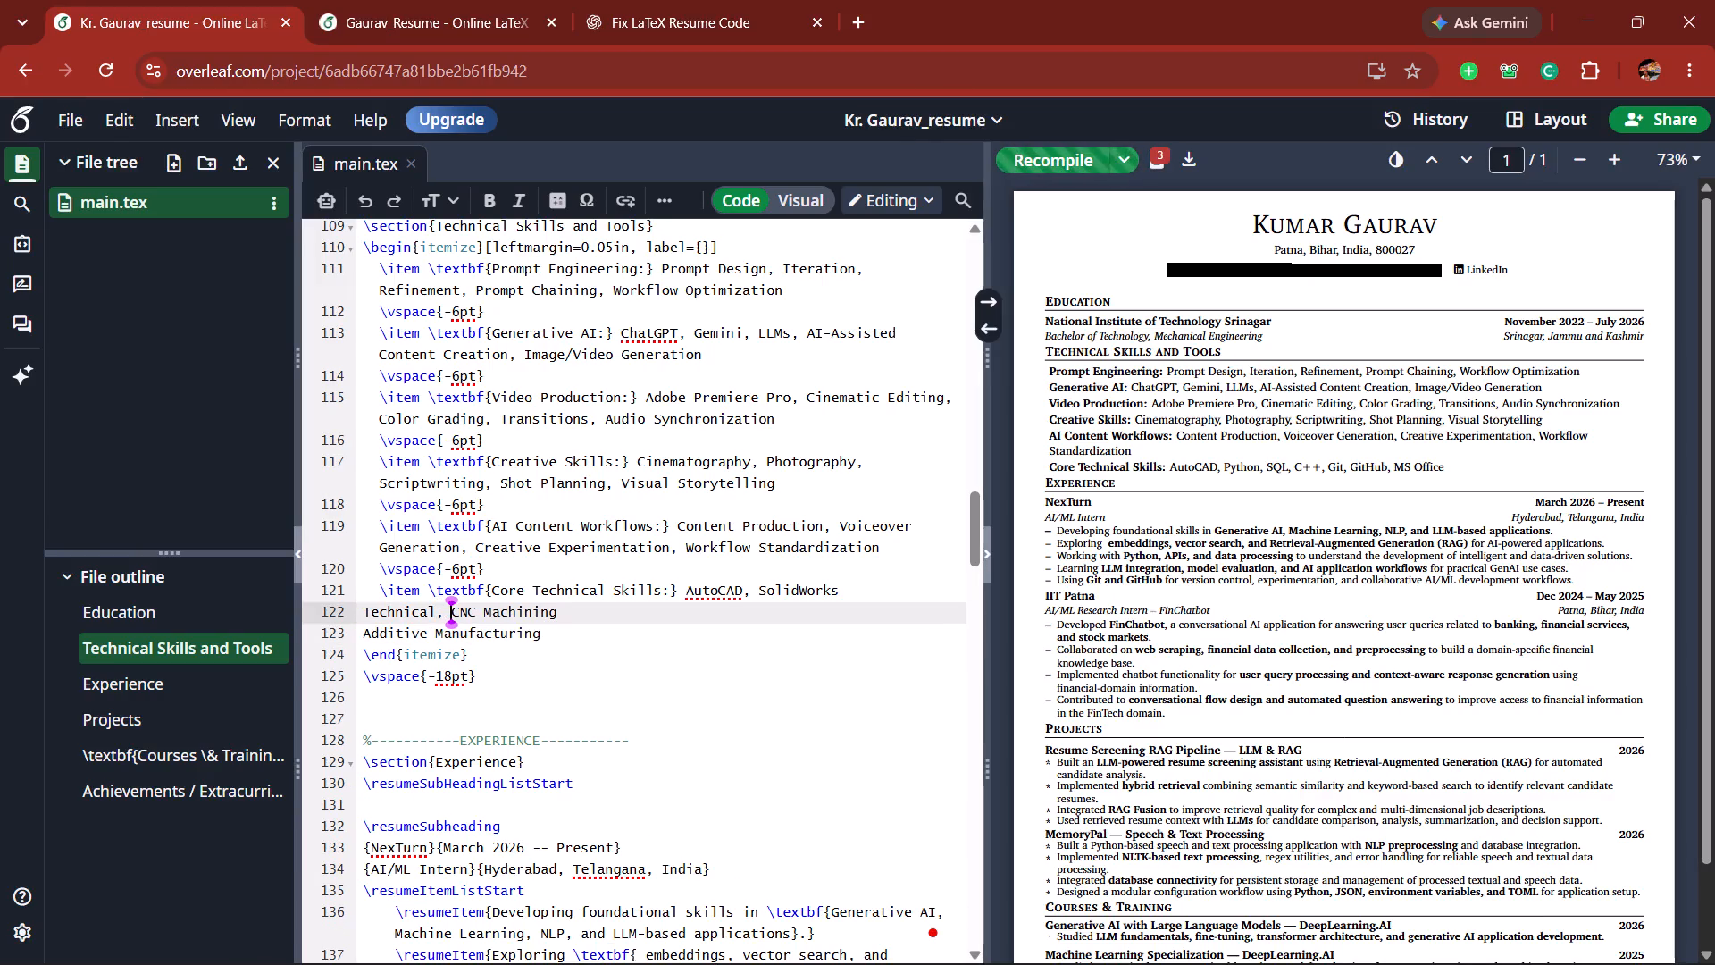
click(363, 634)
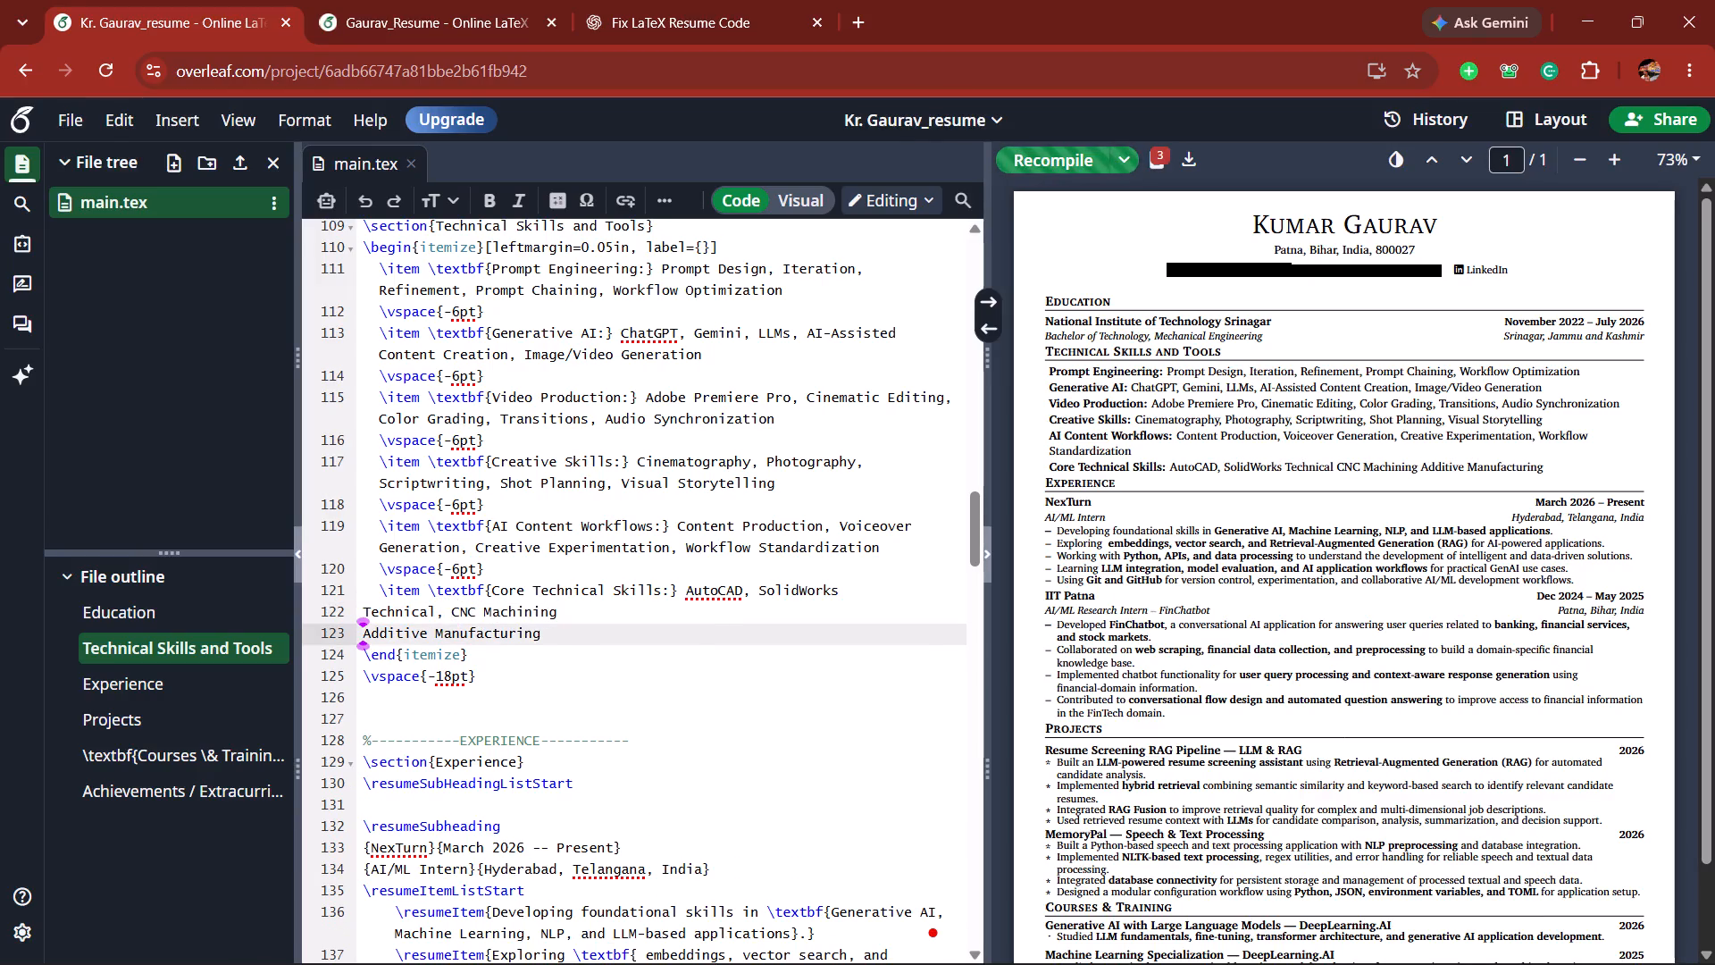
key(BackSpace)
text(,)
key(space)
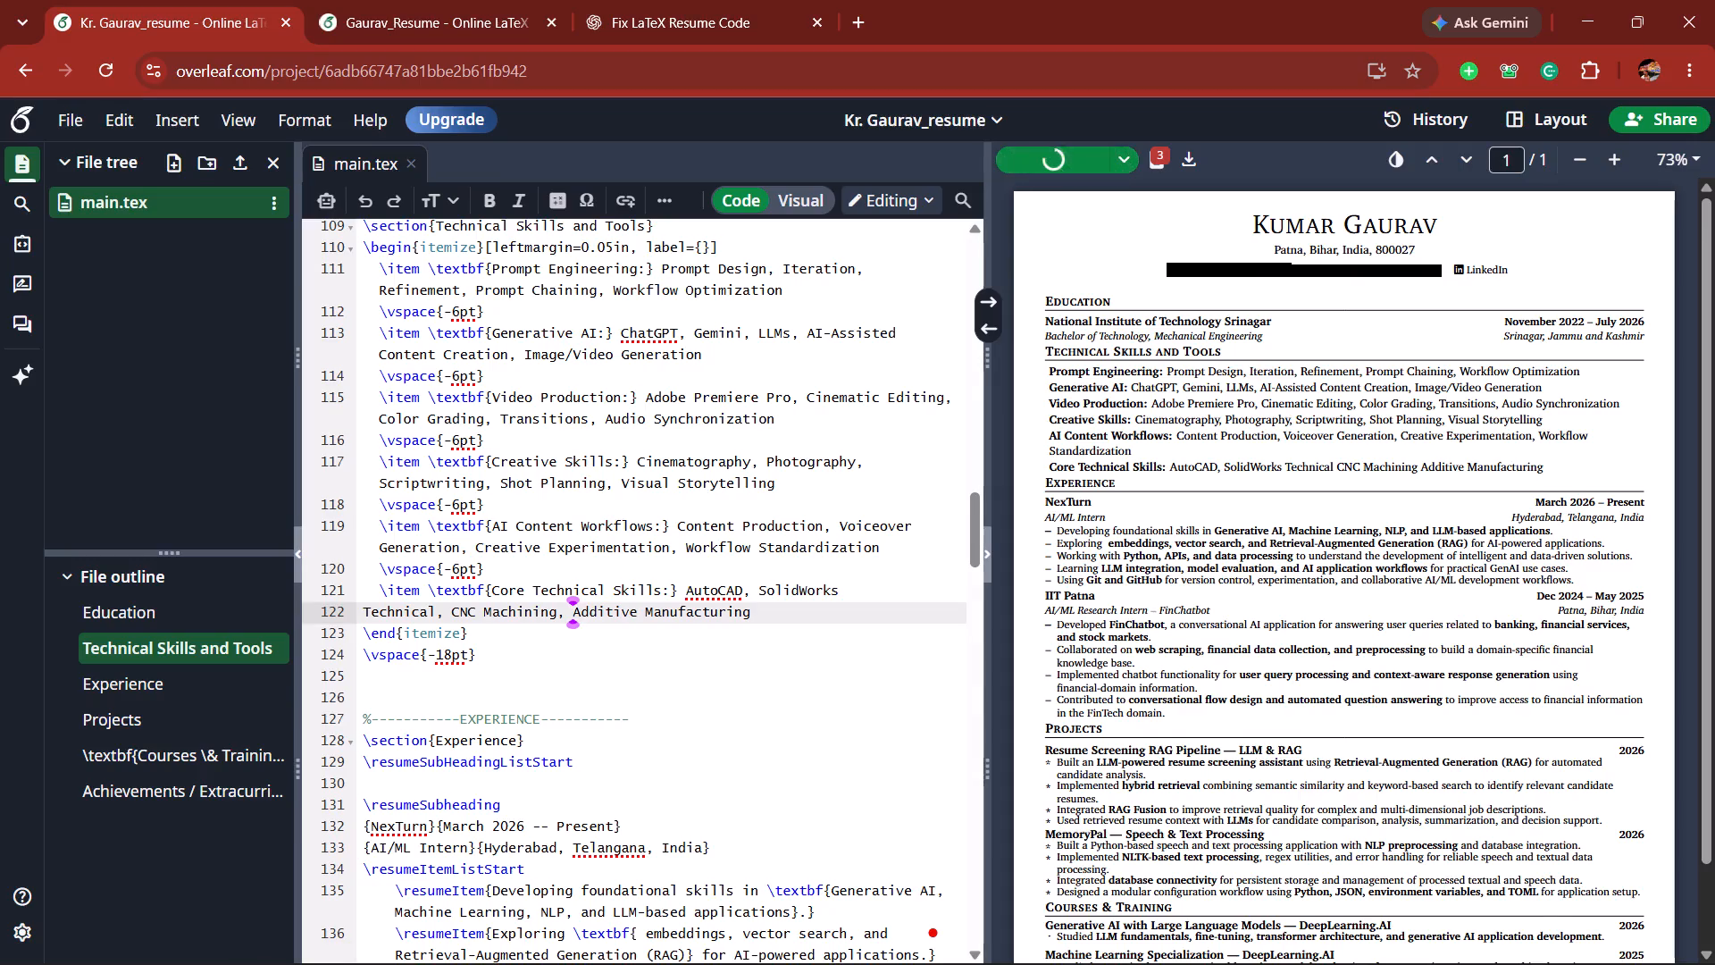
Remove the word Technical from the pasted skills, join the rest onto the SolidWorks line, and add a comma after Additive Manufacturing.
click(774, 613)
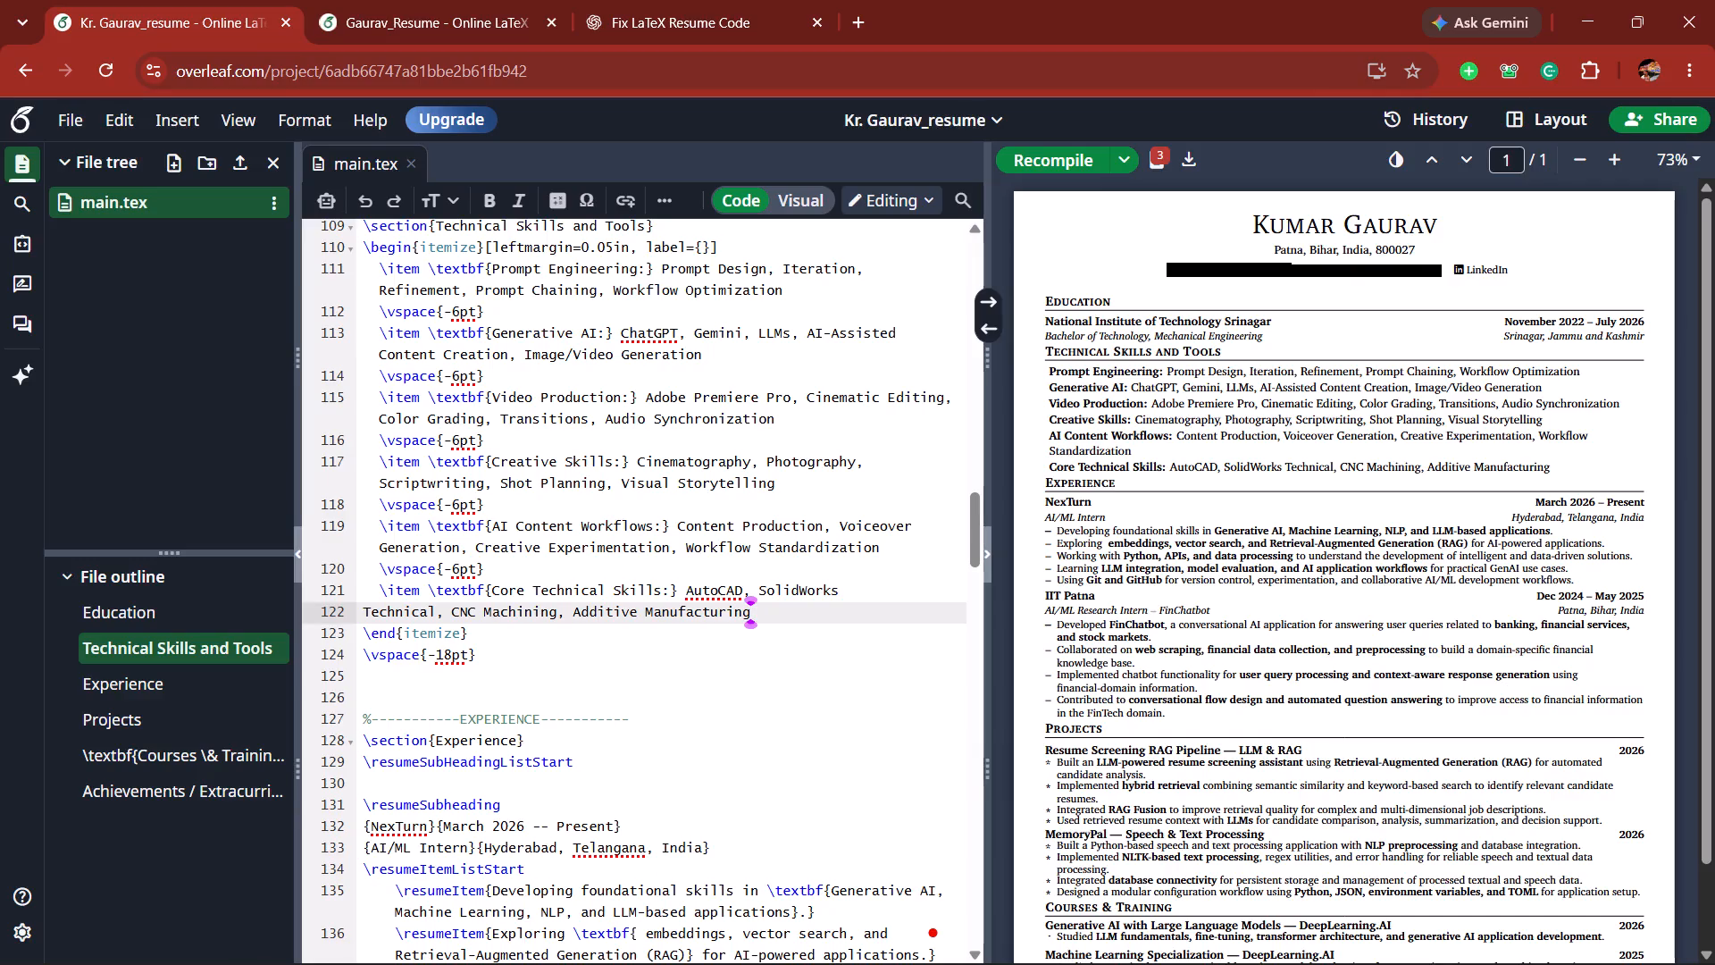
drag(433, 614, 382, 619)
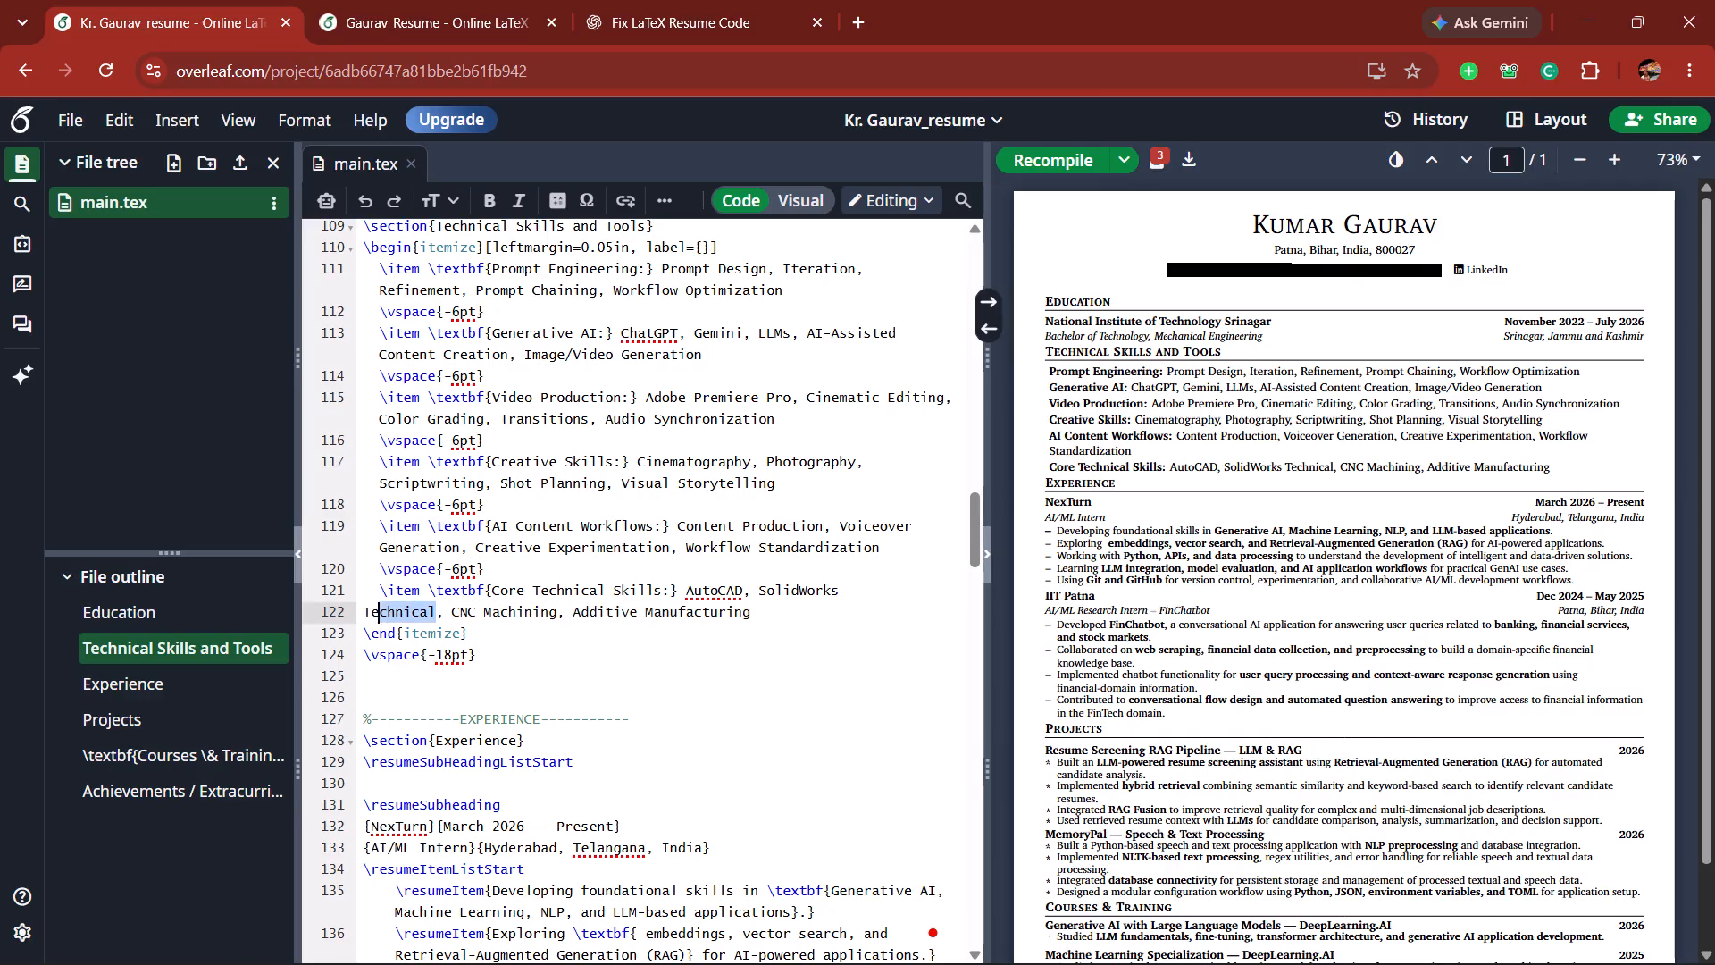
drag(382, 619, 364, 617)
key(BackSpace)
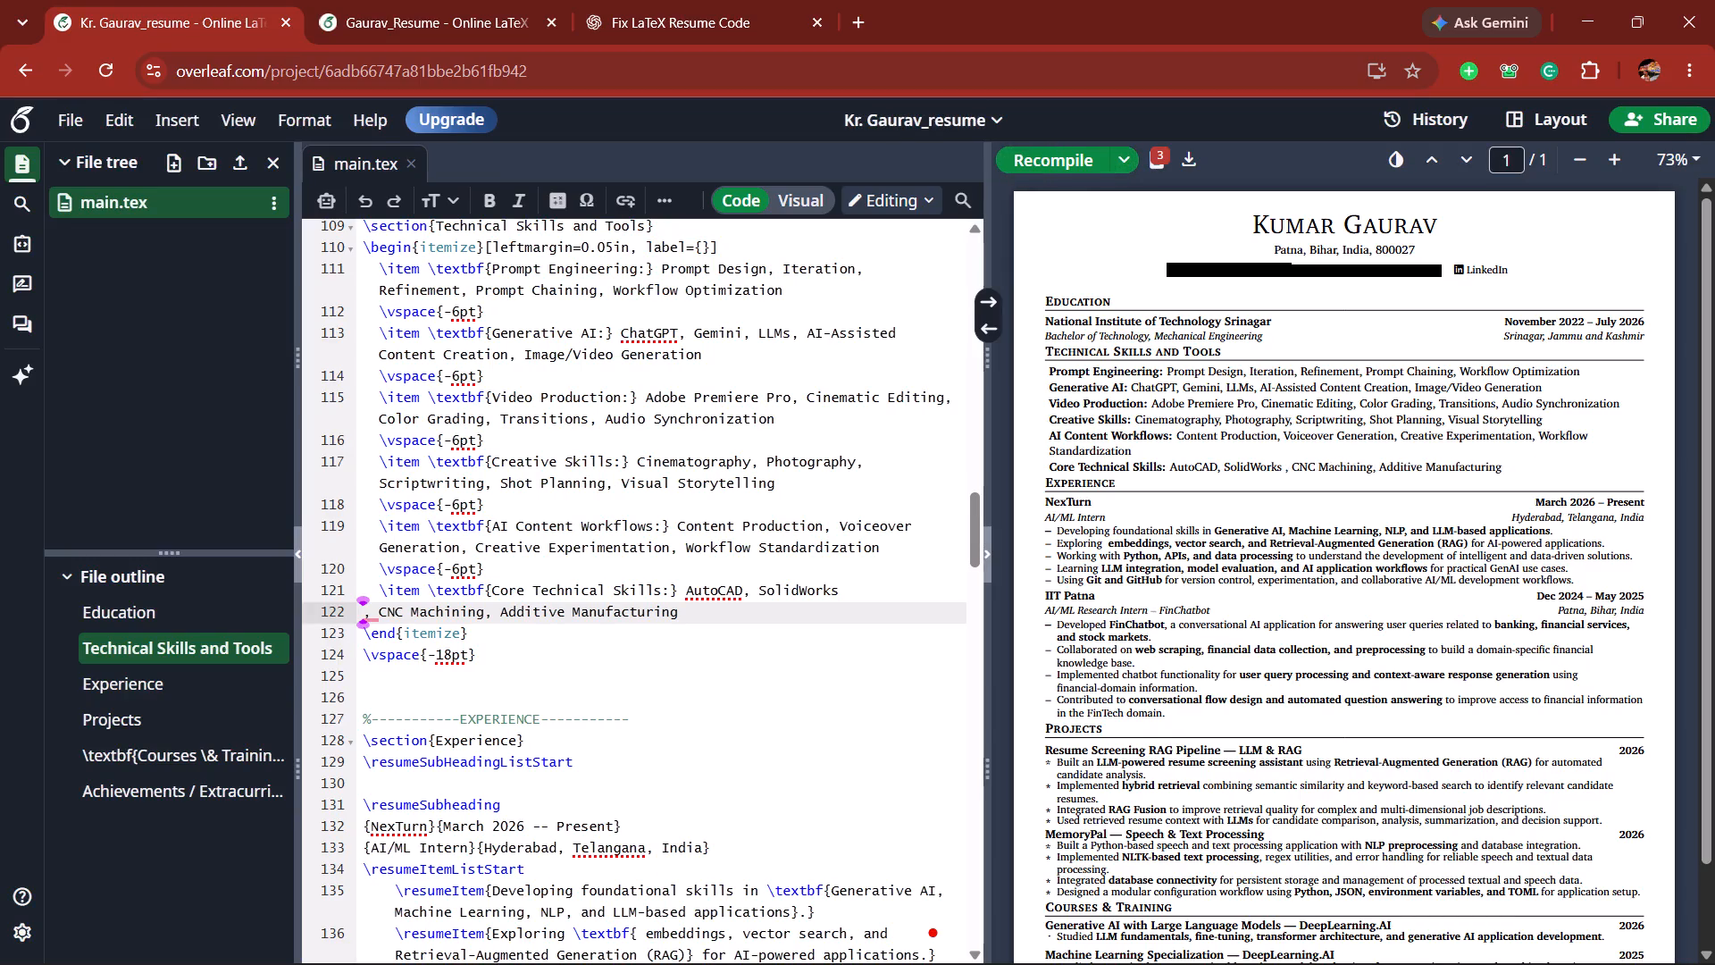
click(382, 616)
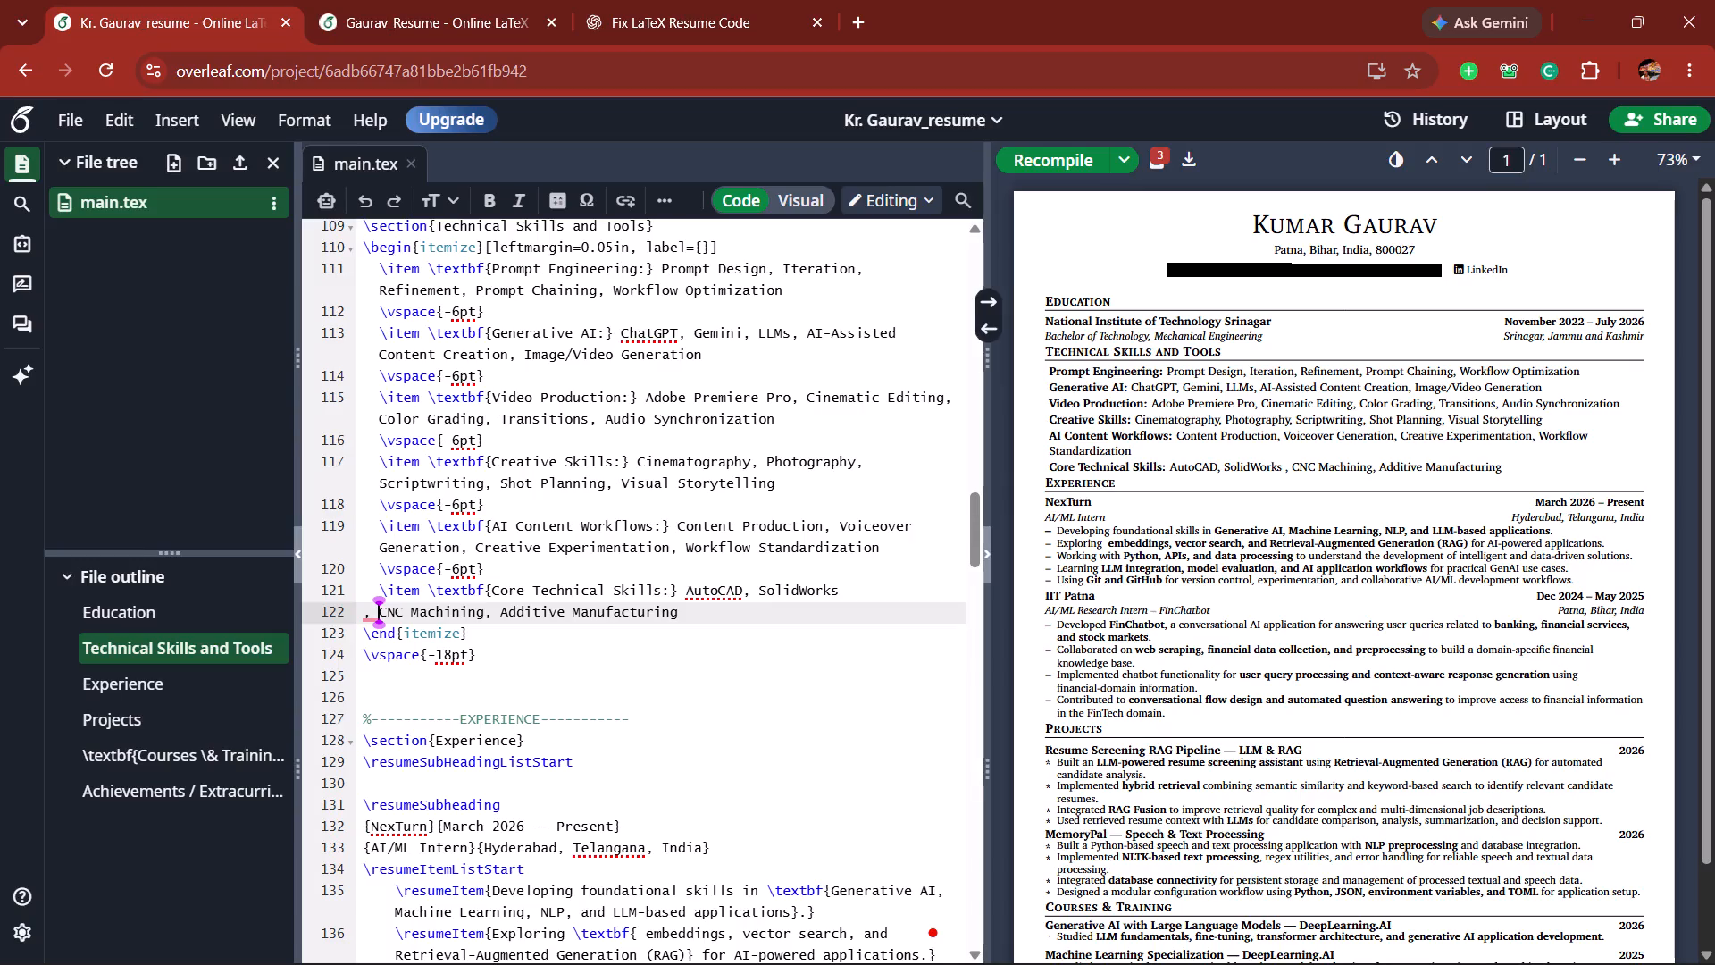
click(372, 605)
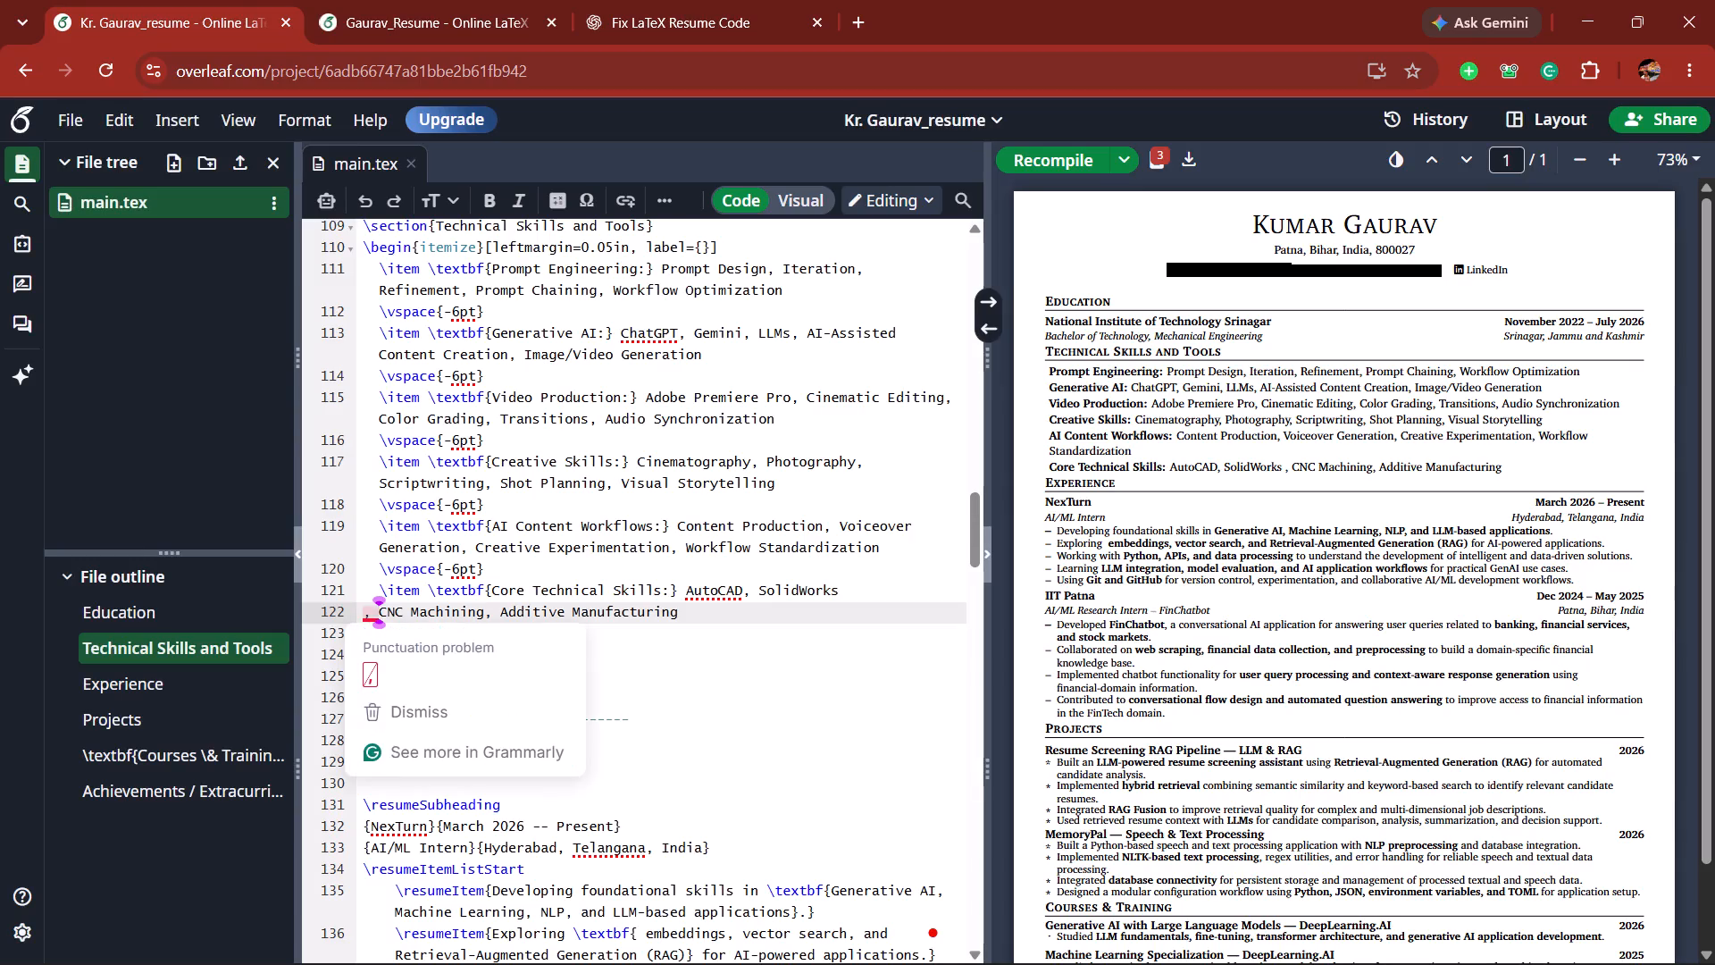
key(Left)
key(BackSpace)
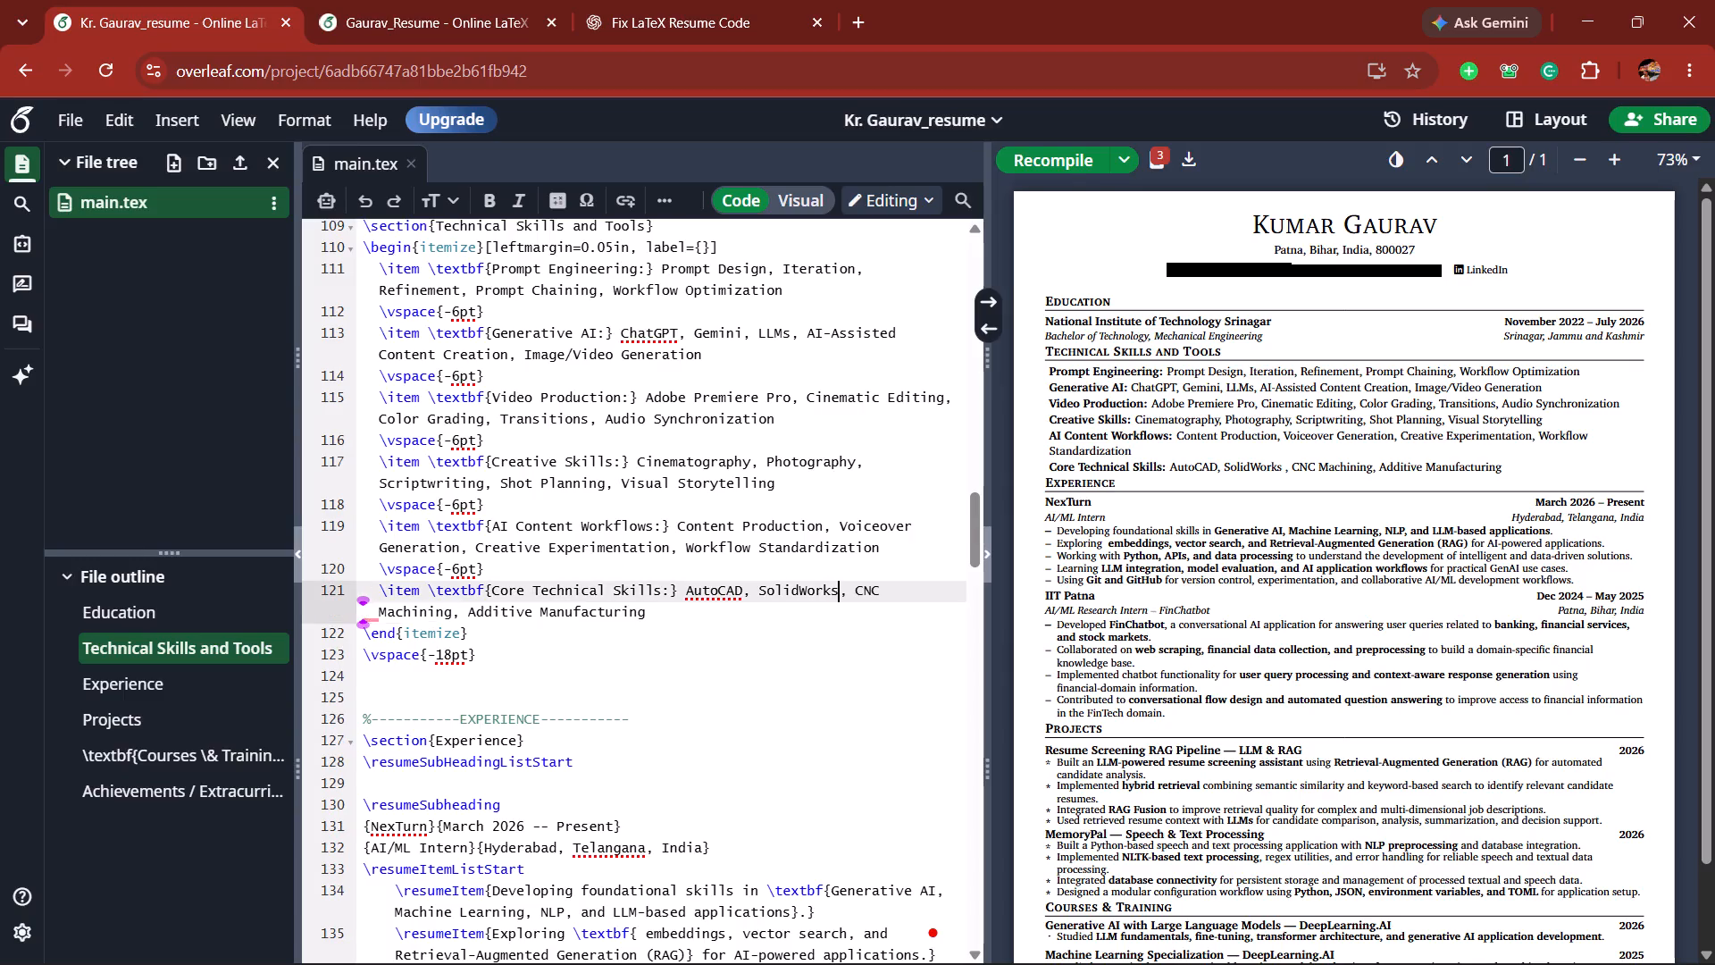
click(659, 615)
key(comma)
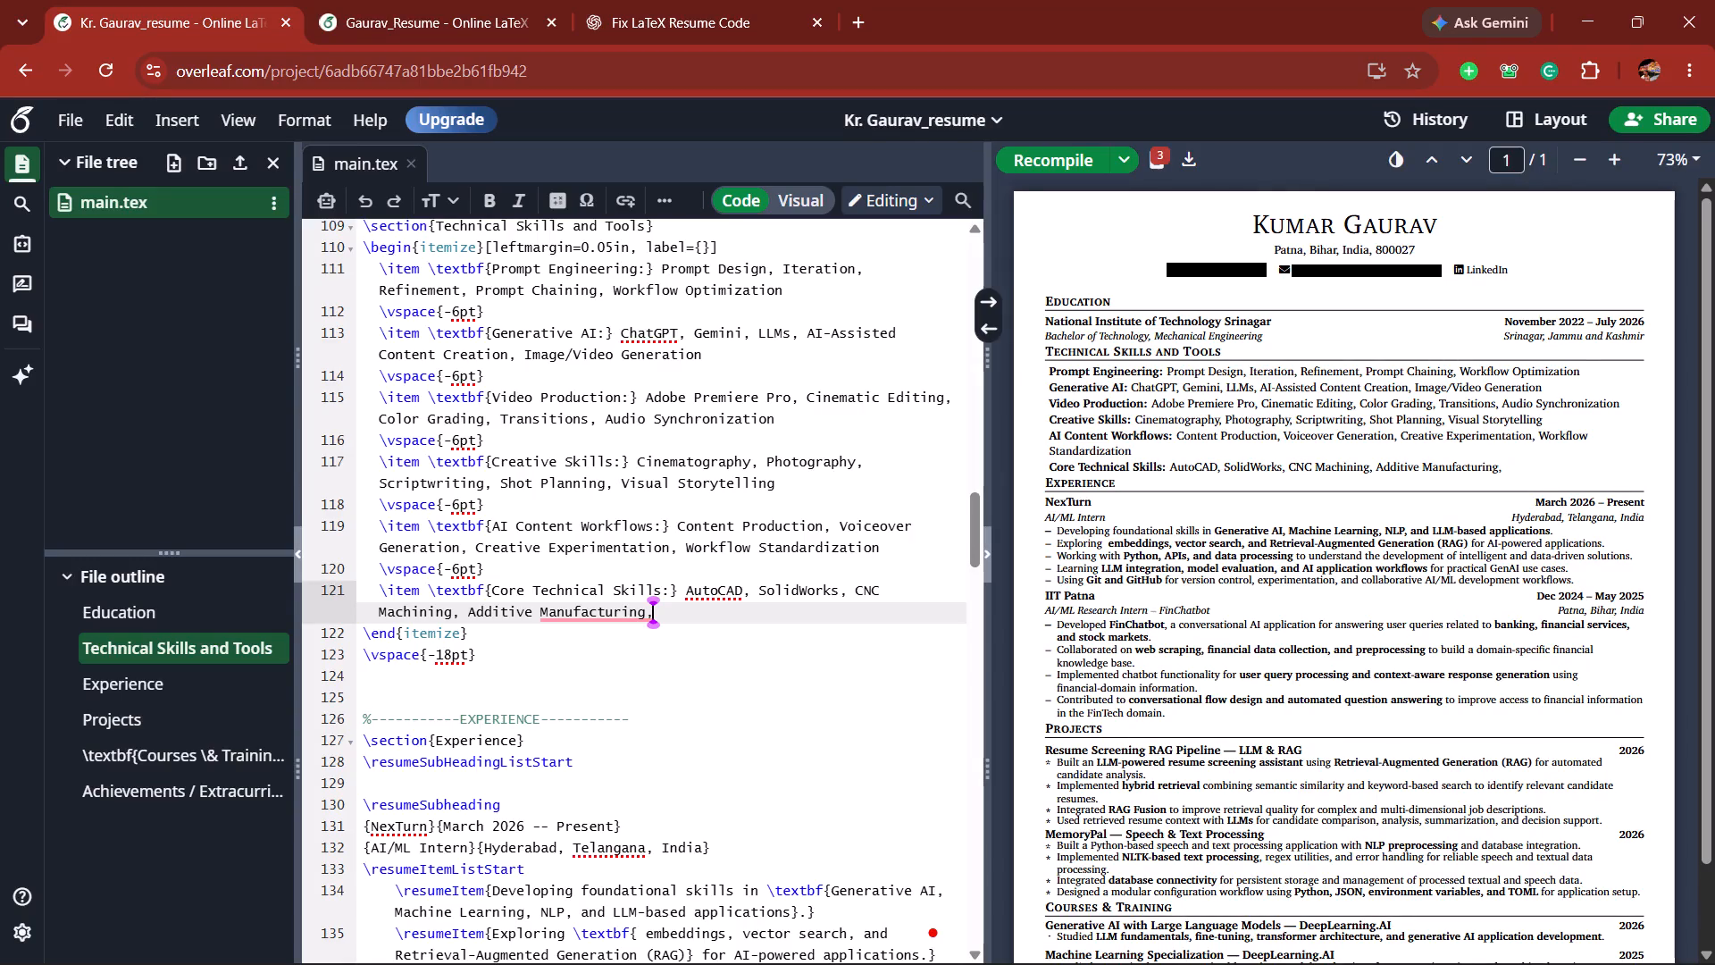
scroll(805, 566, down, 4)
scroll(523, 439, right, 1)
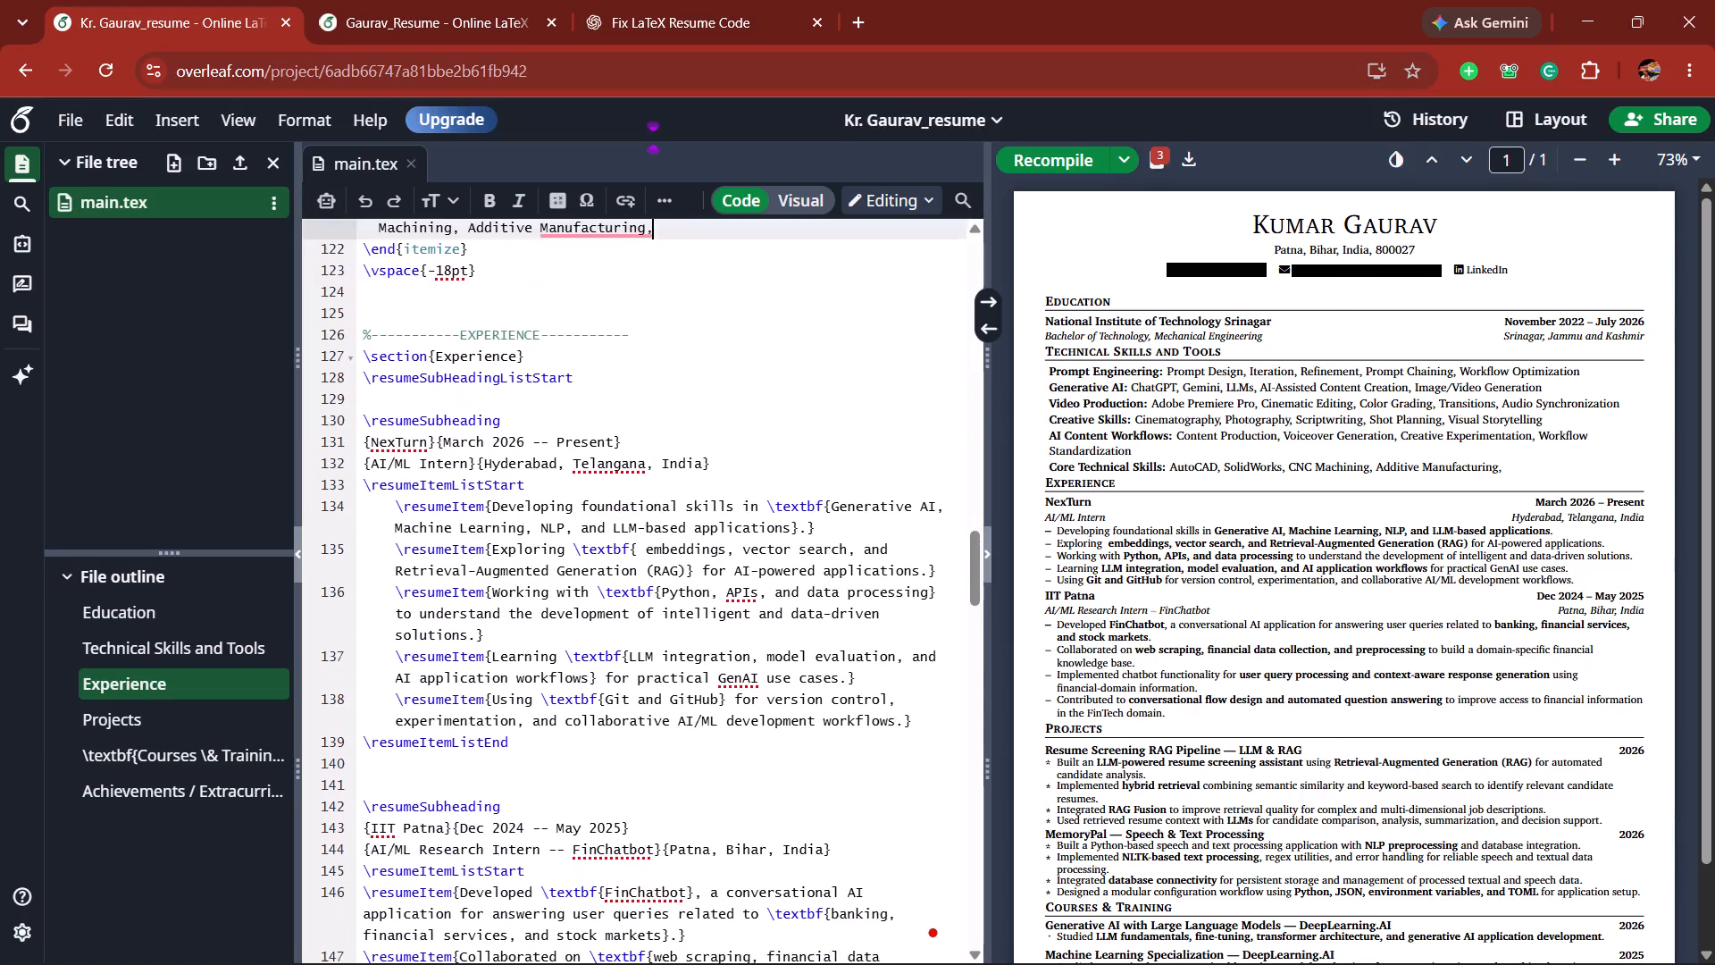
scroll(523, 439, right, 1)
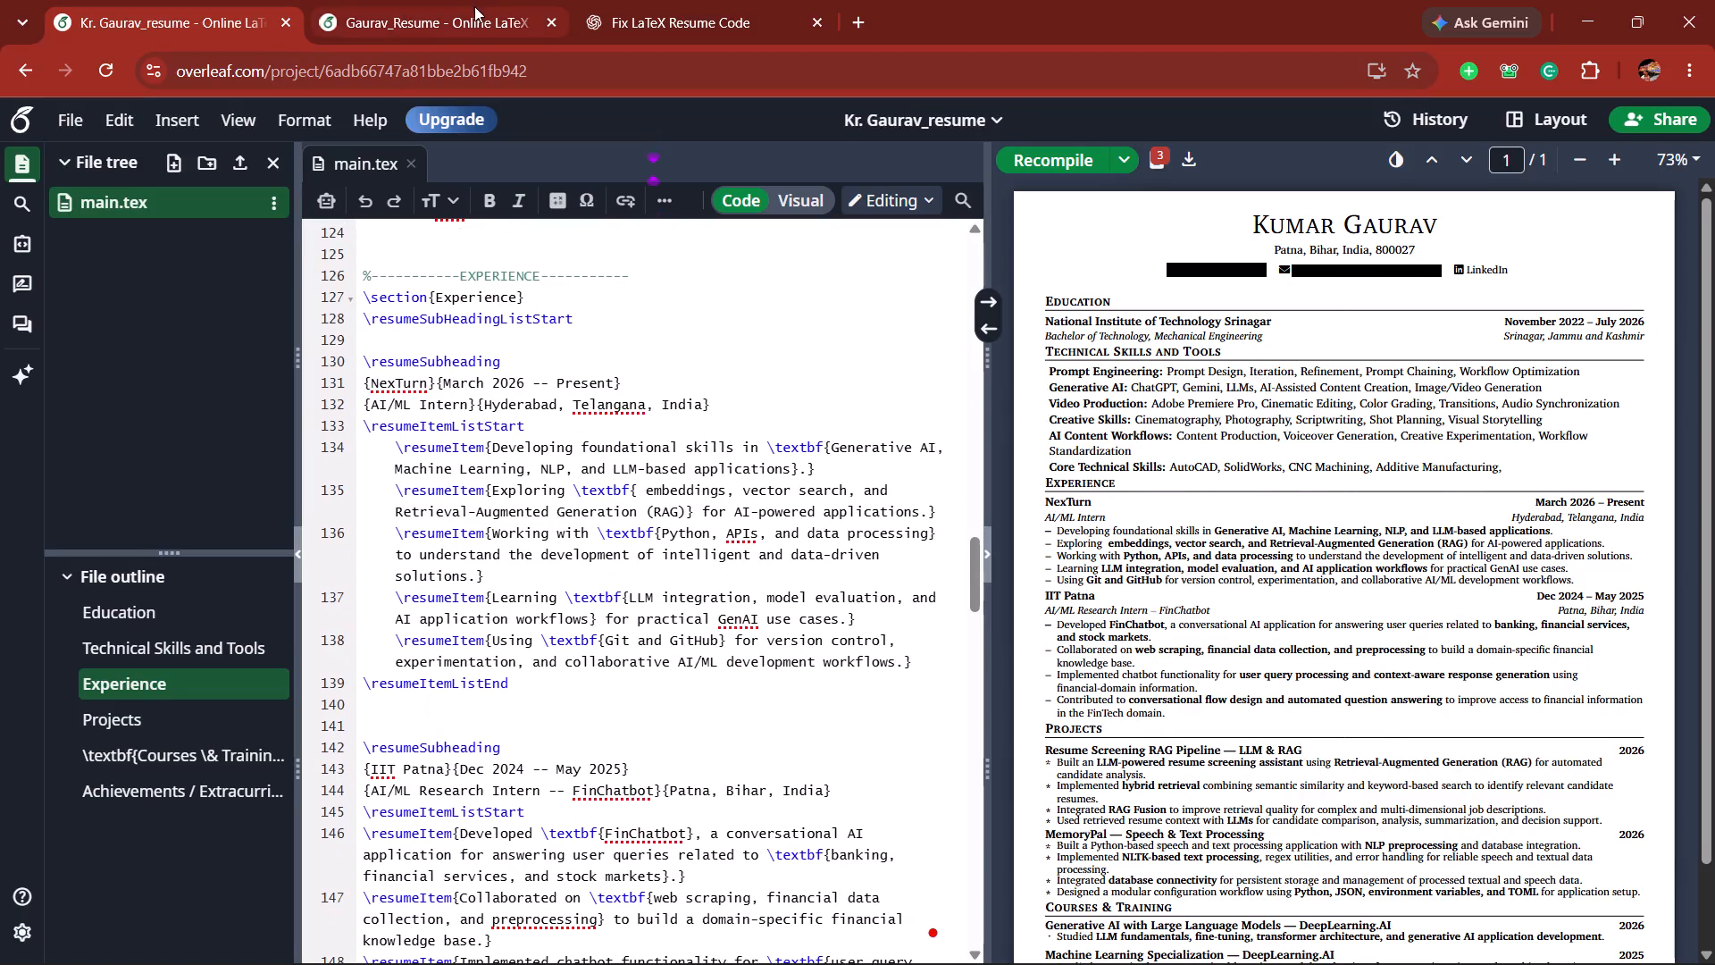
click(474, 6)
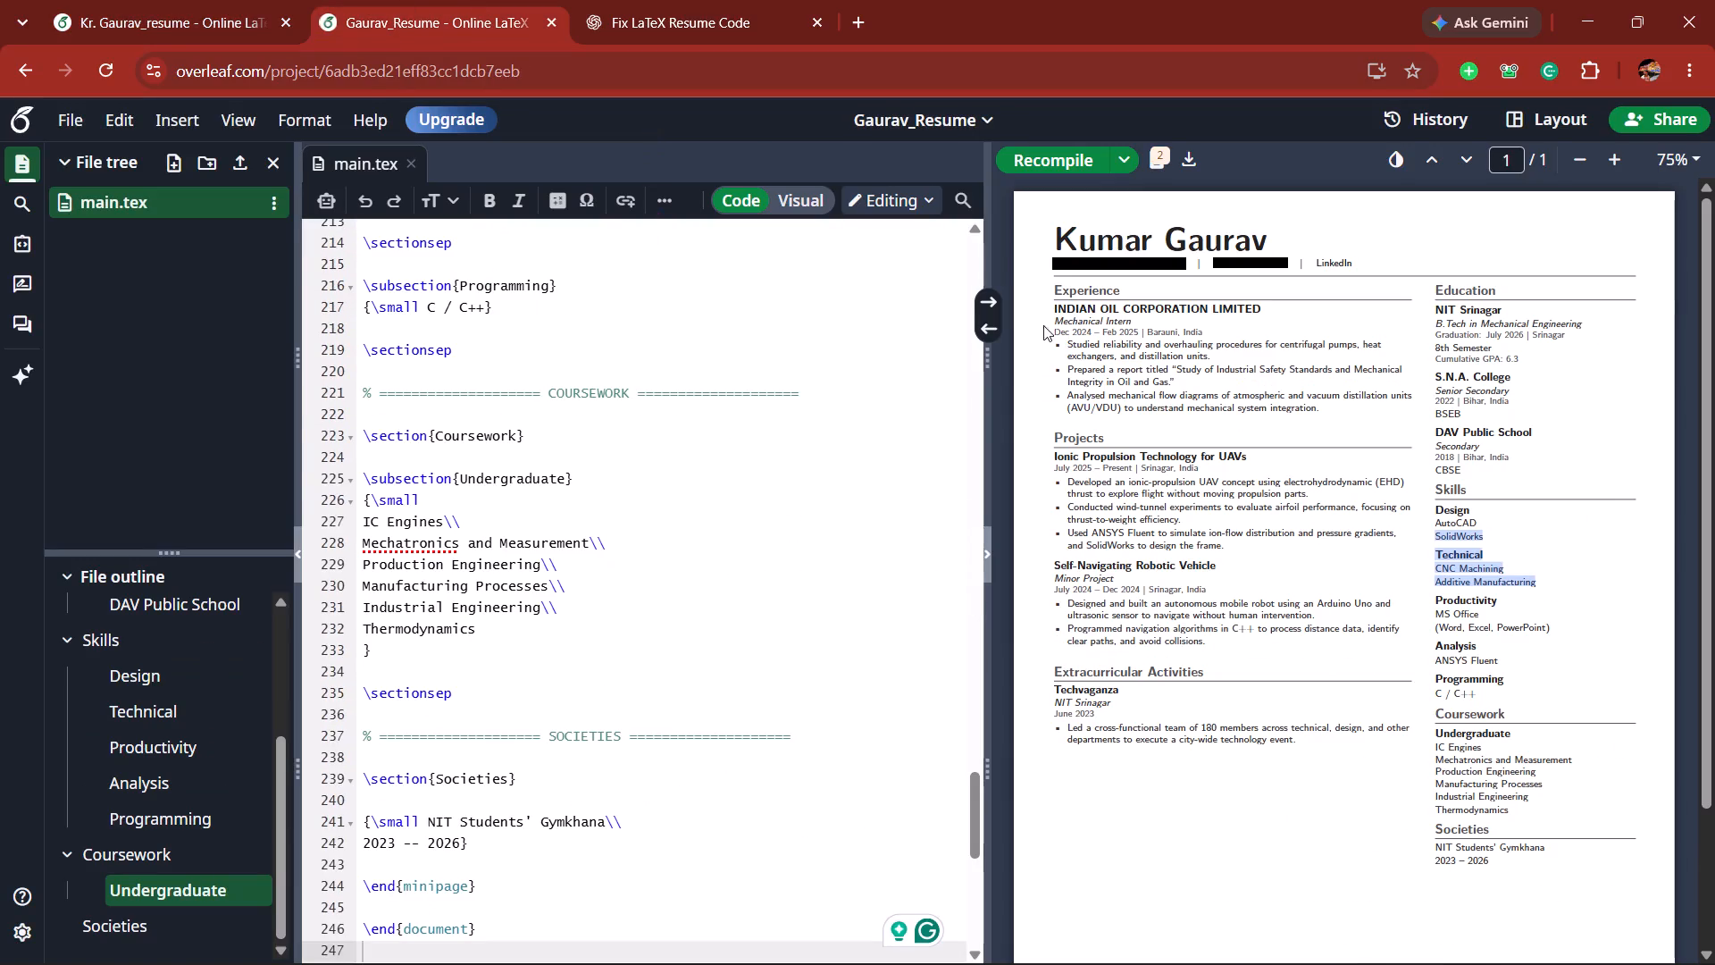
drag(1054, 309, 1136, 346)
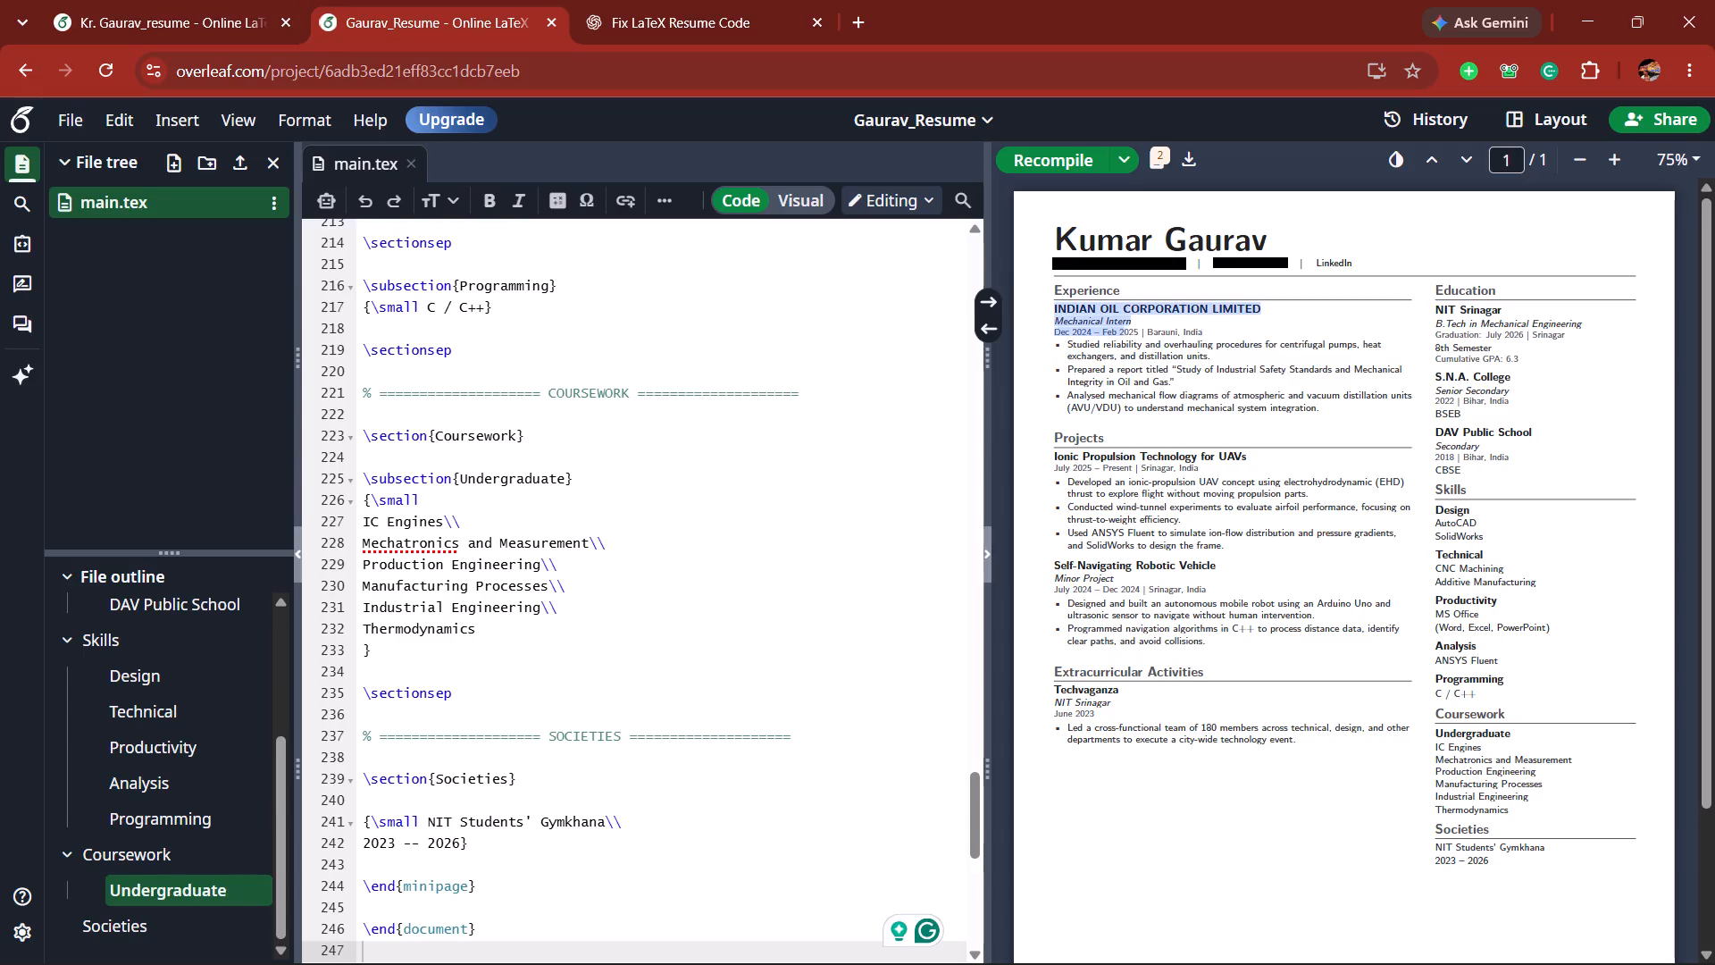
drag(1136, 346, 1318, 411)
key(ctrl+c)
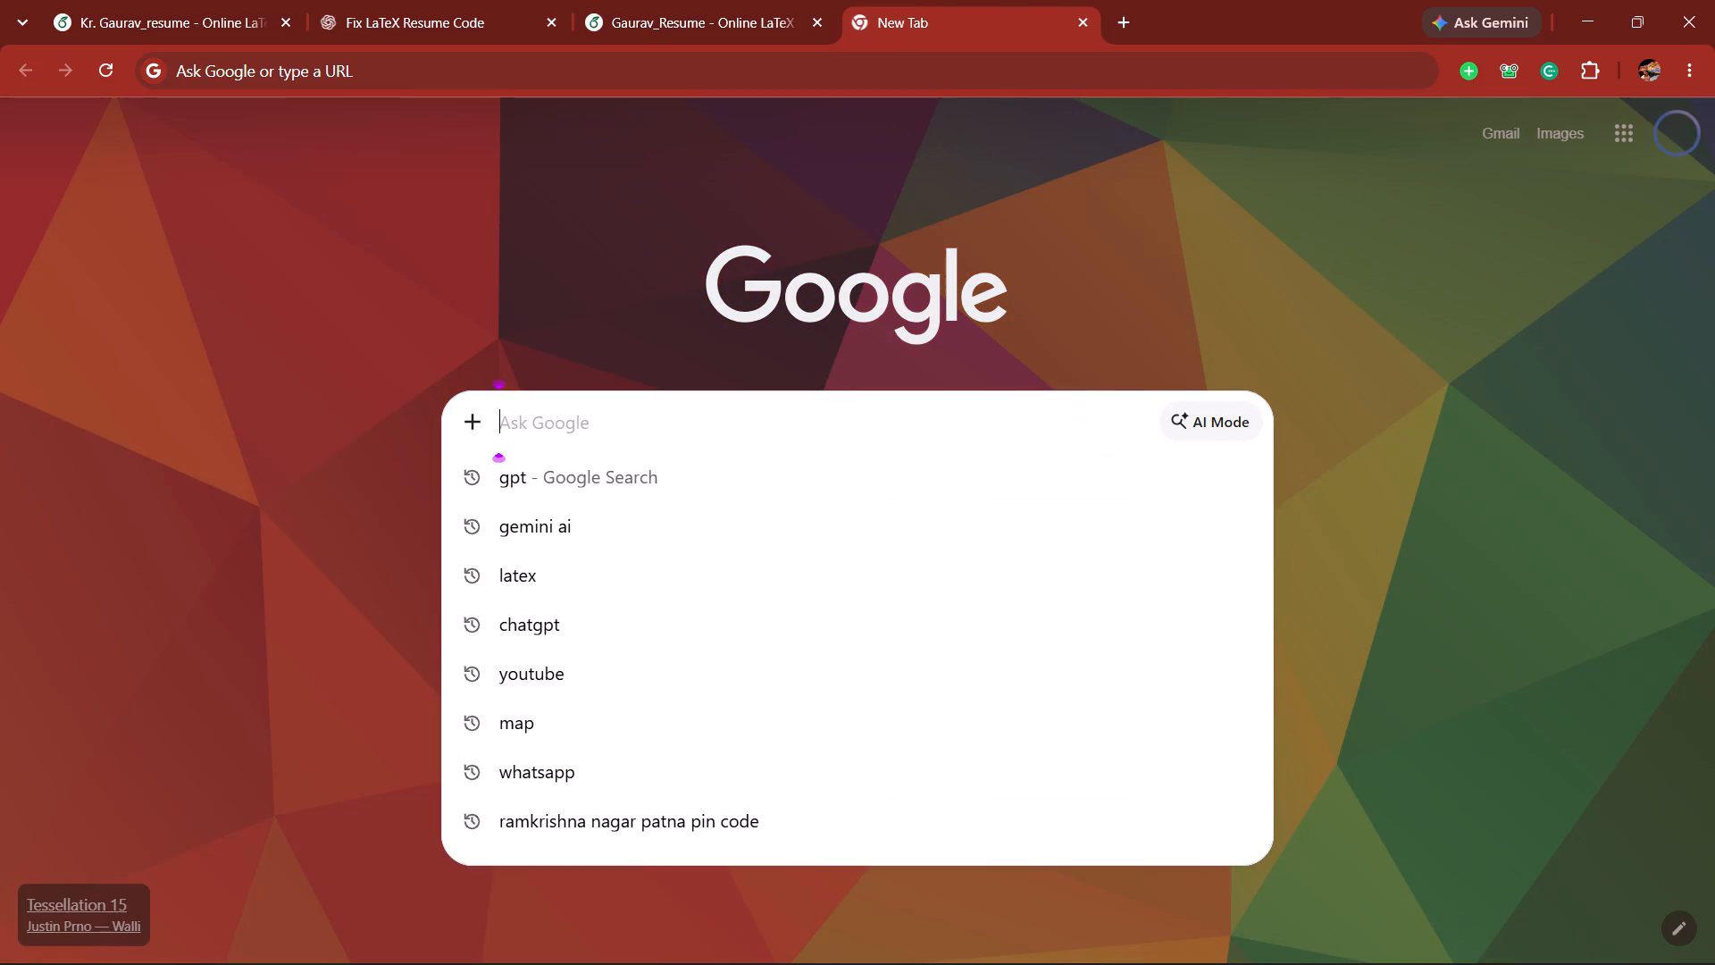
text(royal en)
key(space)
key(BackSpace)
key(BackSpace)
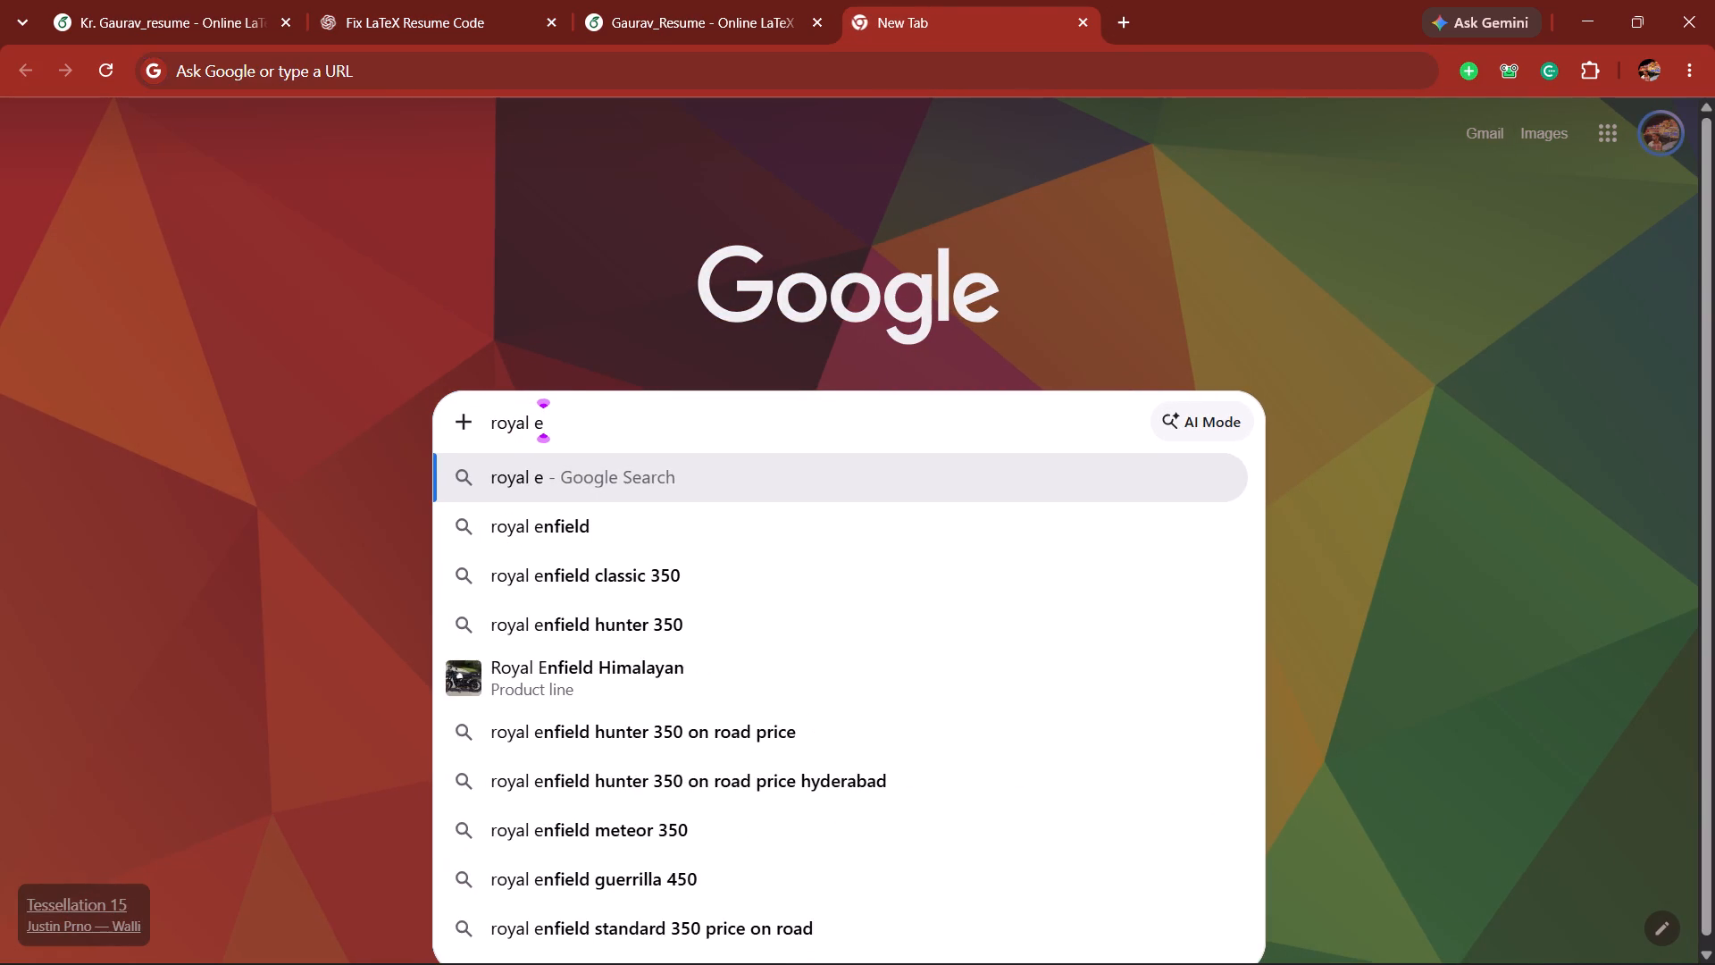
key(BackSpace)
text(en)
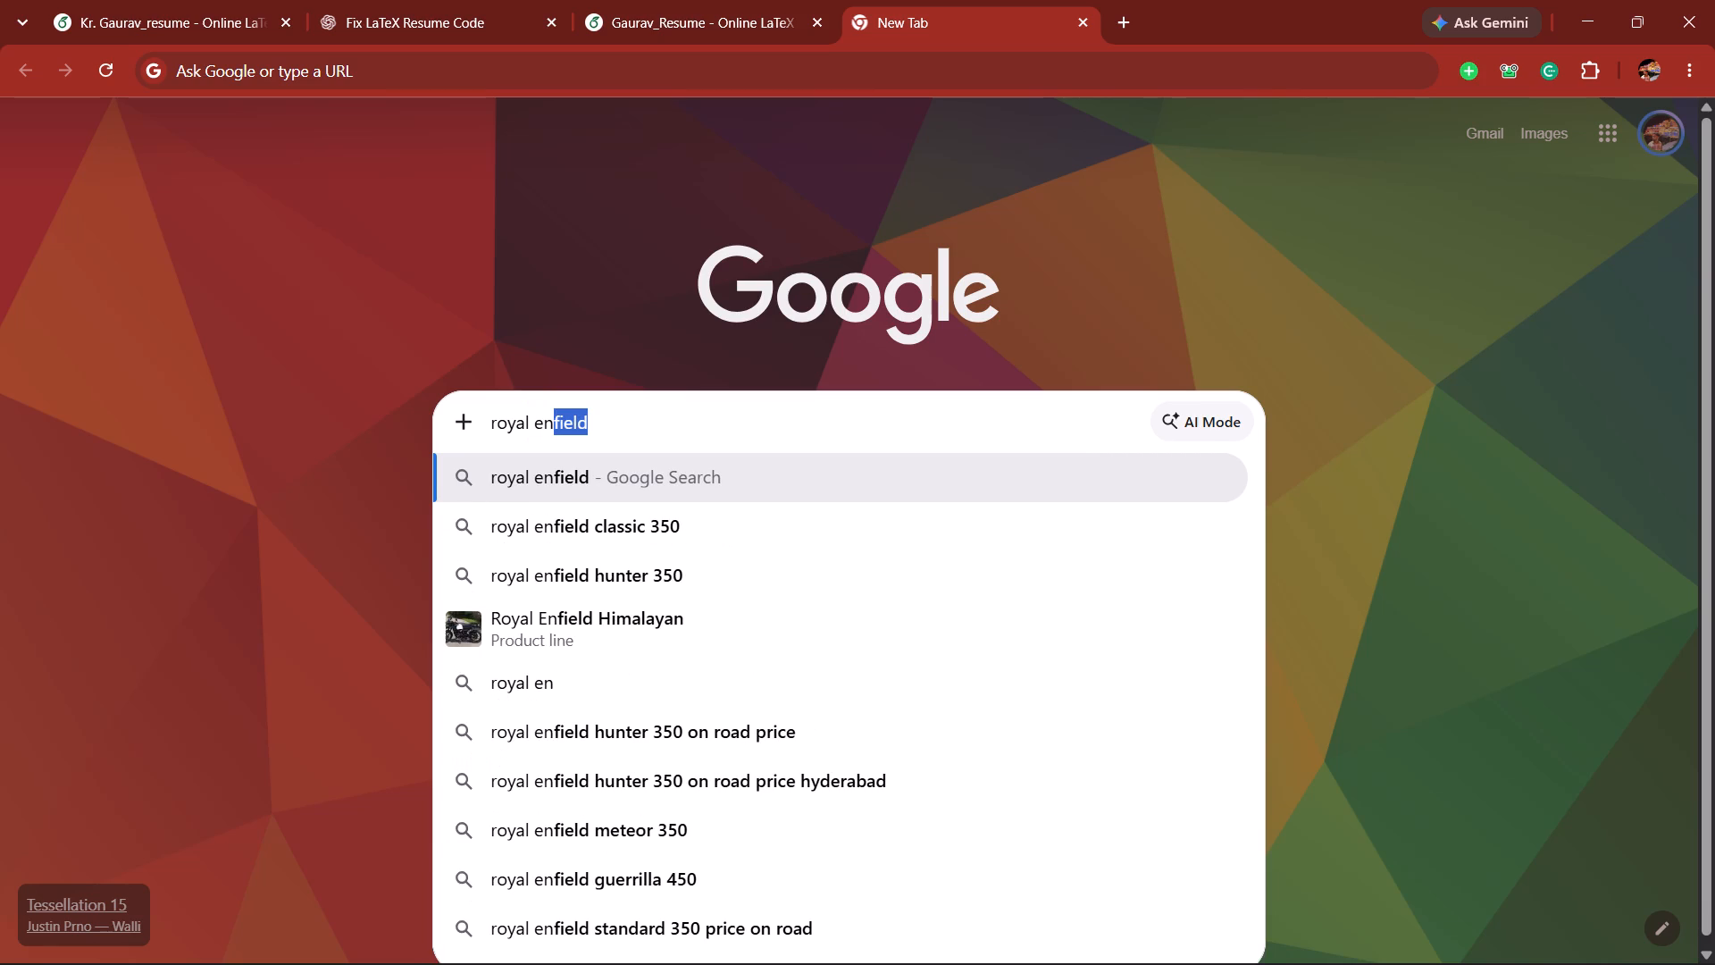
text(field rall)
key(y)
key(Return)
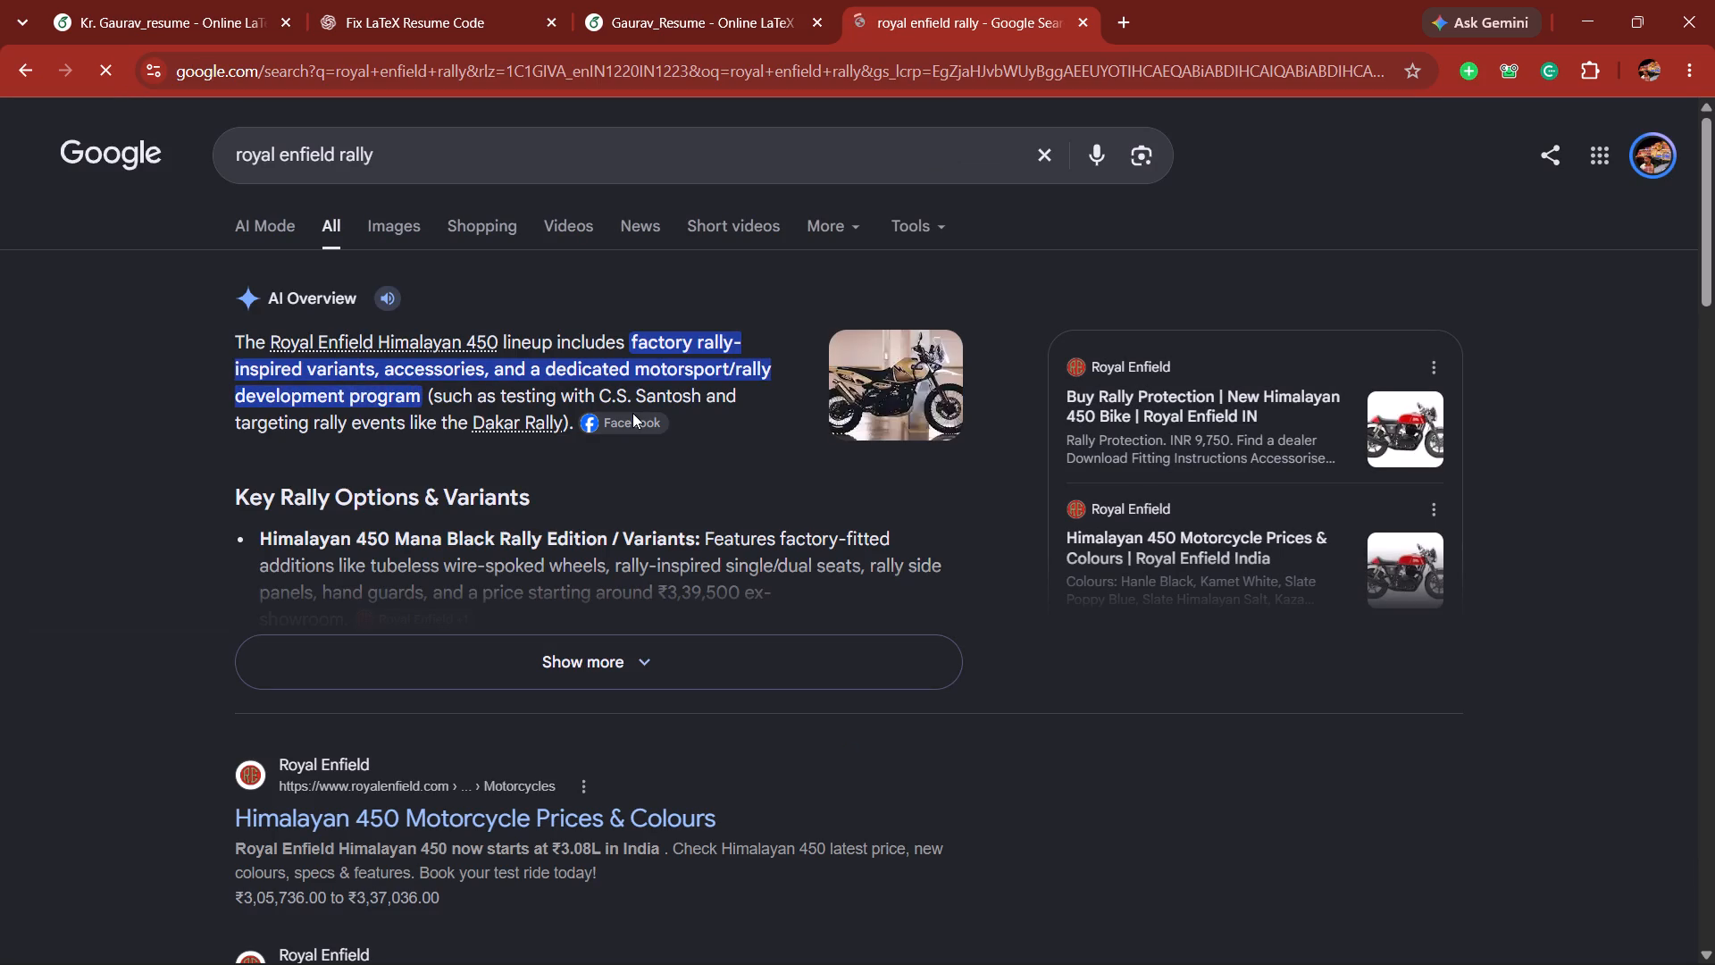
scroll(632, 413, down, 1)
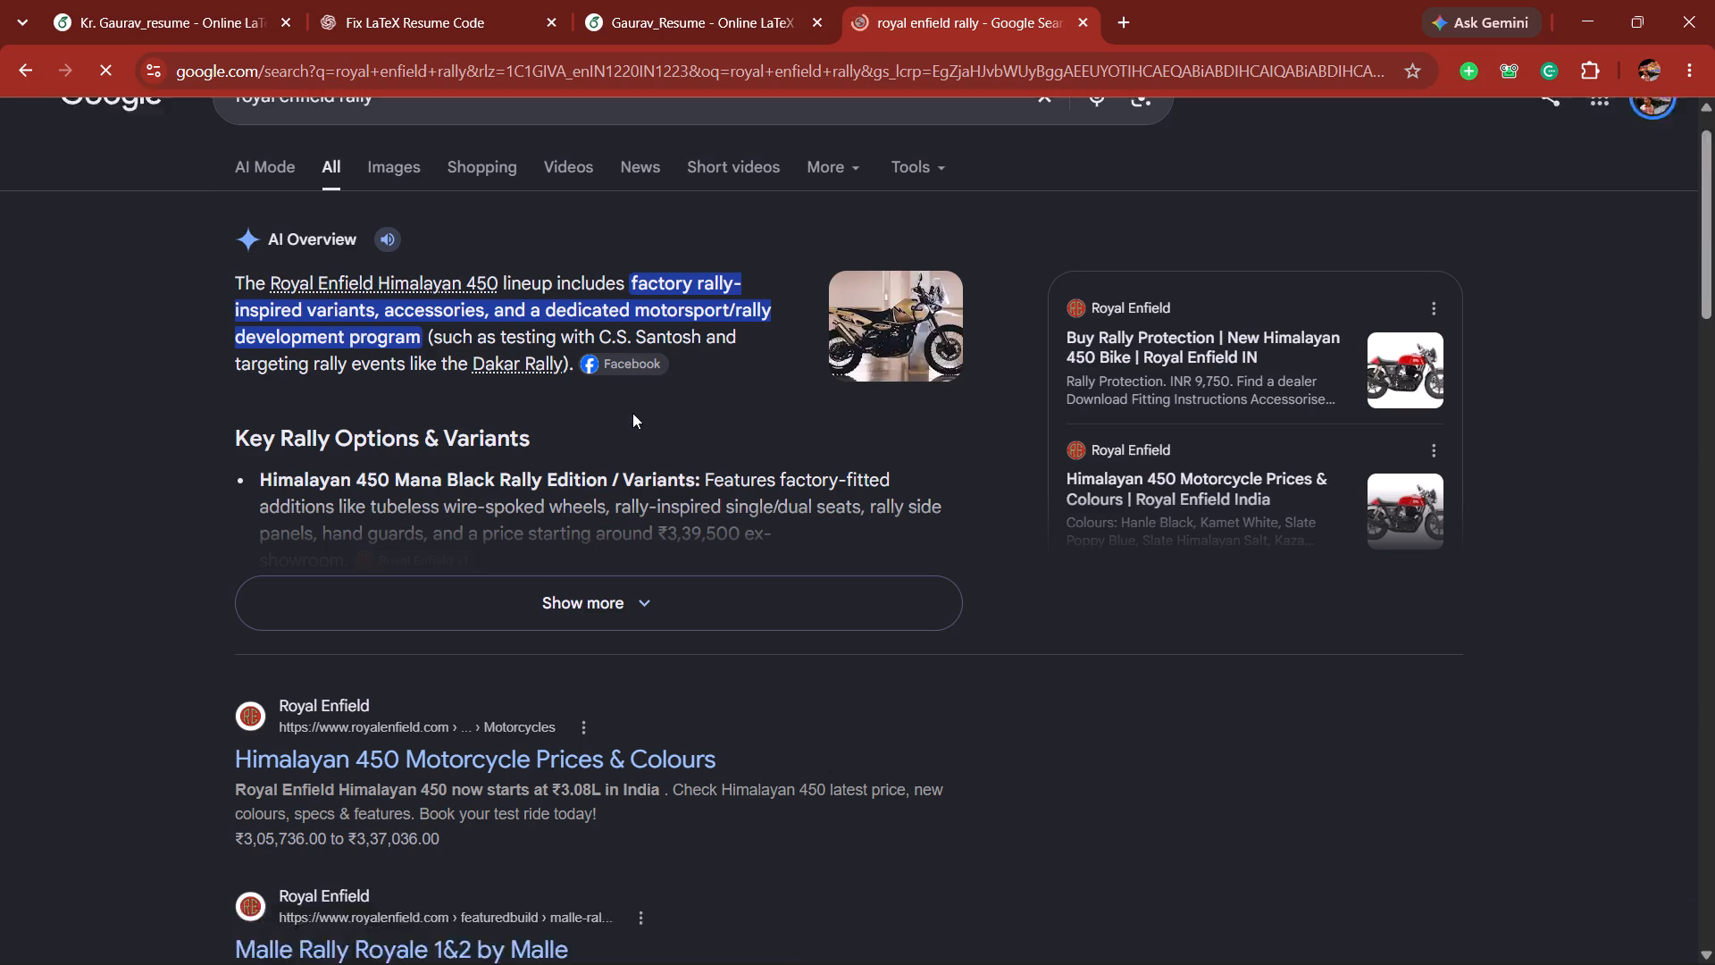
scroll(632, 413, down, 5)
scroll(632, 413, up, 1)
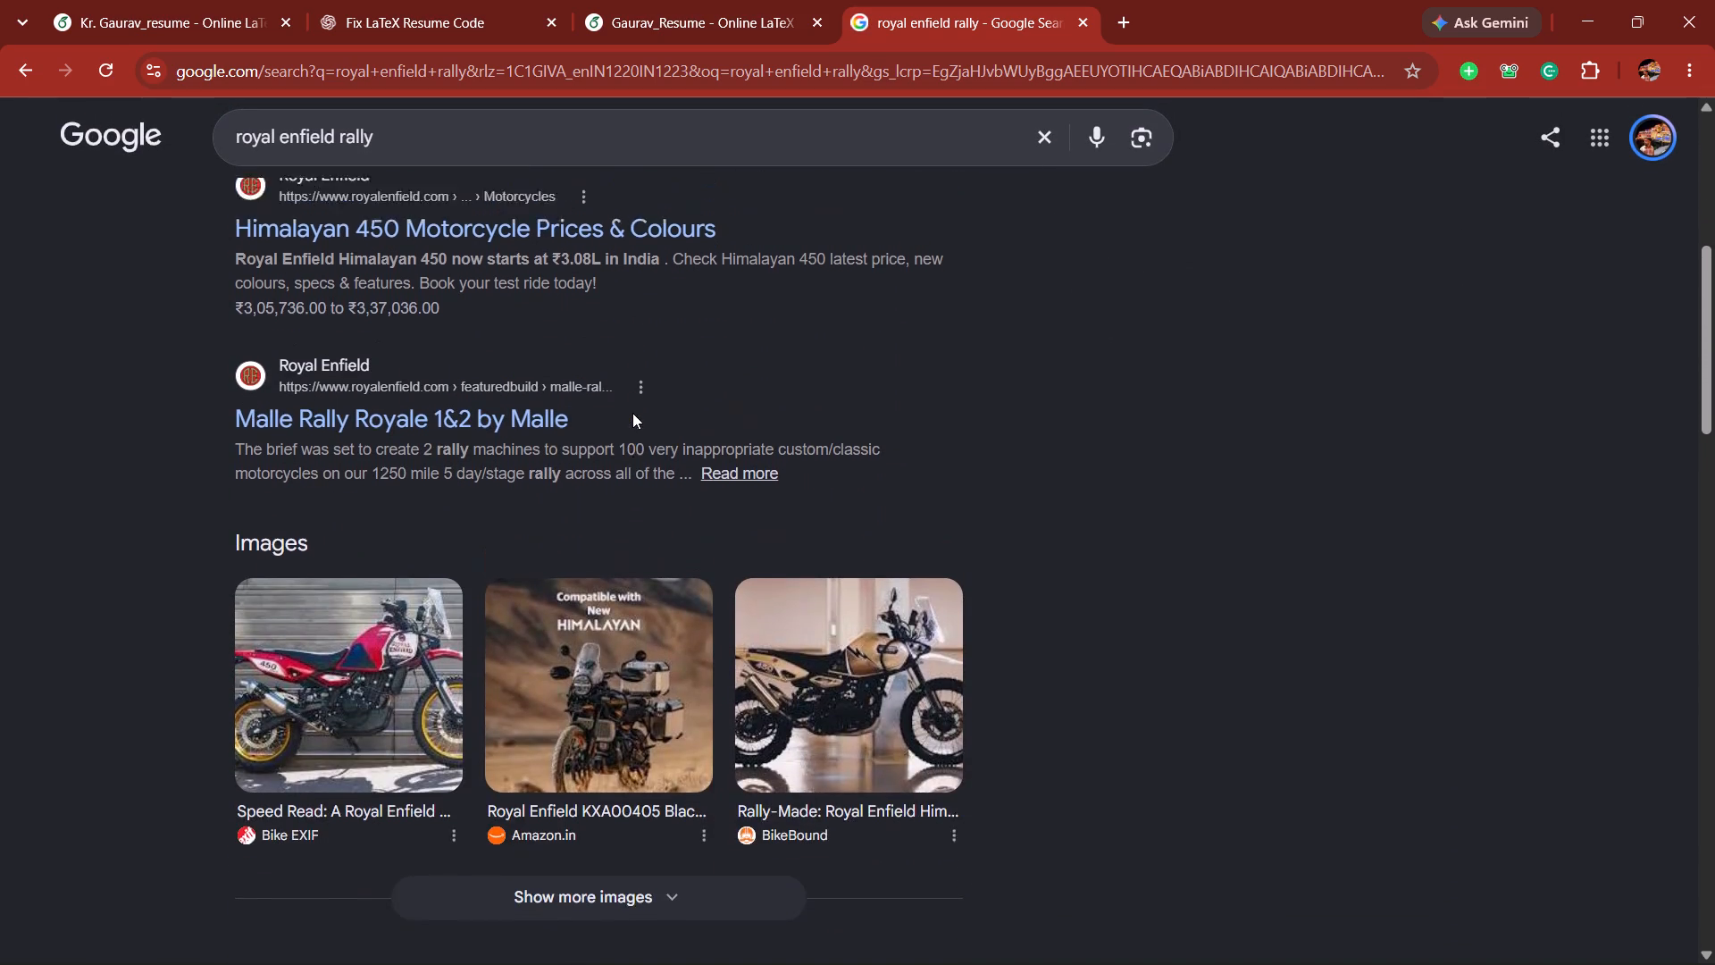
scroll(632, 413, up, 1)
Change the Google search to "royal enfield bike tours" and run it.
click(510, 155)
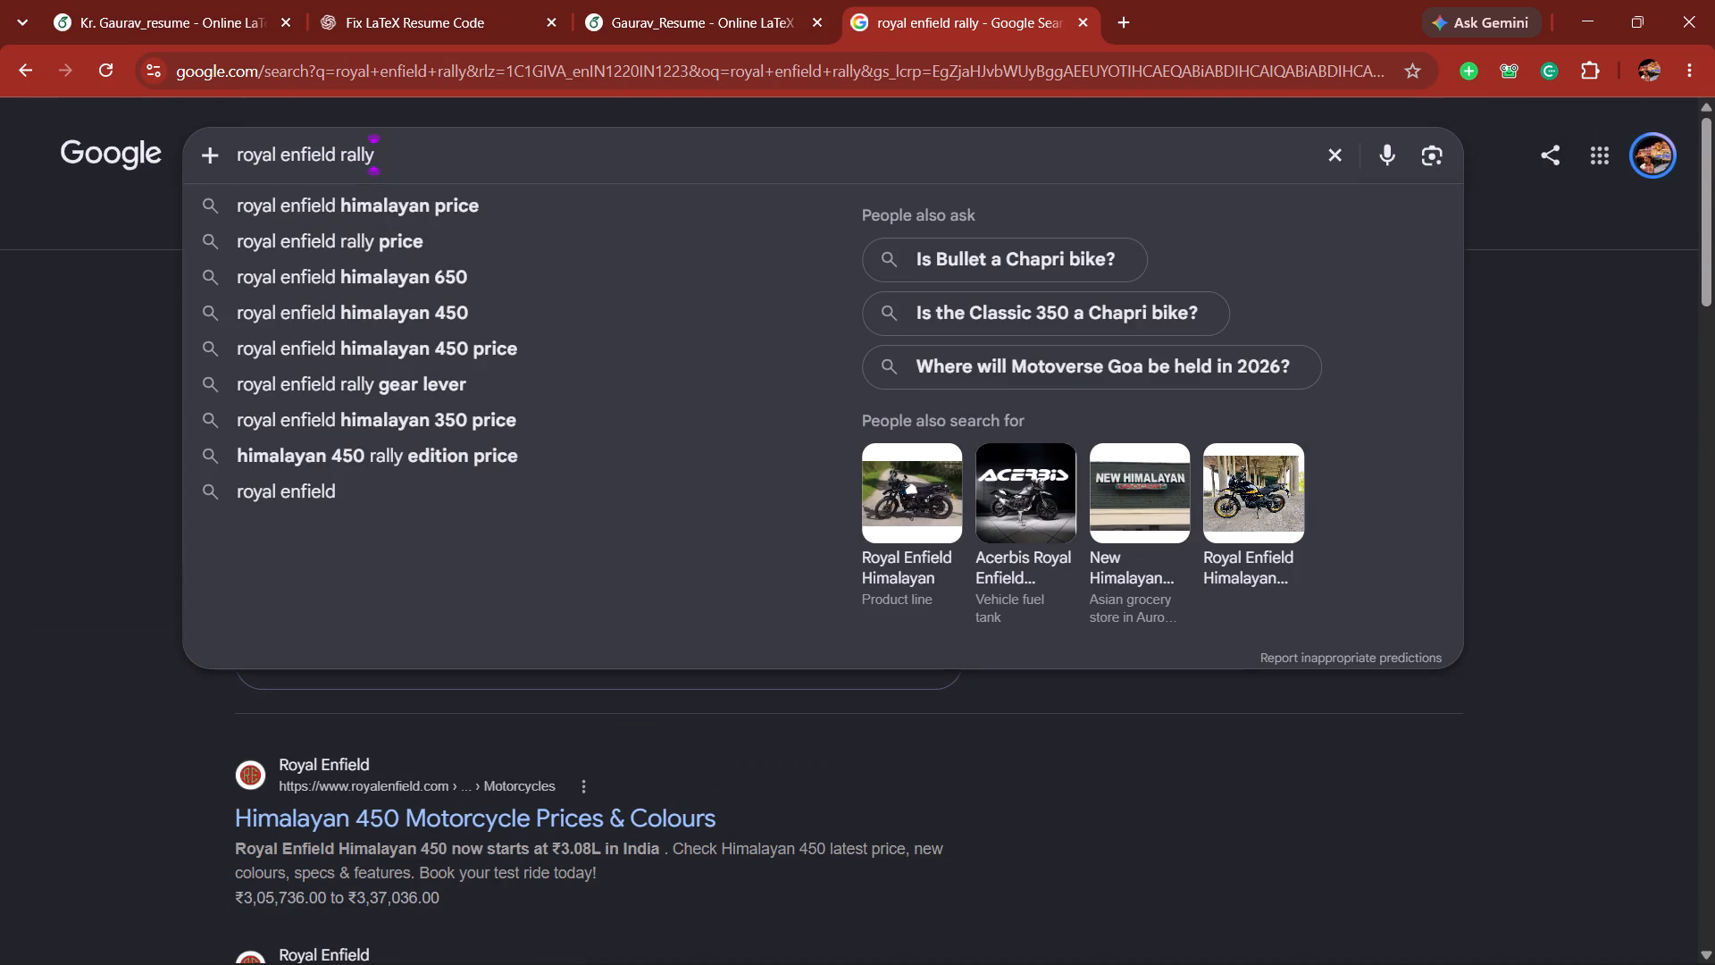
click(342, 153)
key(space)
text(bike)
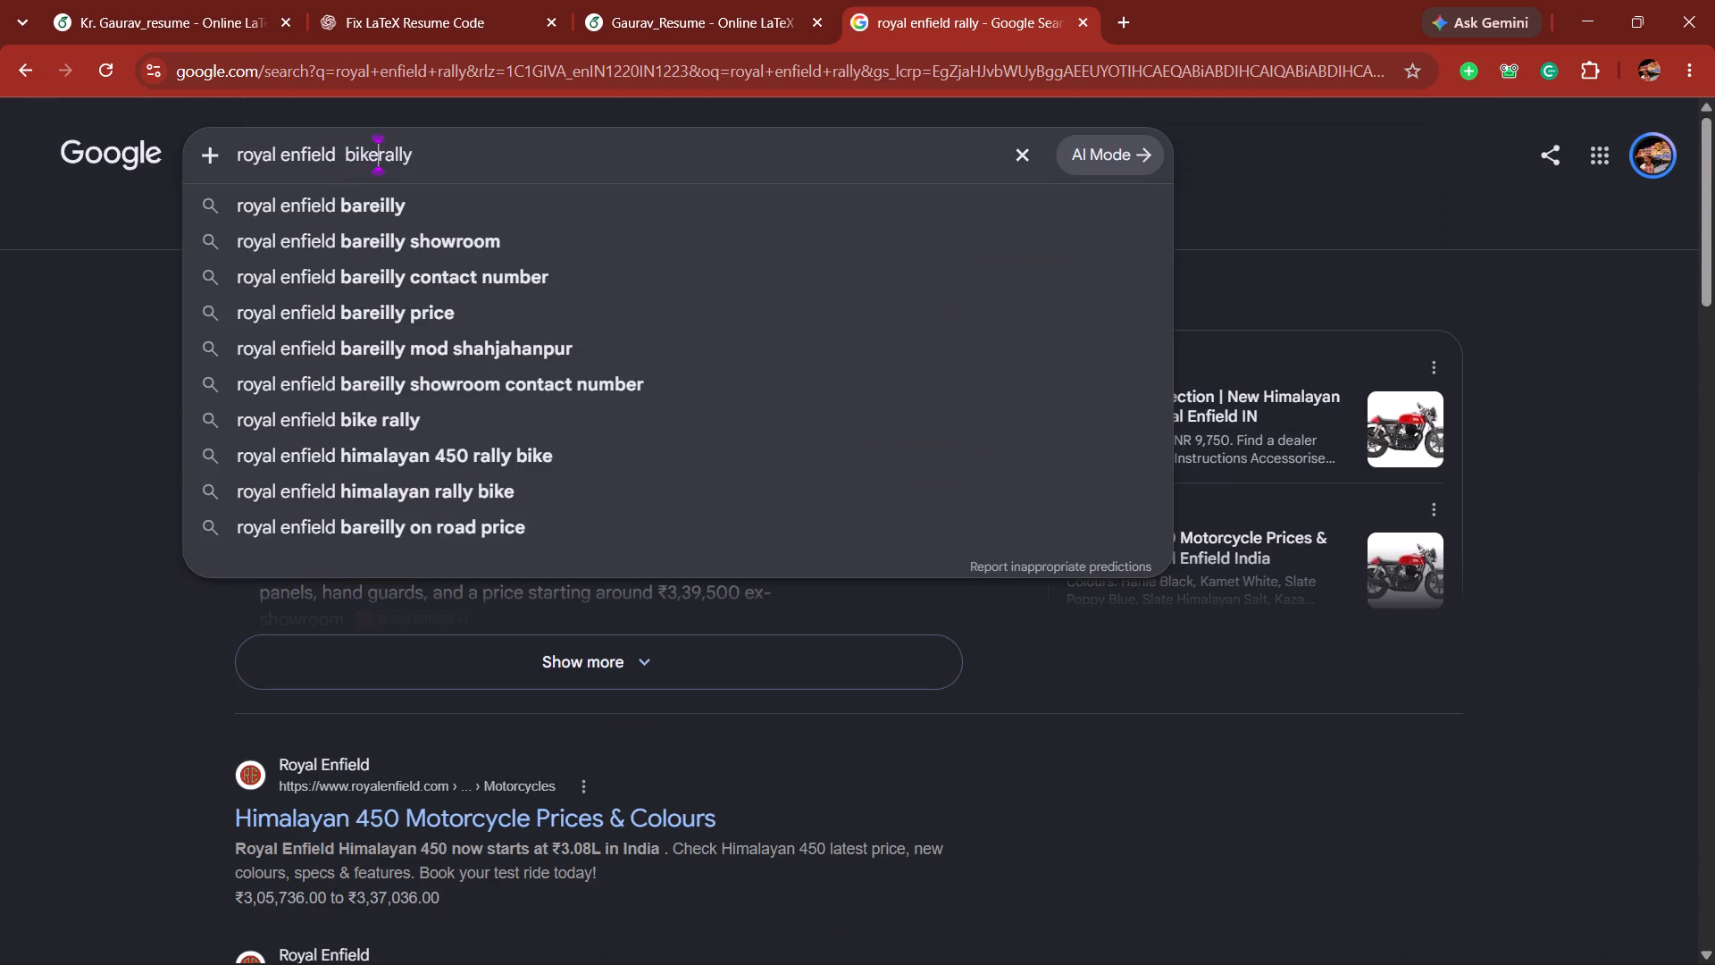
key(space)
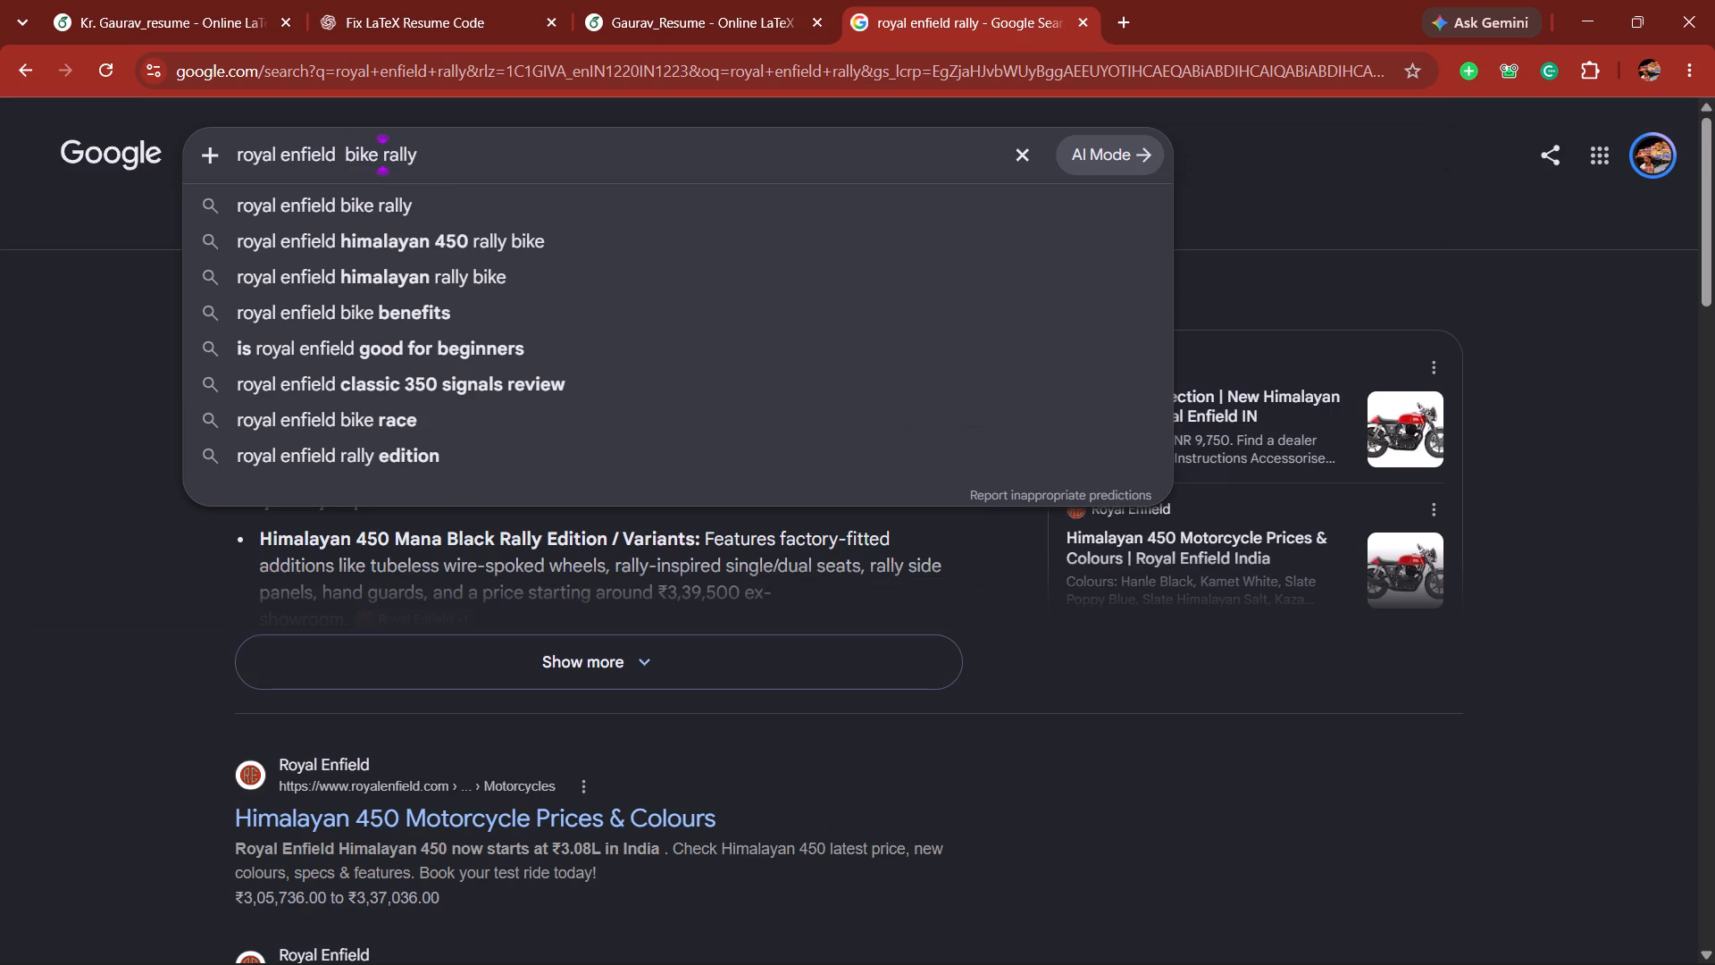
key(Right)
key(Right)
key(Right)
key(Right)
key(Right)
key(Right)
key(BackSpace)
key(BackSpace)
key(BackSpace)
key(BackSpace)
key(BackSpace)
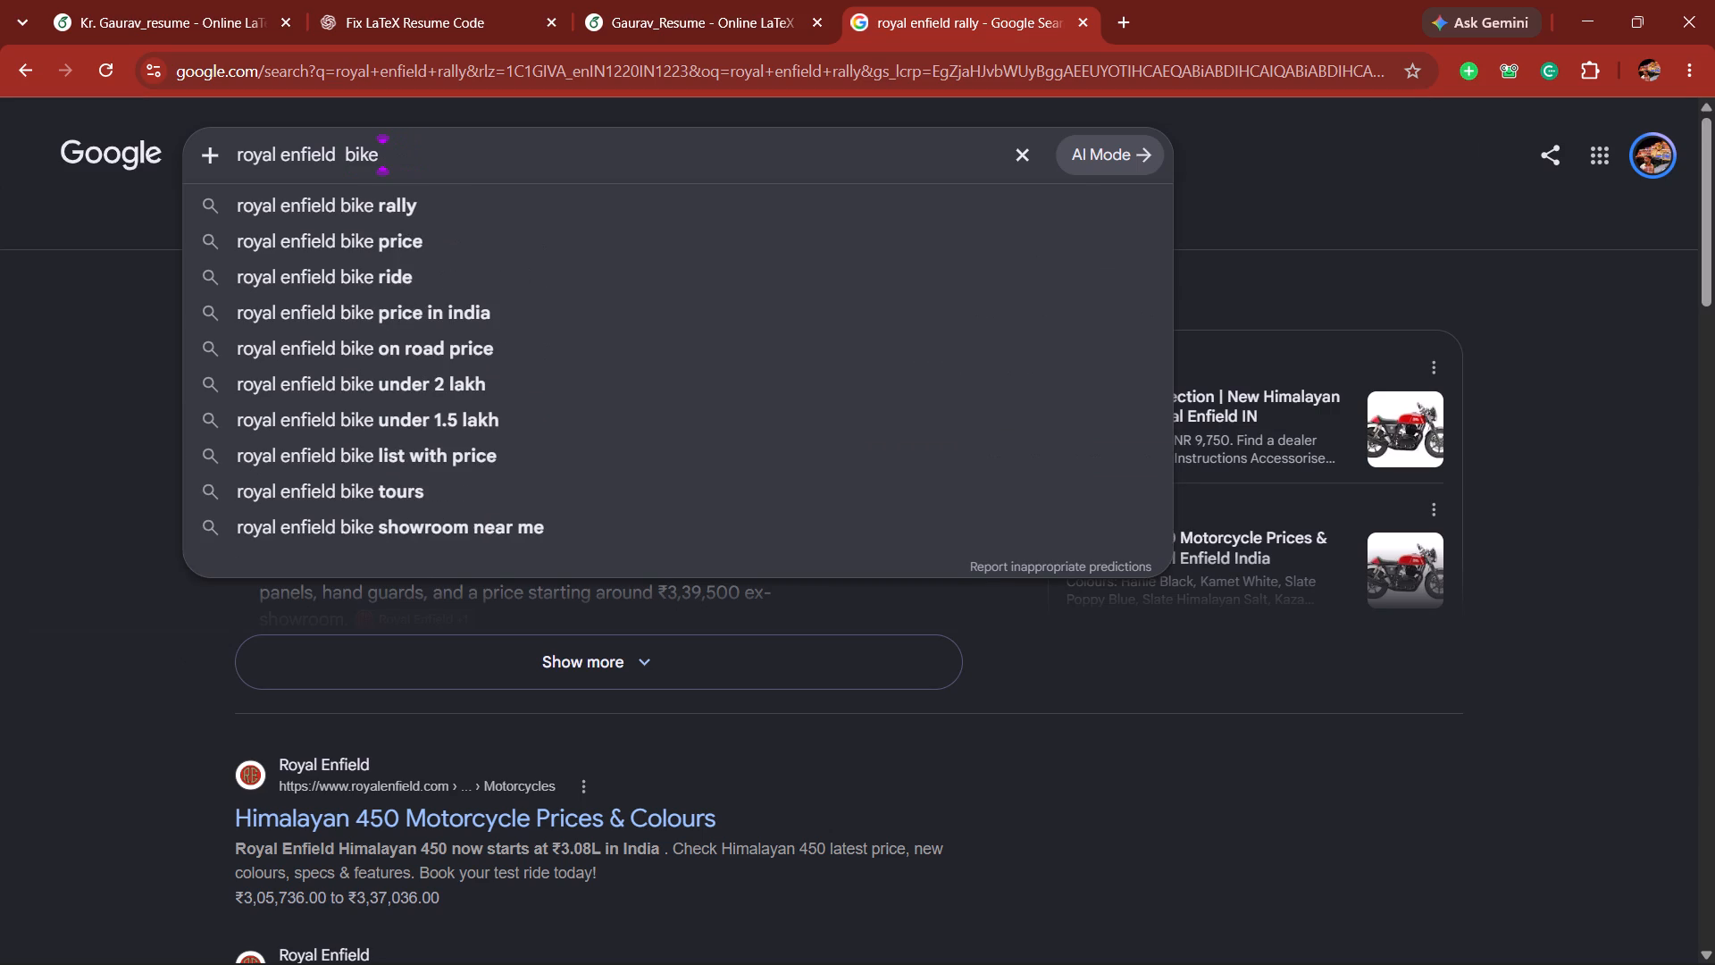
text(tour)
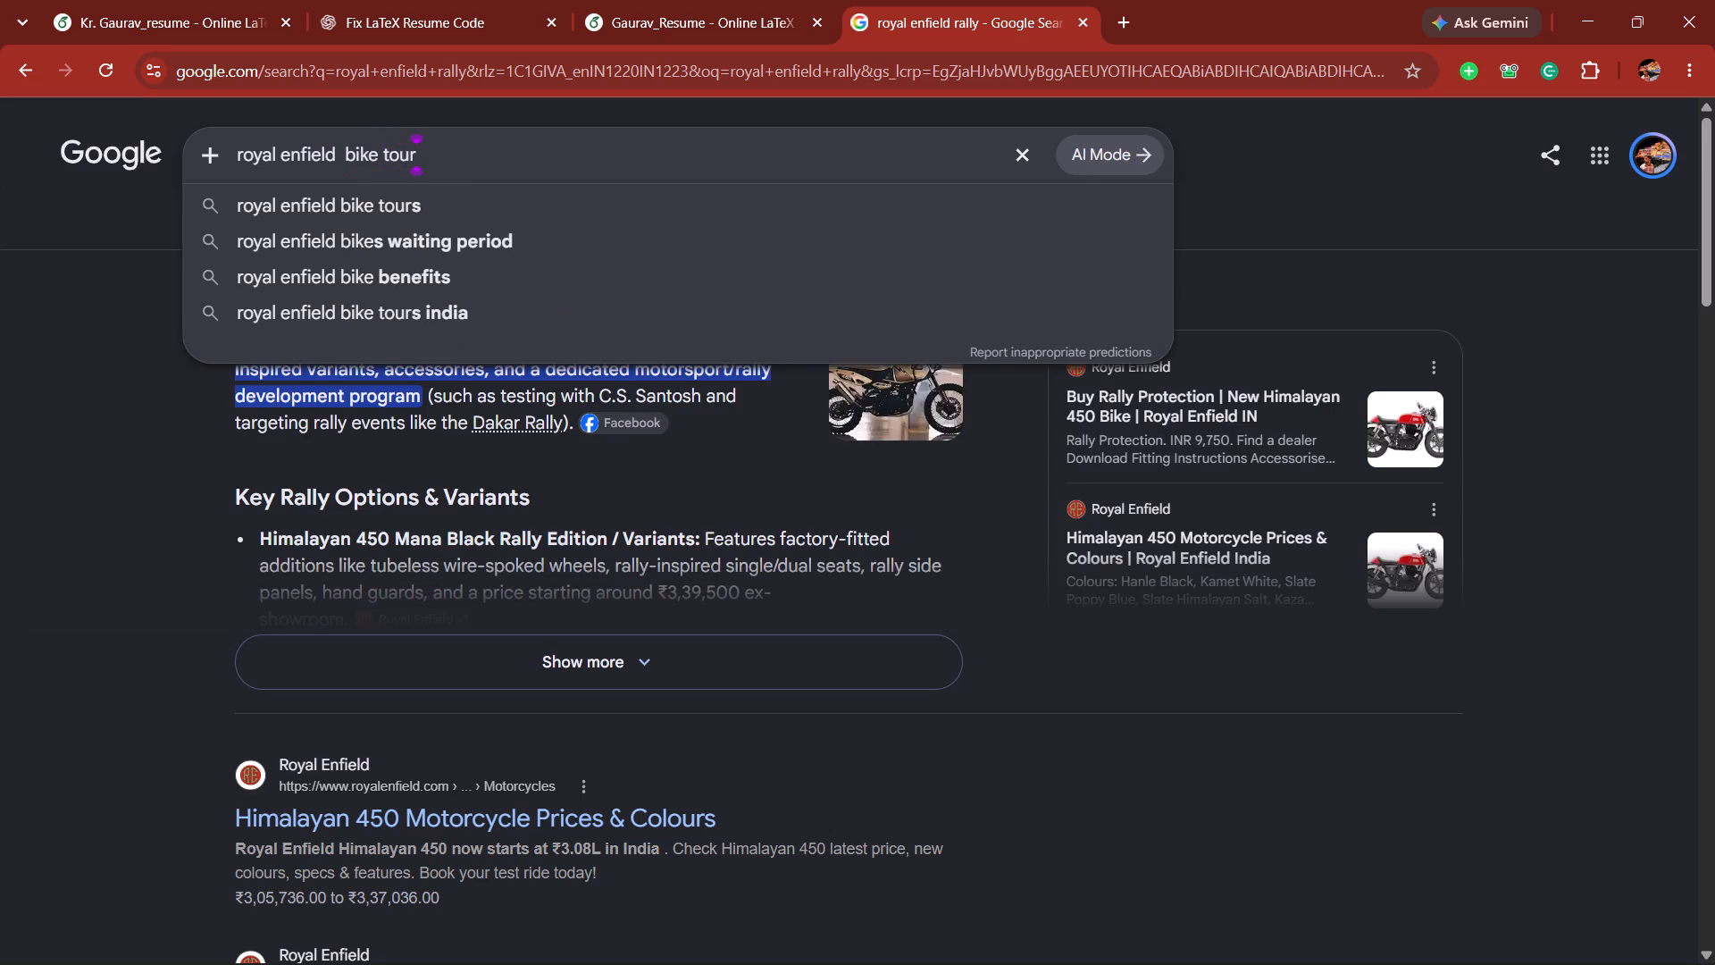
key(s)
key(Return)
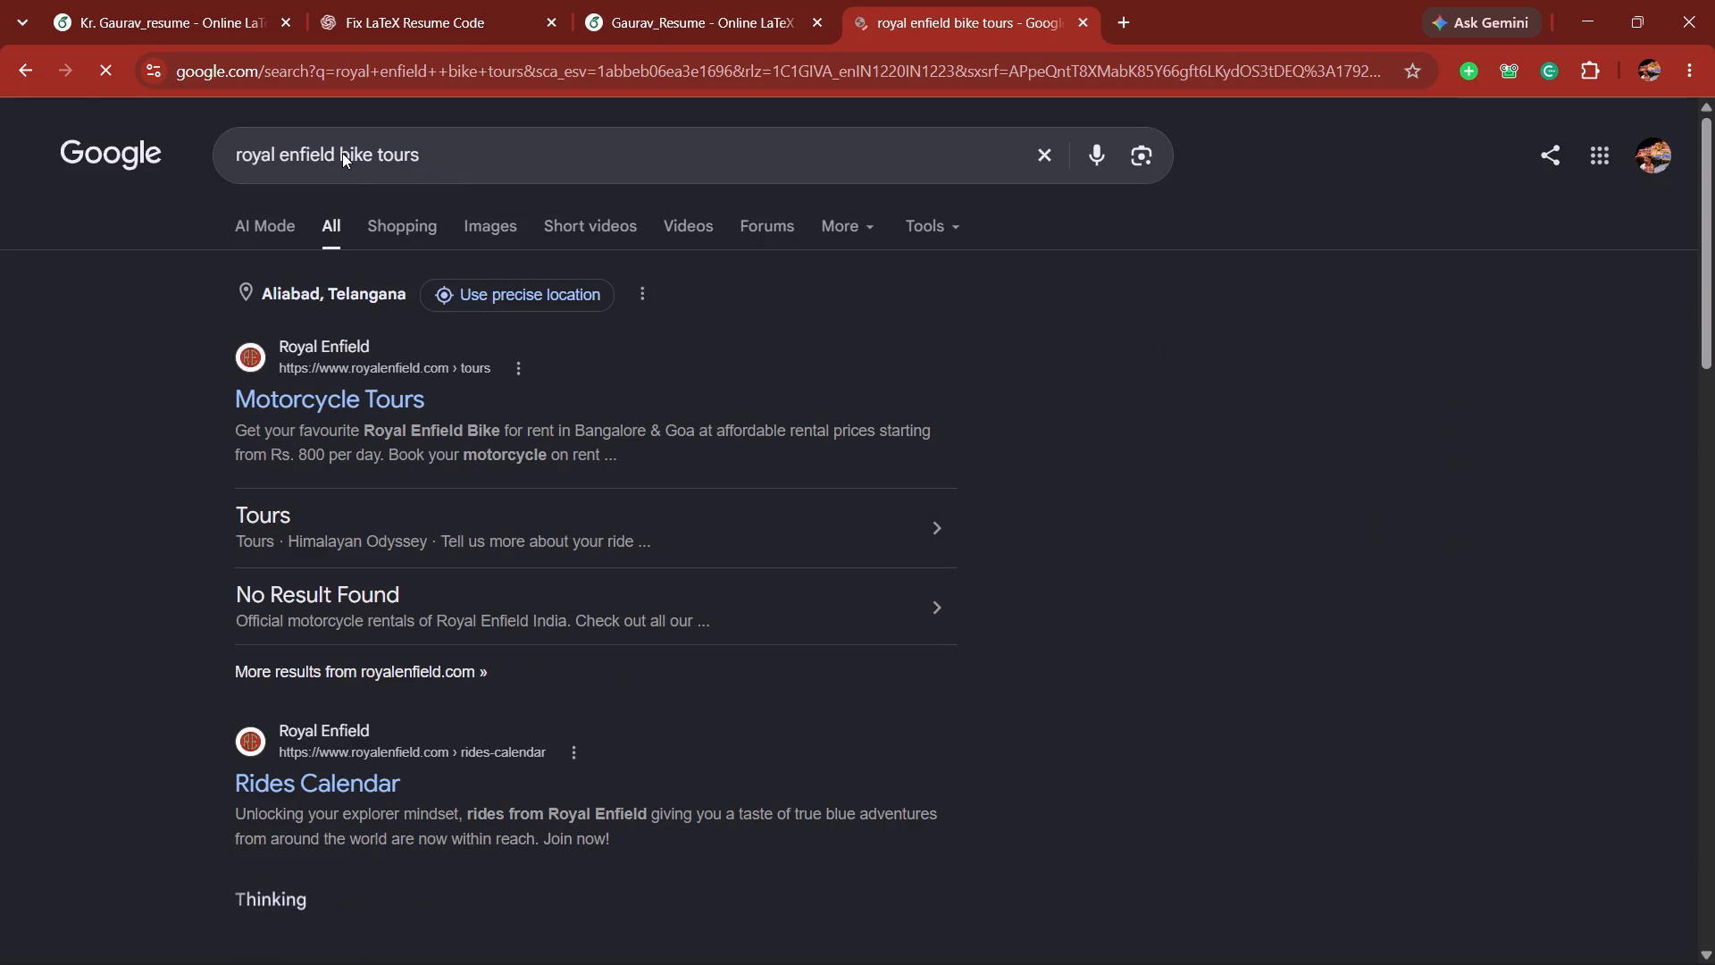
Open Royal Enfield's Motorcycle Tours page, decline its cookies, and examine the tours offered by partners.
click(388, 401)
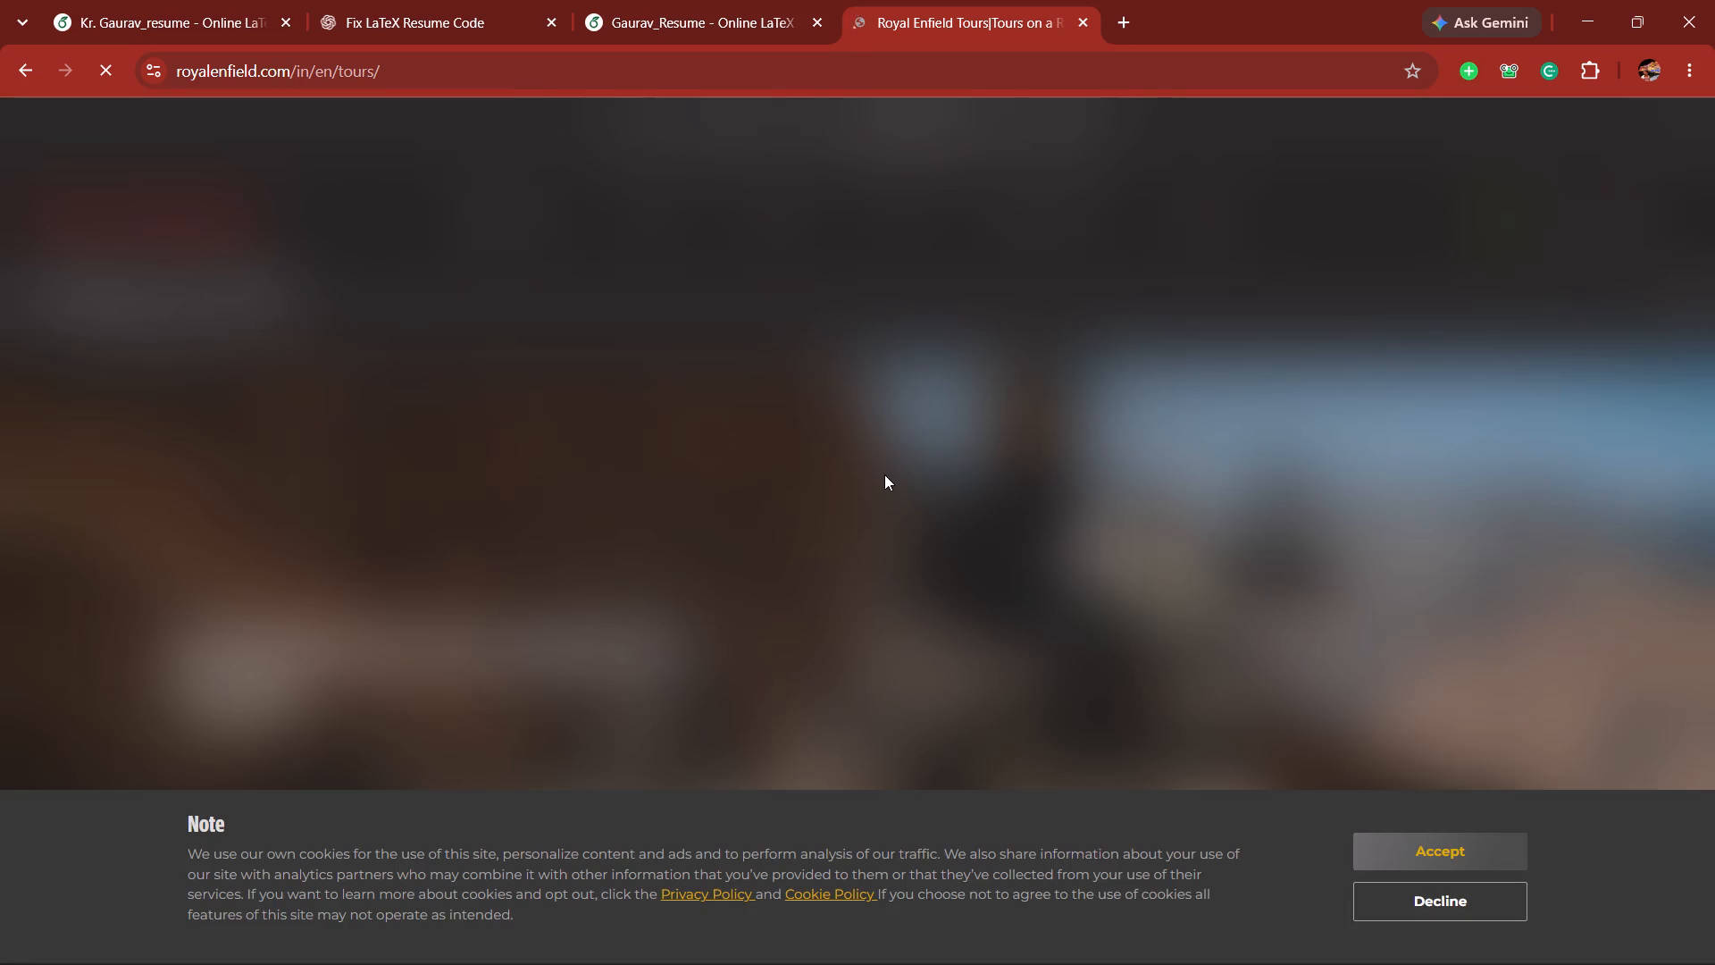
click(1471, 907)
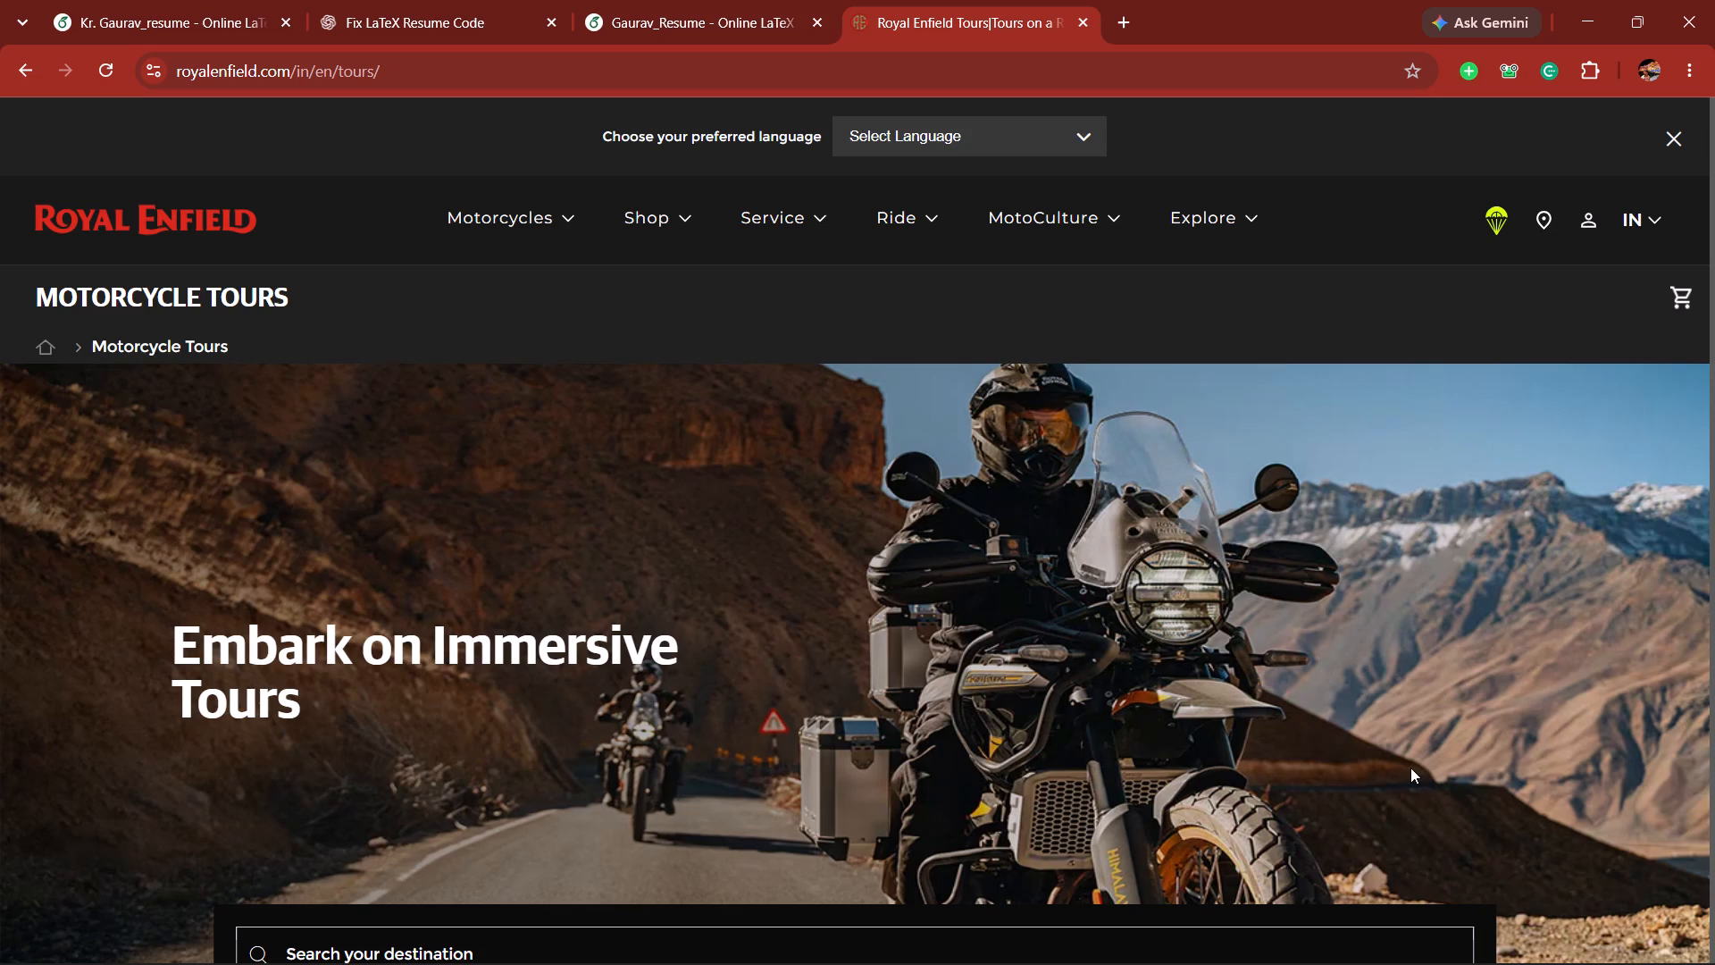
scroll(1410, 768, down, 7)
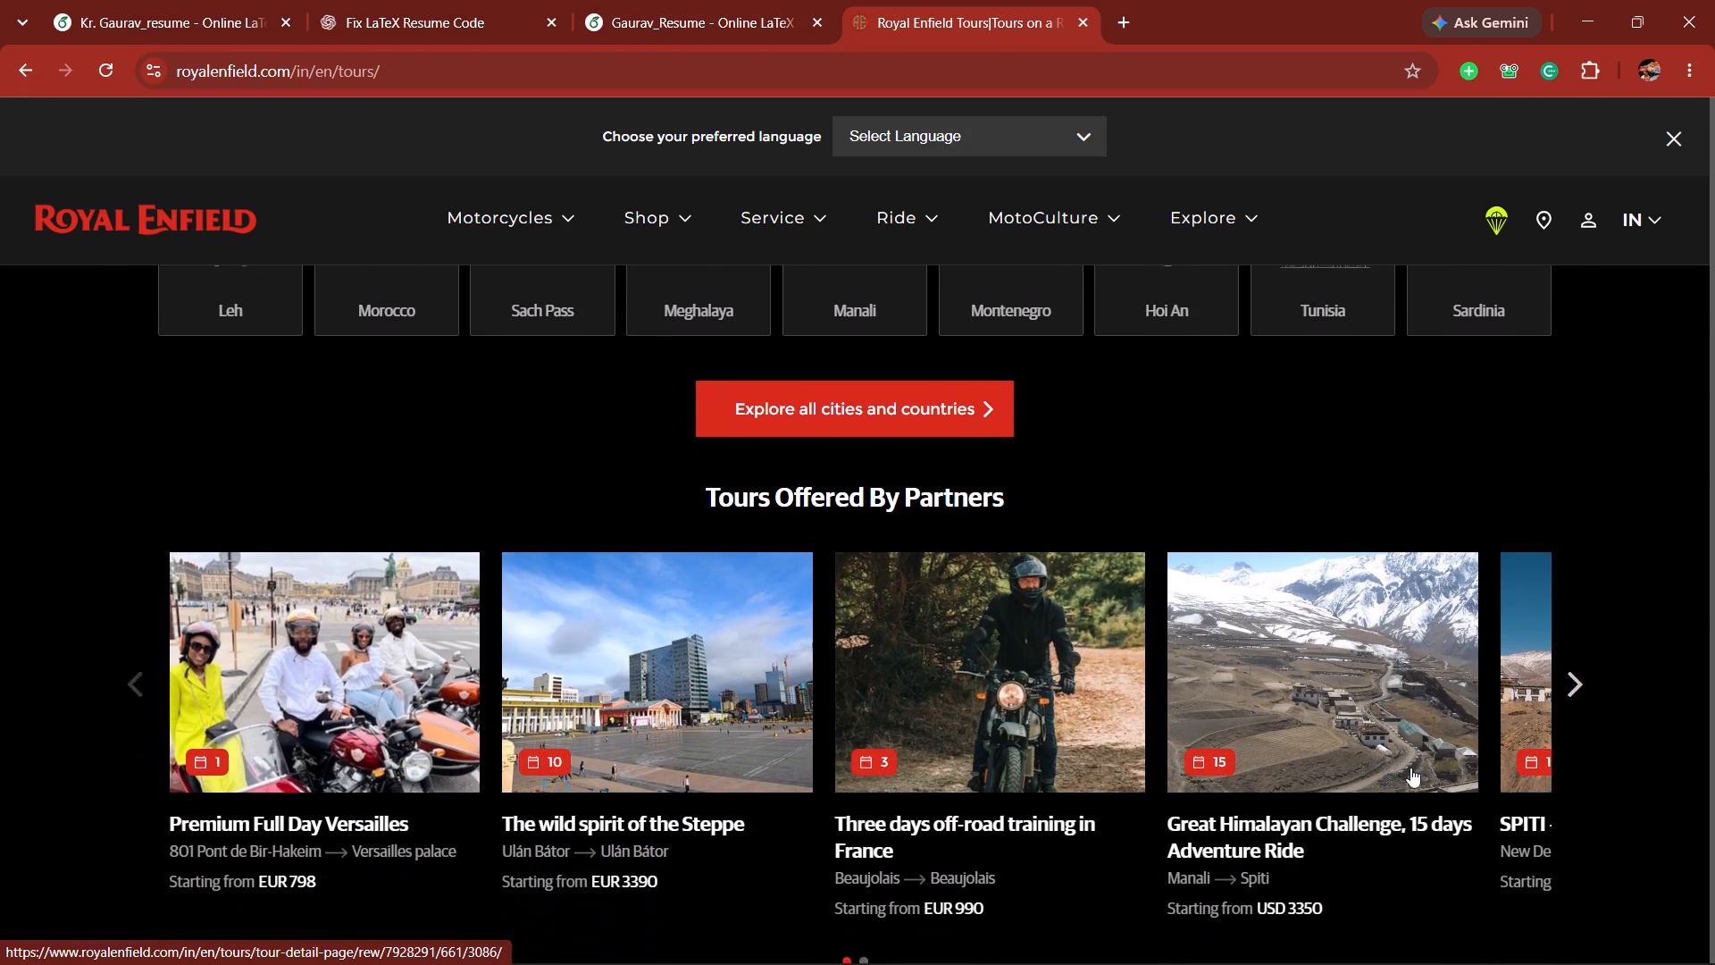
scroll(1410, 768, down, 2)
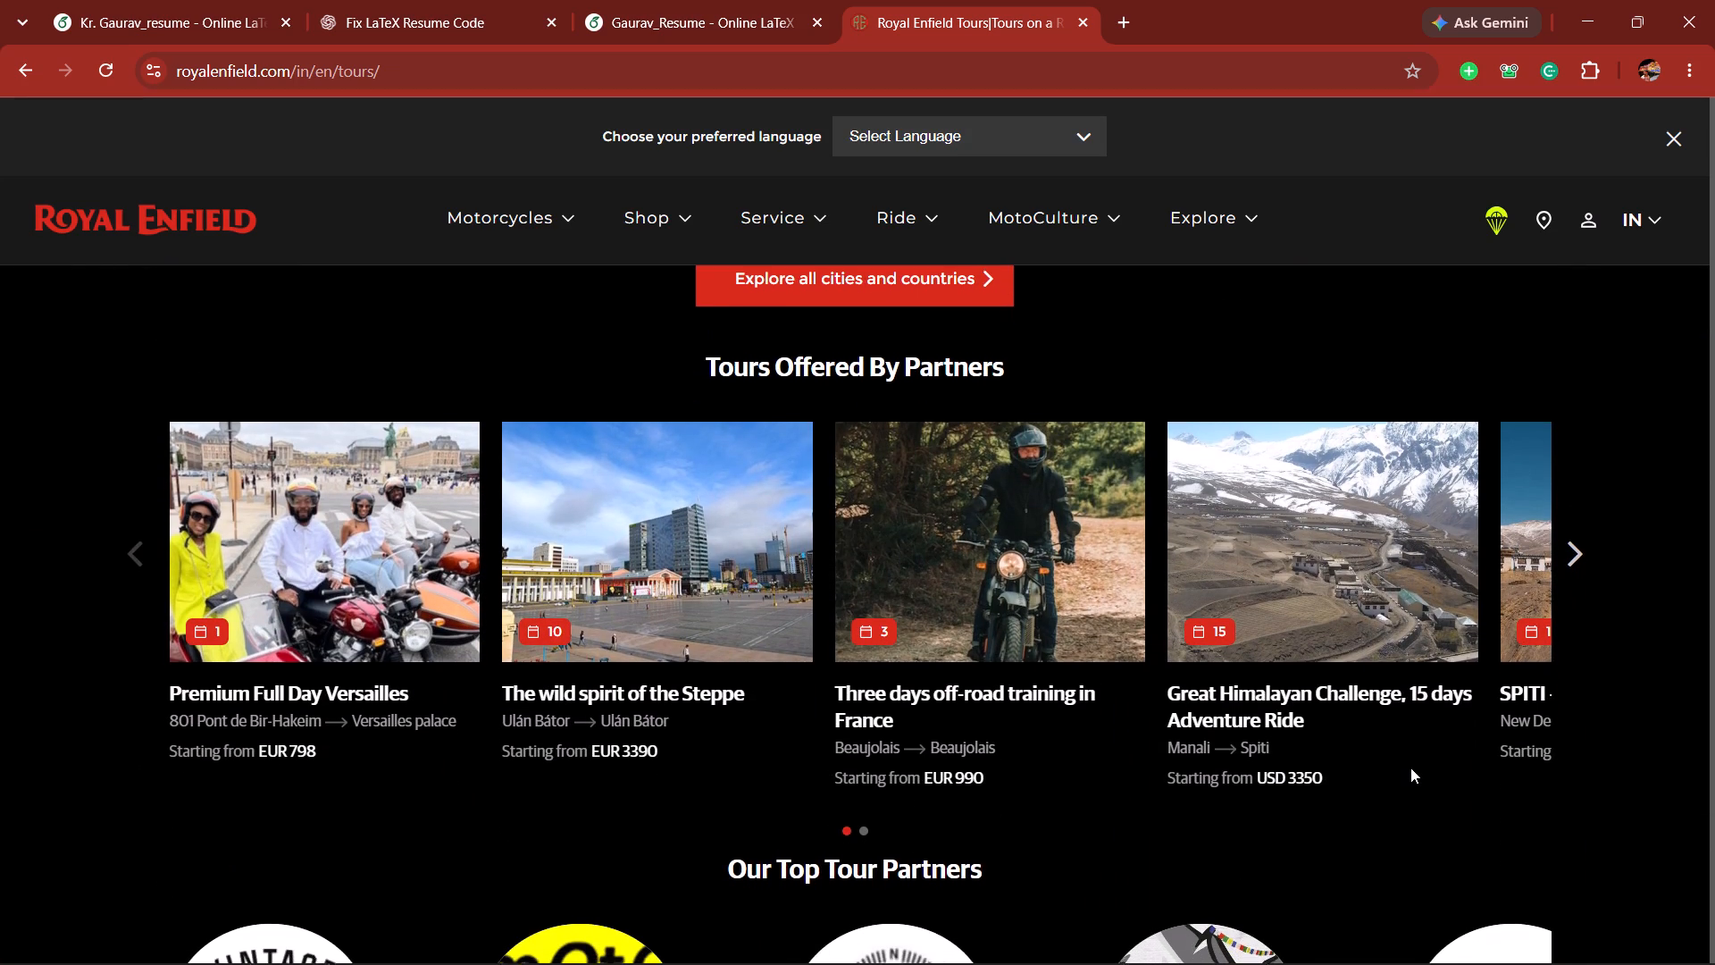
scroll(1410, 768, down, 1)
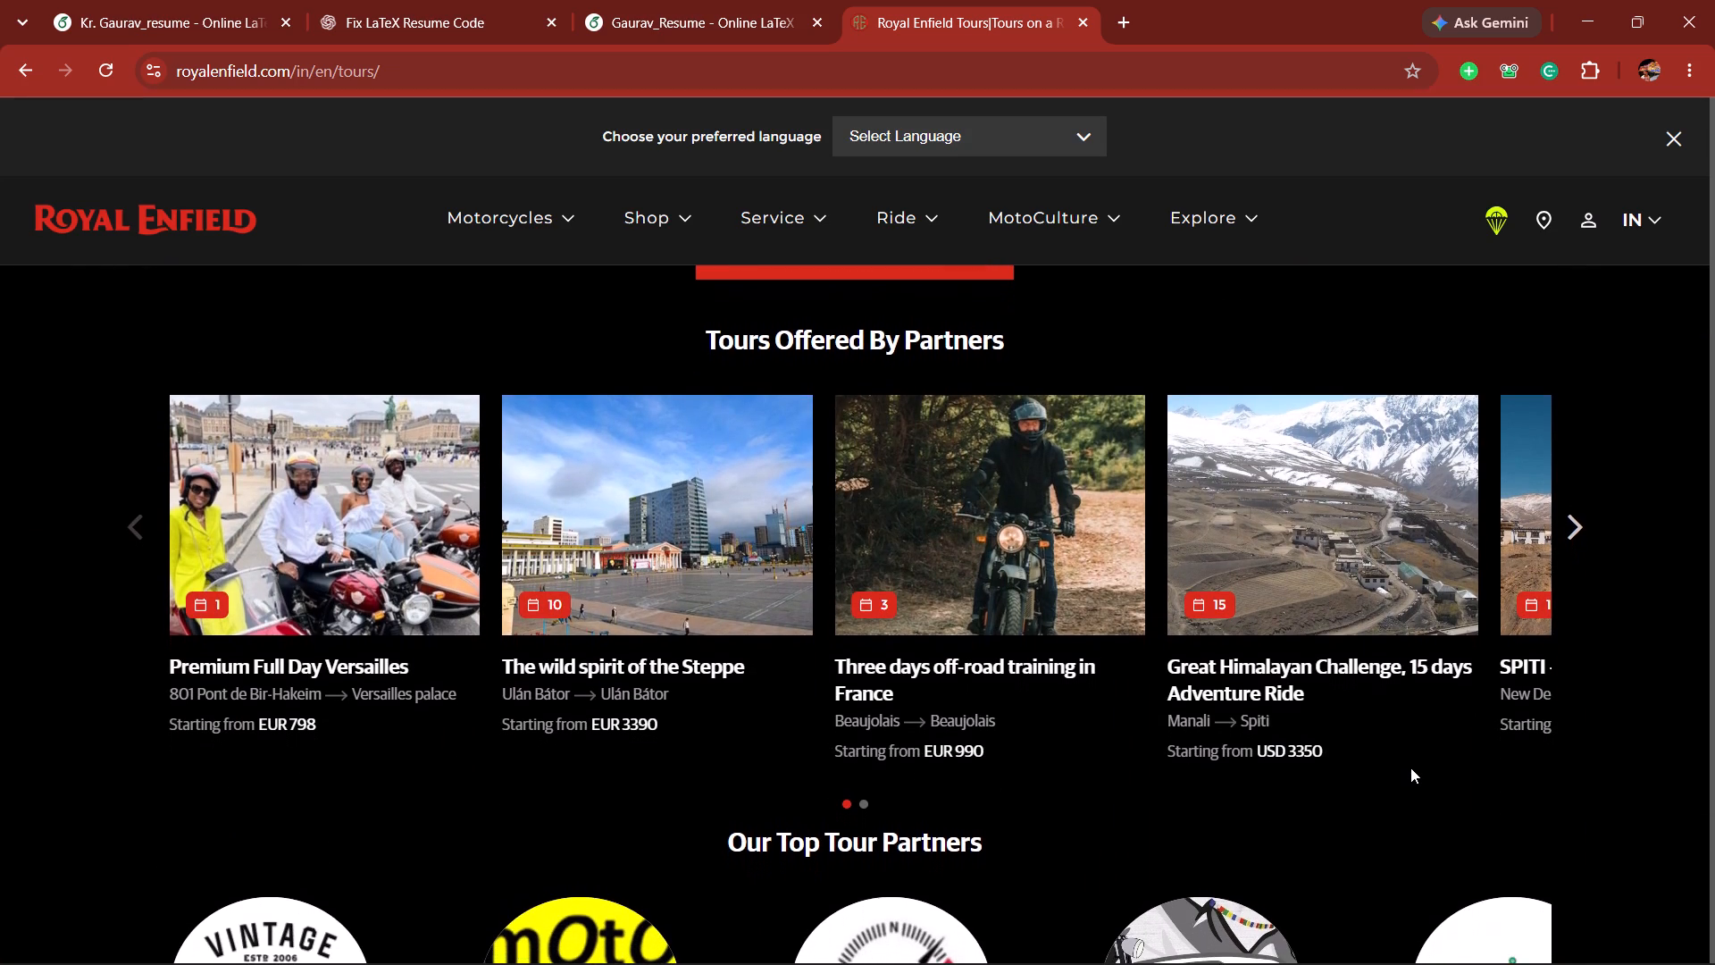
scroll(1410, 768, down, 1)
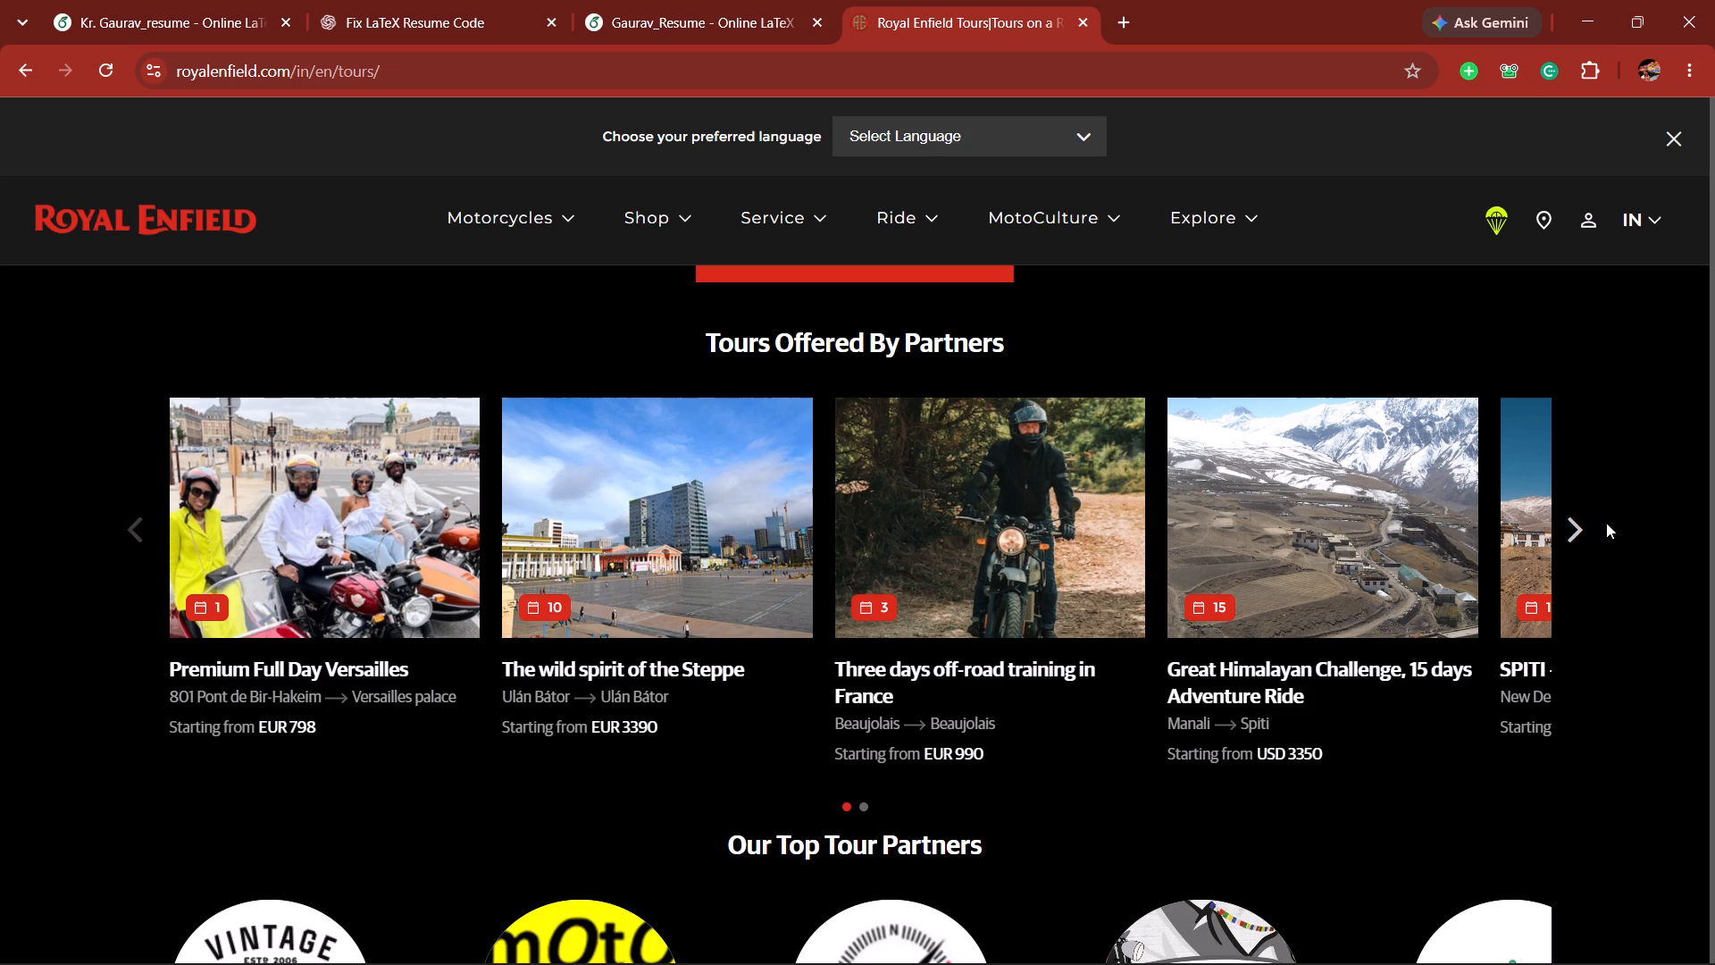
Browse the remaining partner tours and the top tour partners on the Royal Enfield tours page.
click(1582, 518)
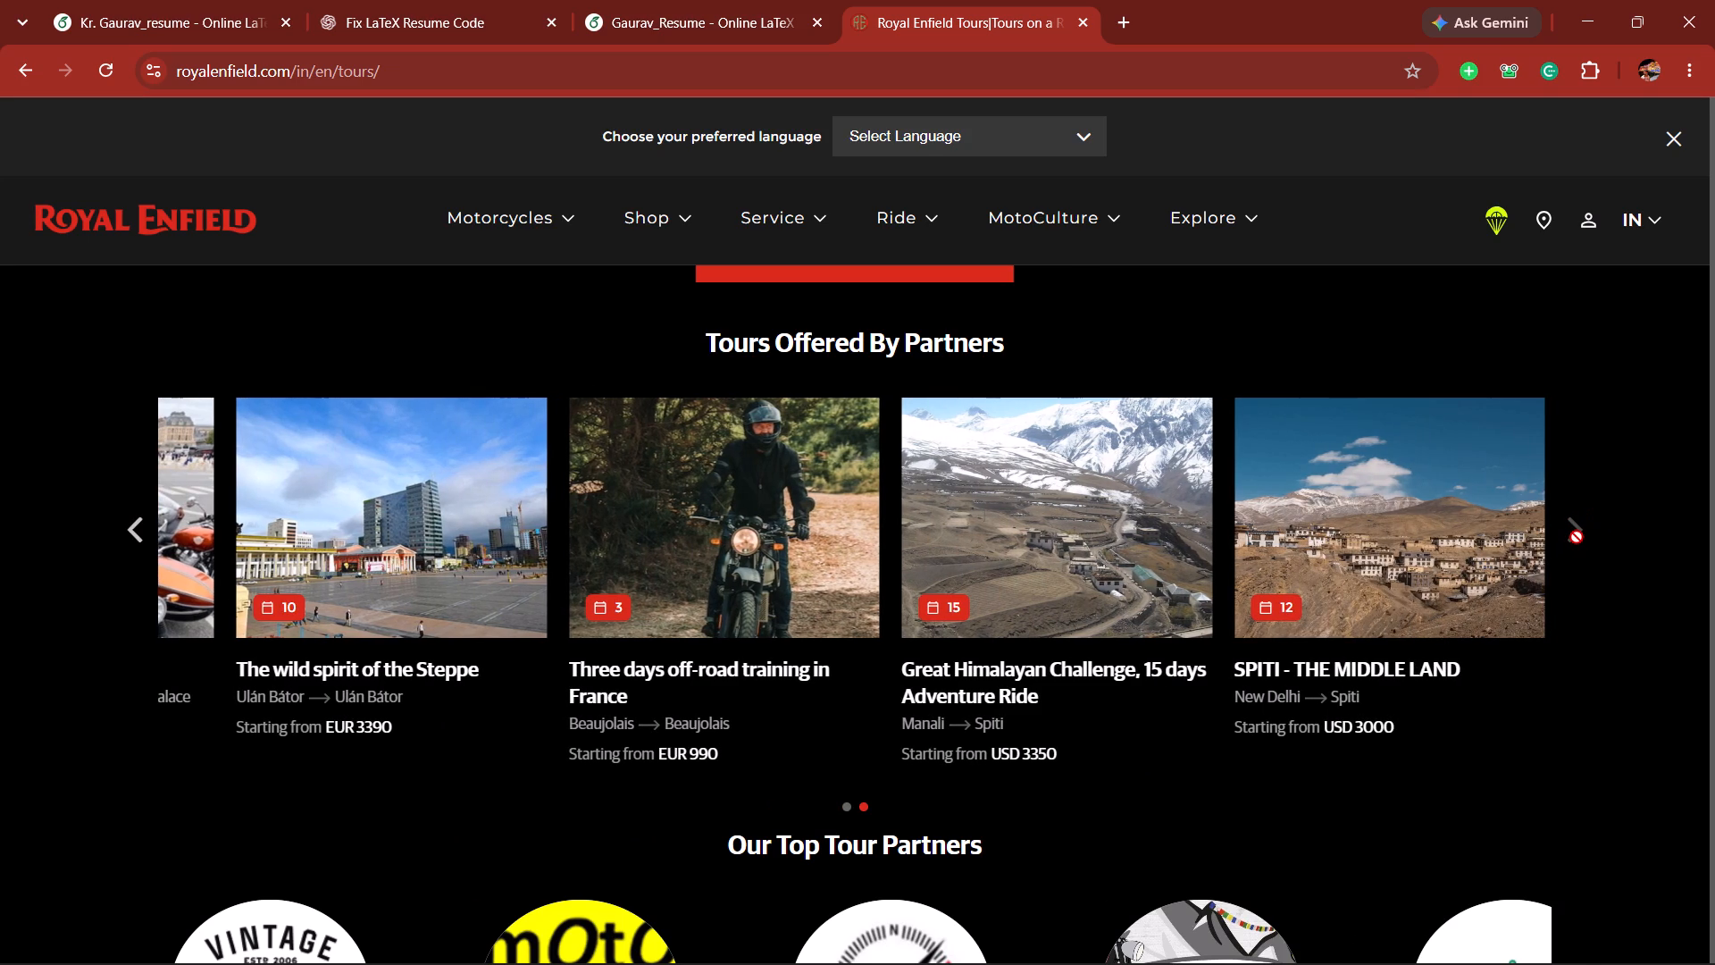
scroll(1577, 537, down, 1)
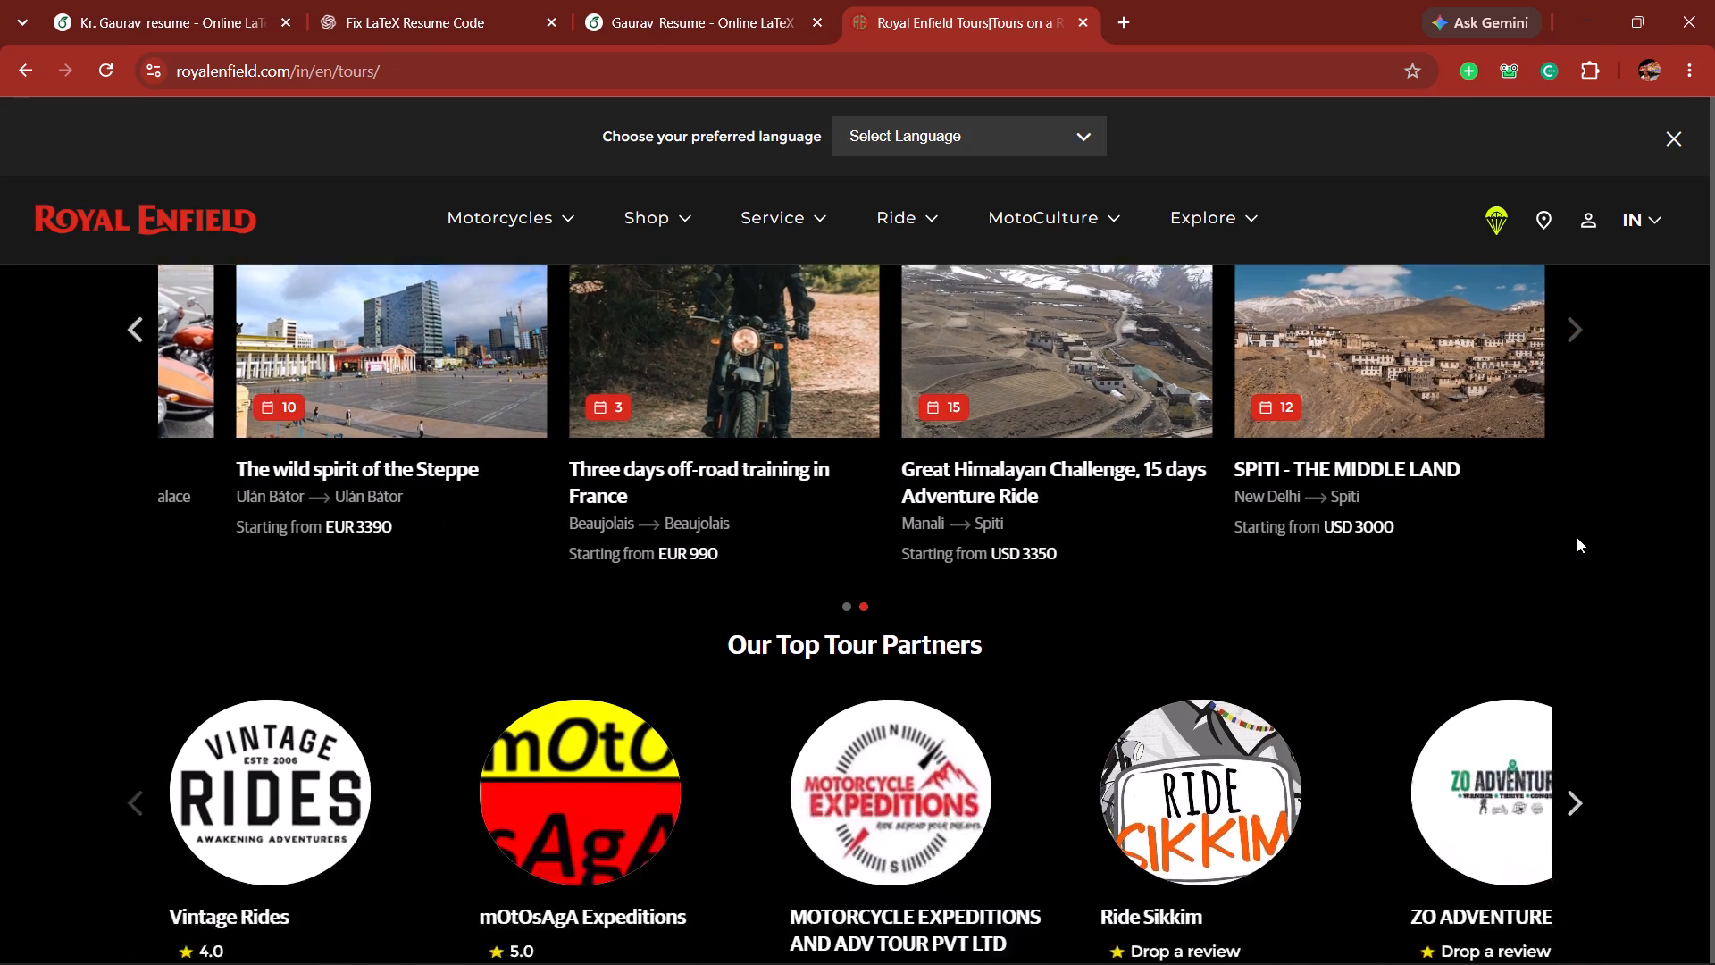
scroll(1577, 537, down, 2)
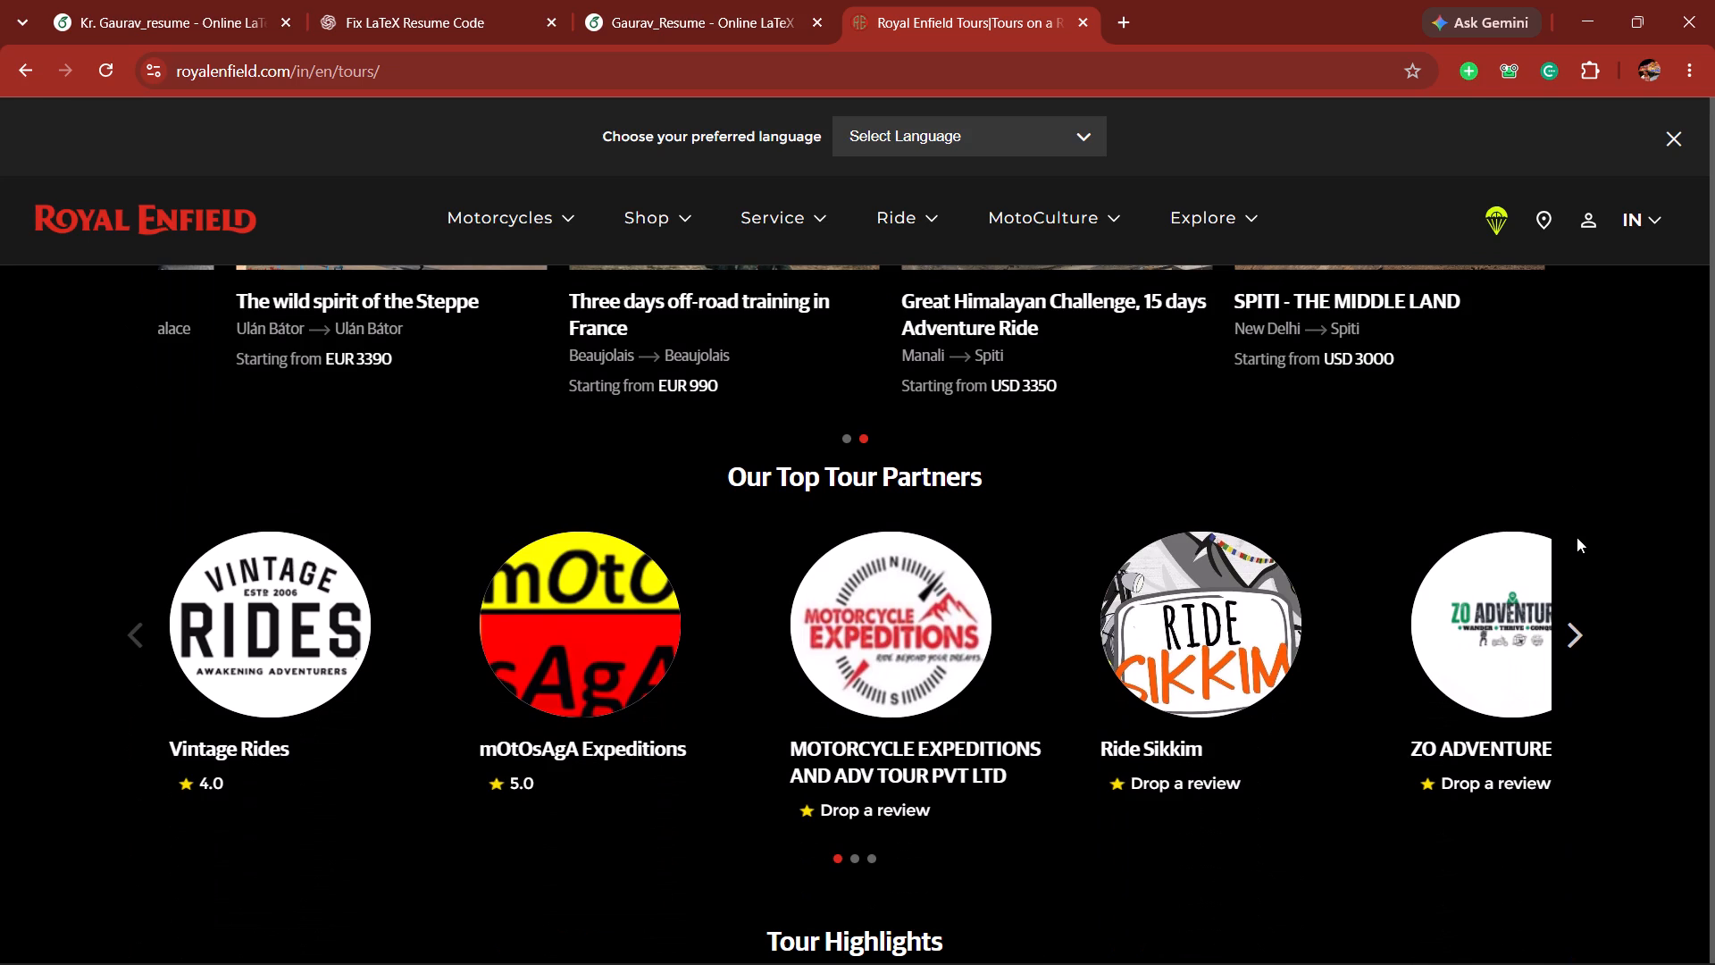
scroll(1577, 537, up, 1)
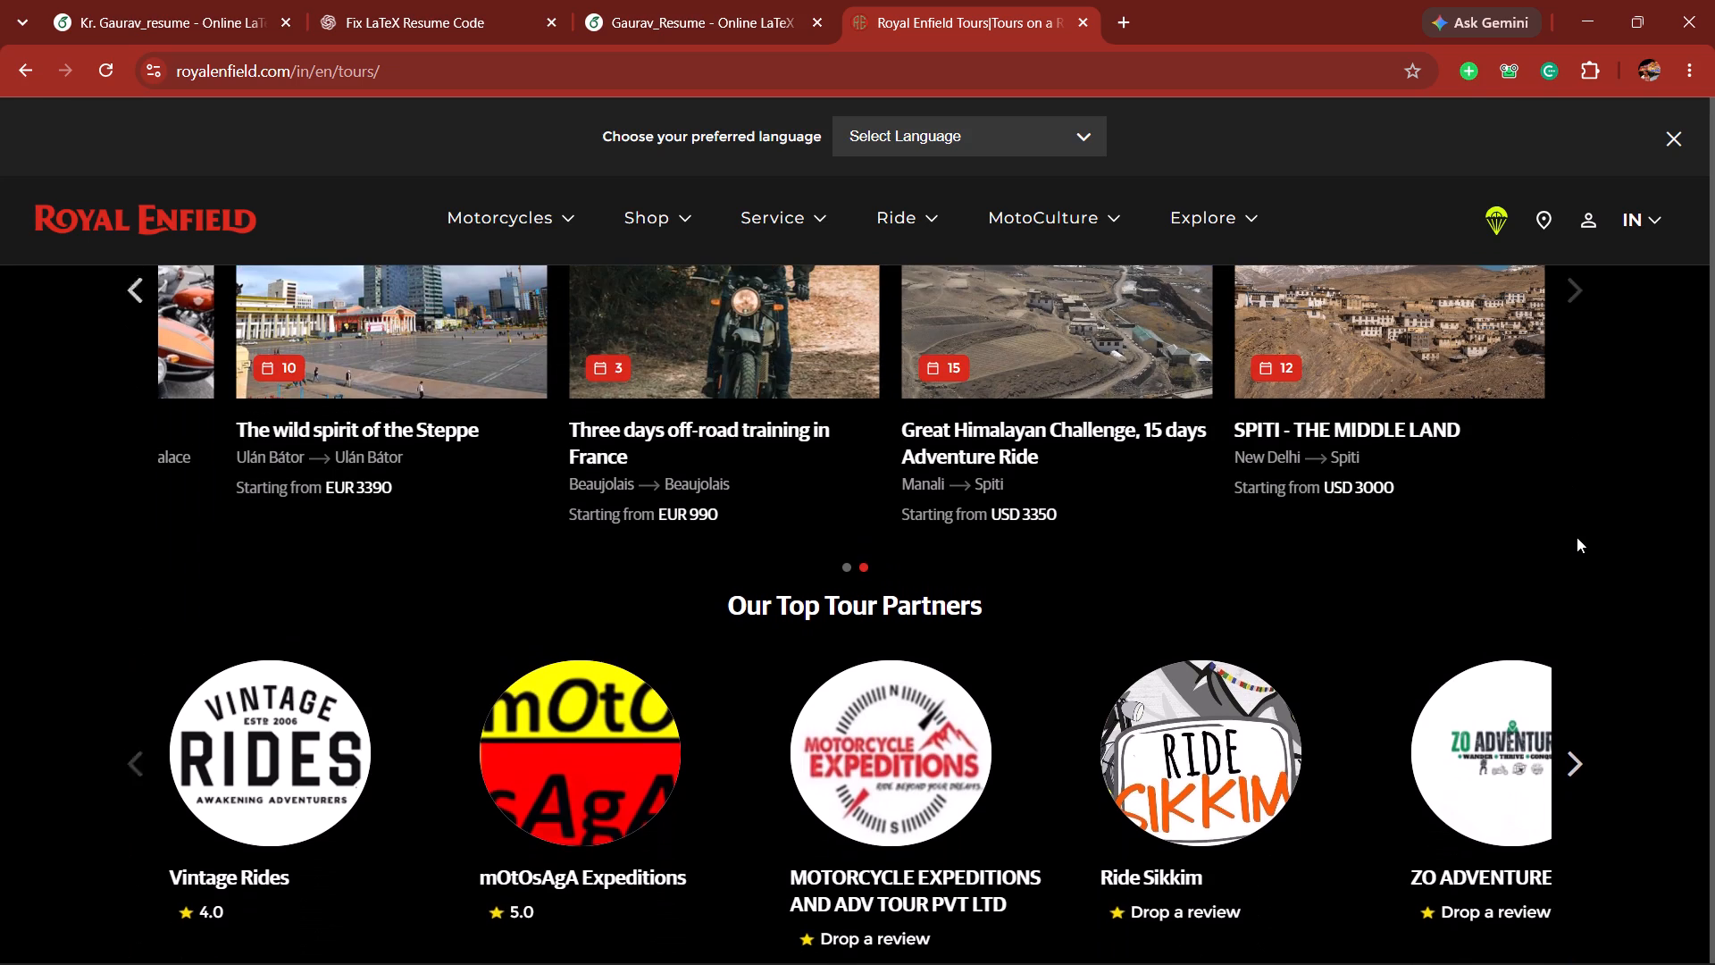
scroll(1577, 537, up, 3)
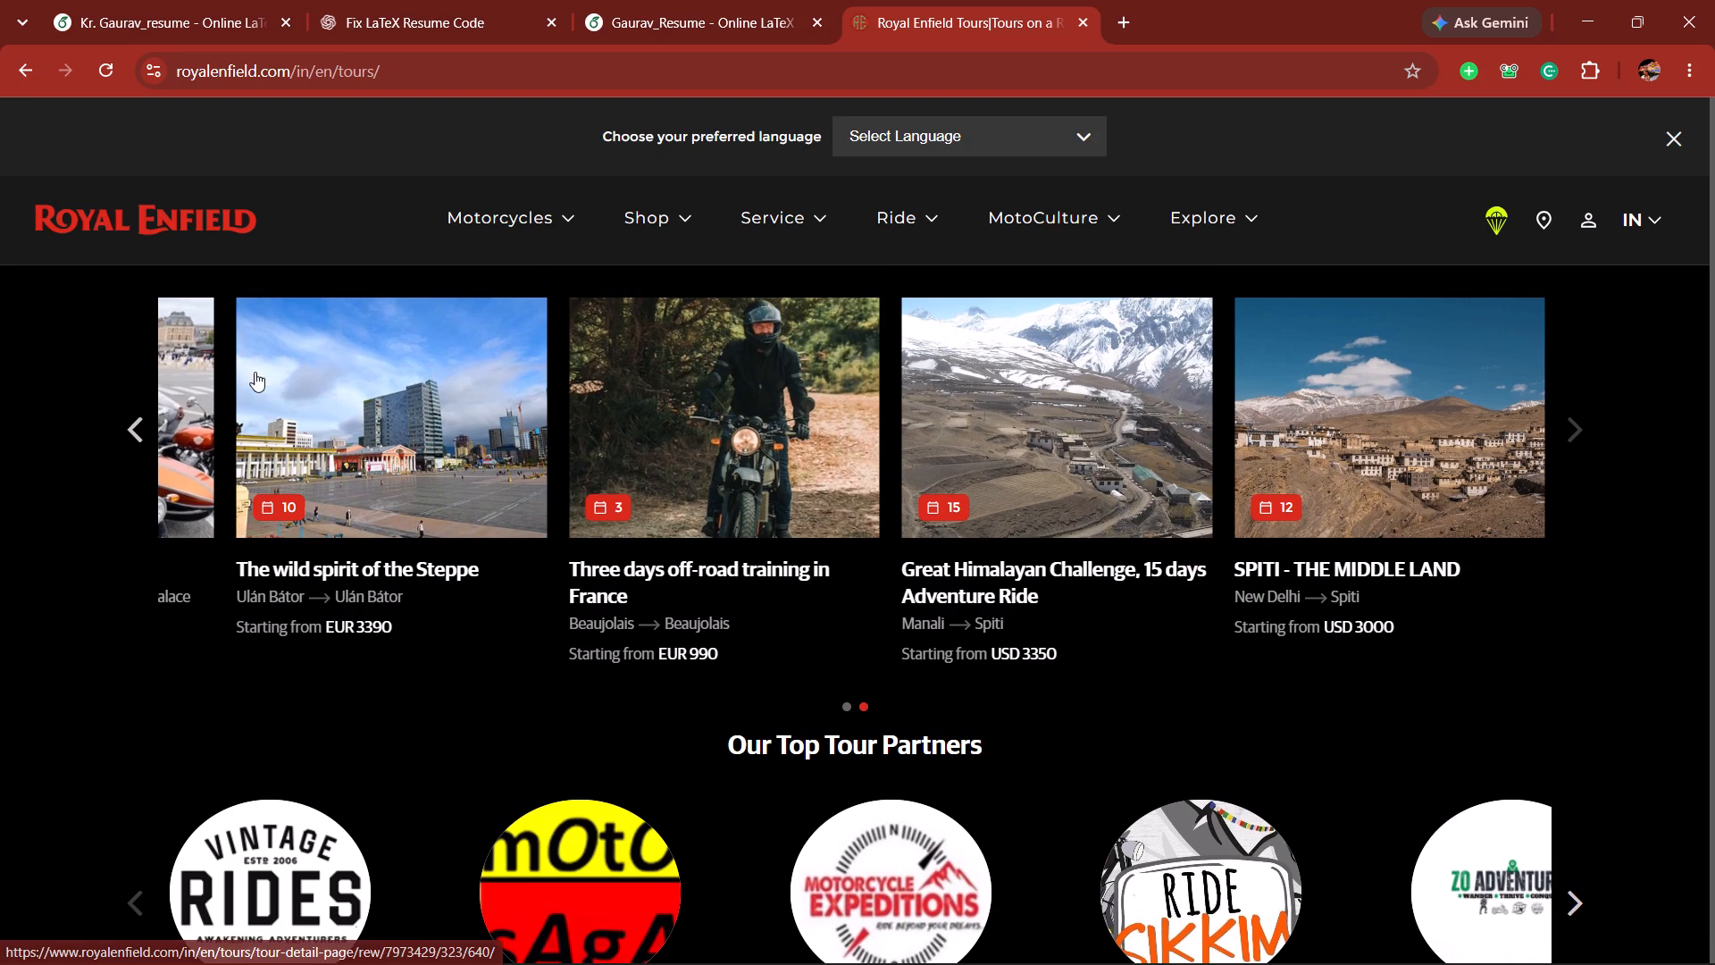
click(136, 425)
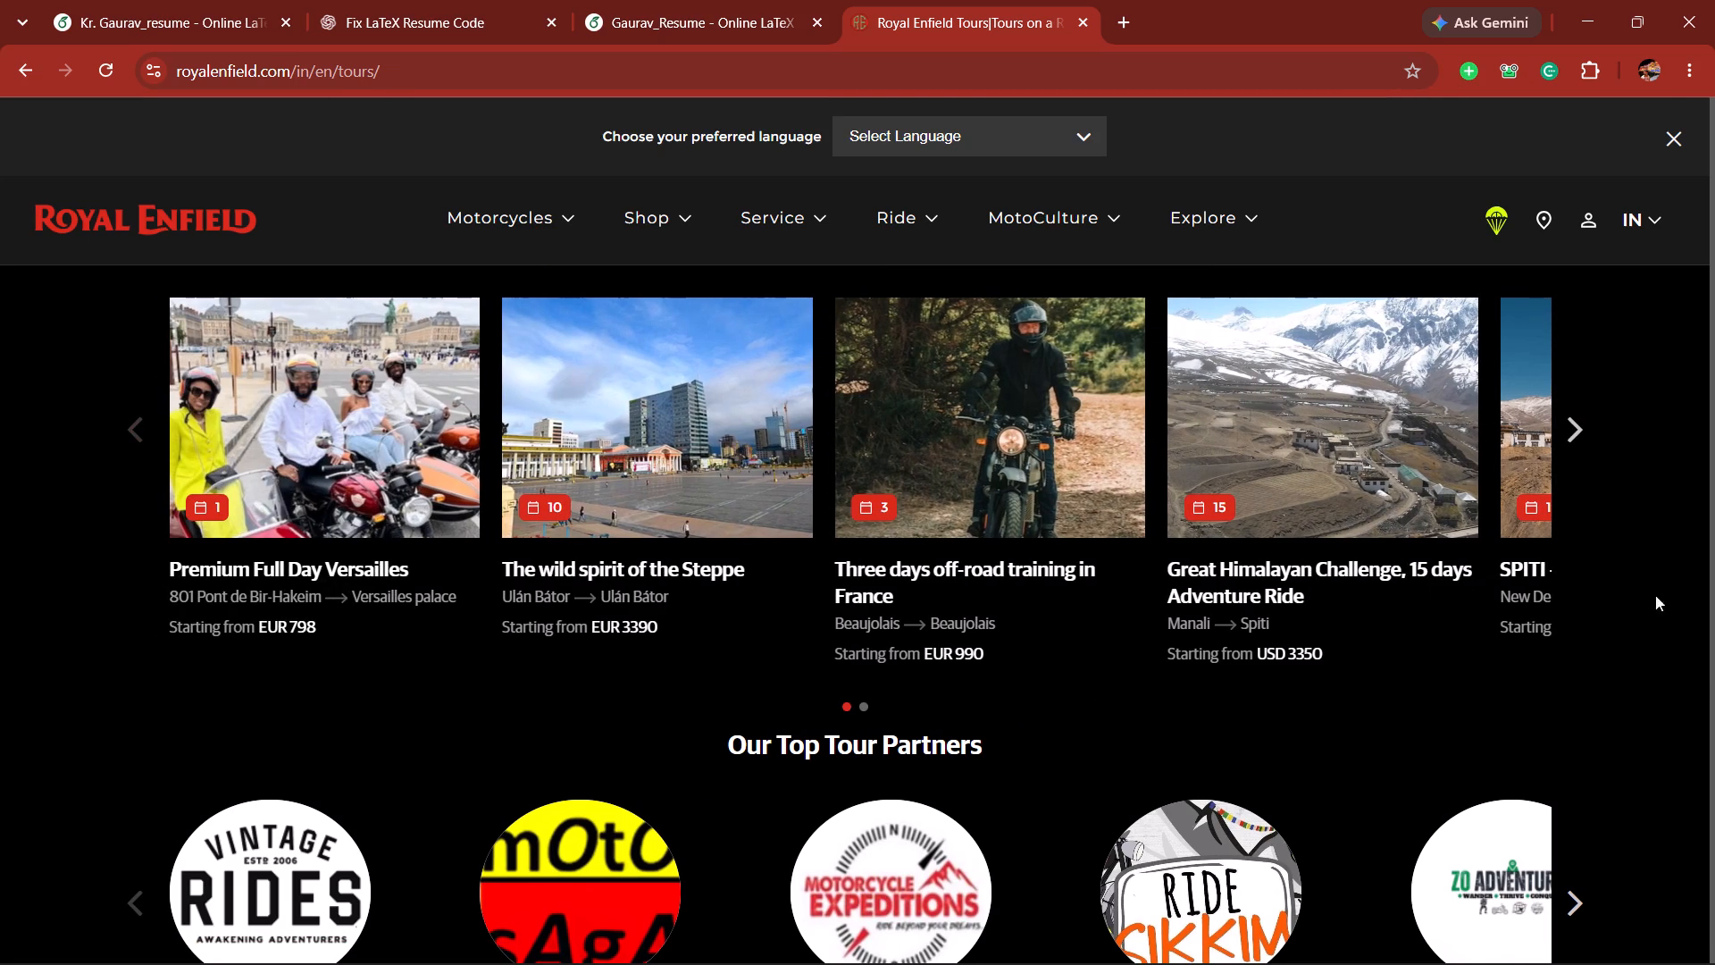
scroll(1714, 670, down, 2)
click(673, 3)
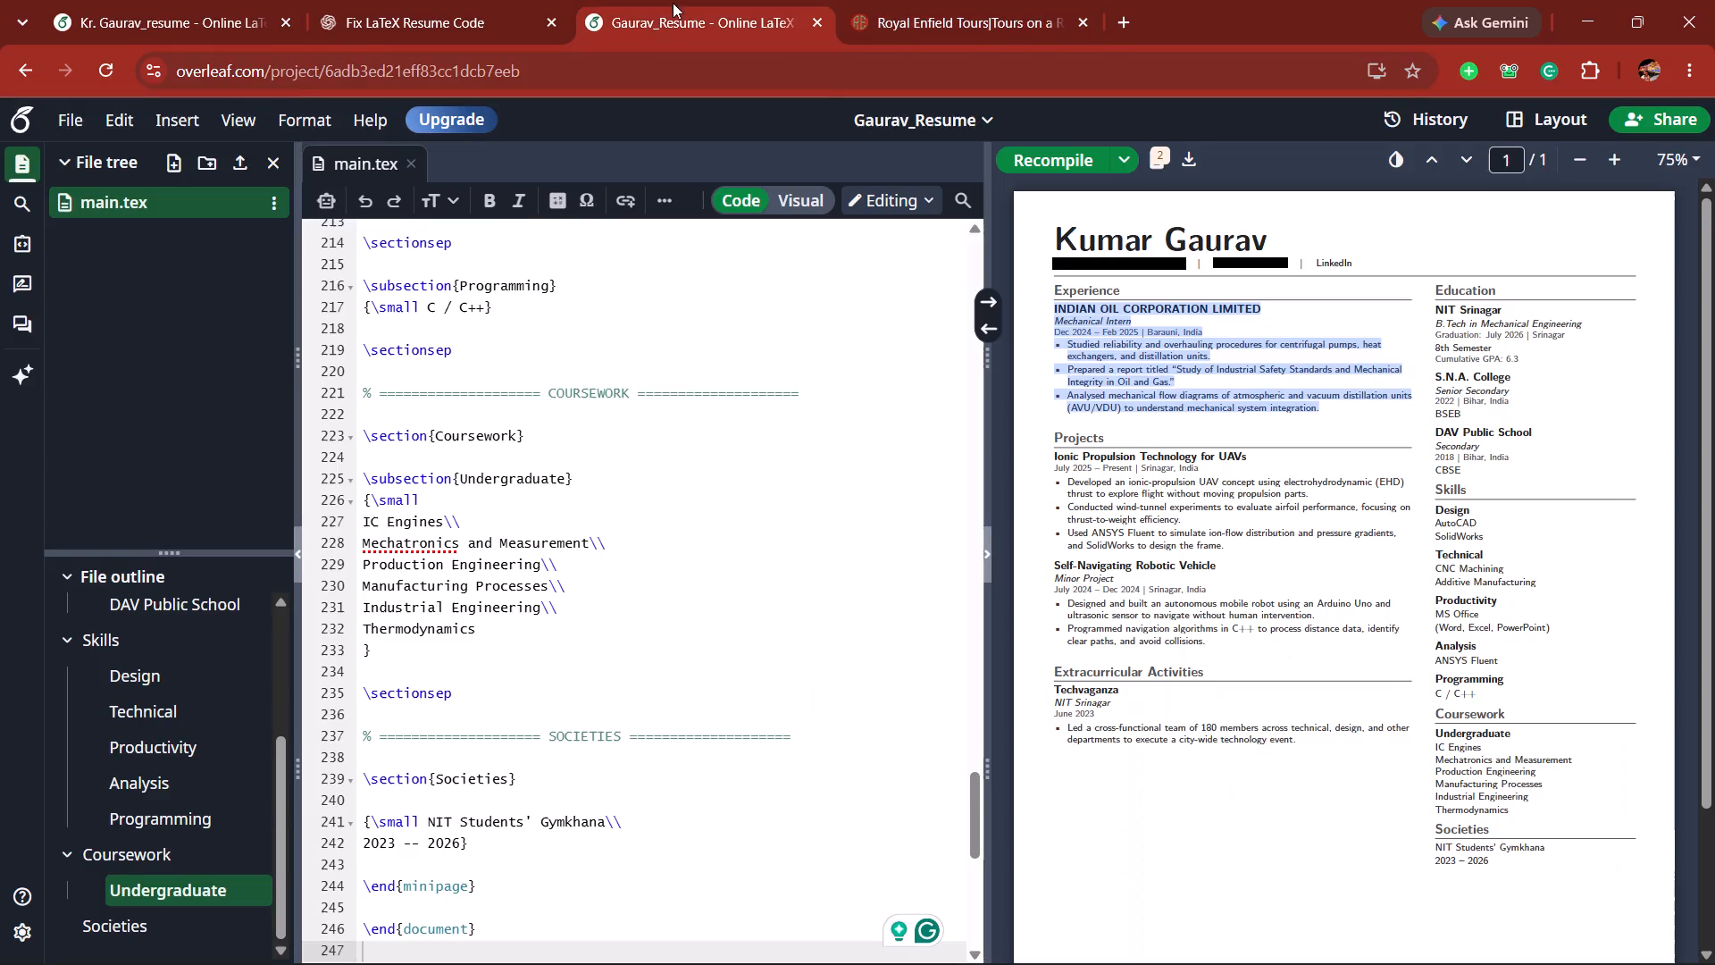
click(102, 0)
scroll(1269, 633, down, 1)
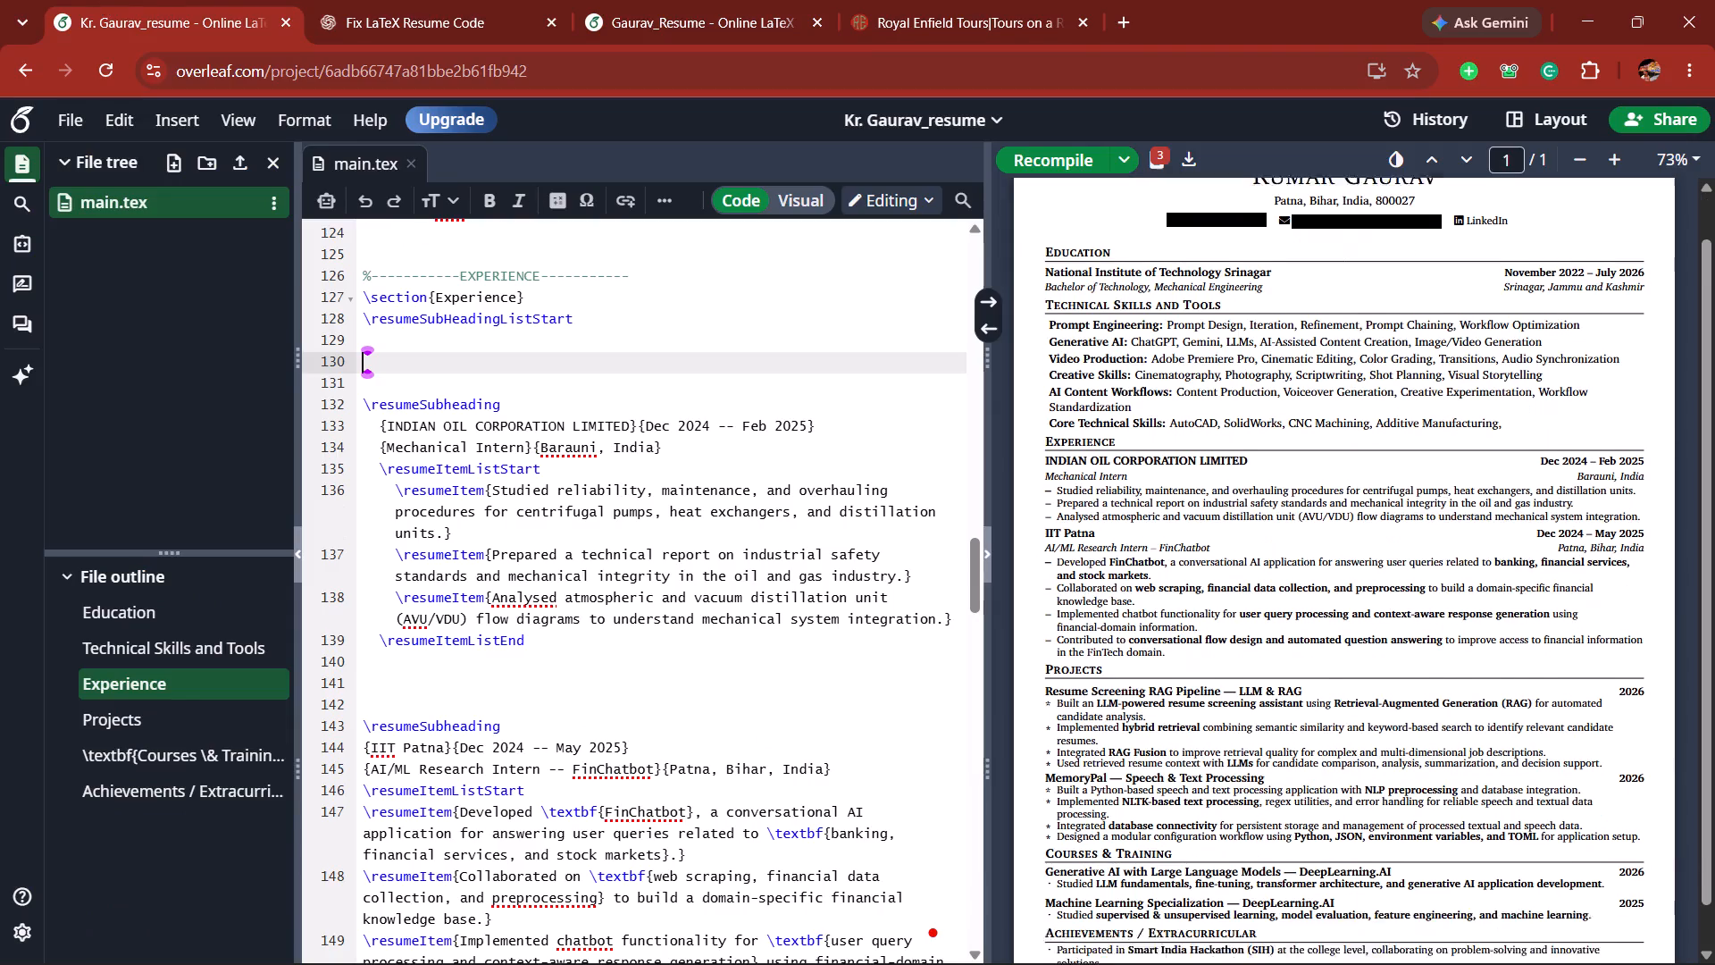
scroll(1269, 633, down, 2)
scroll(647, 800, down, 4)
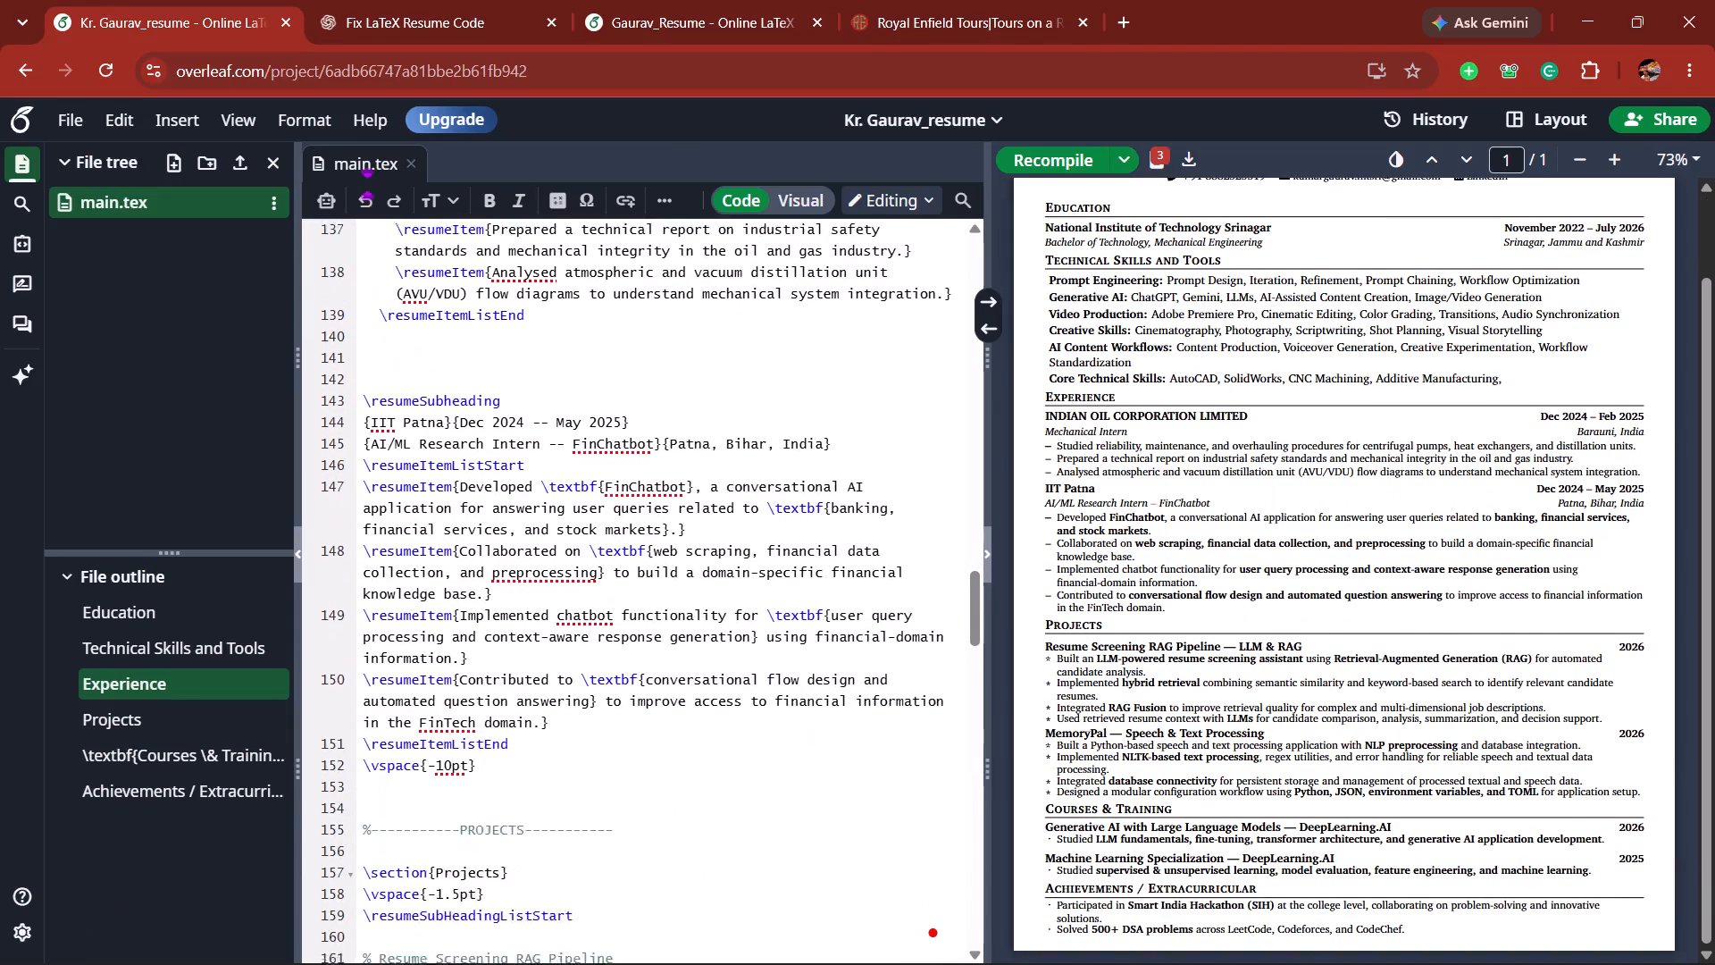
scroll(647, 800, down, 3)
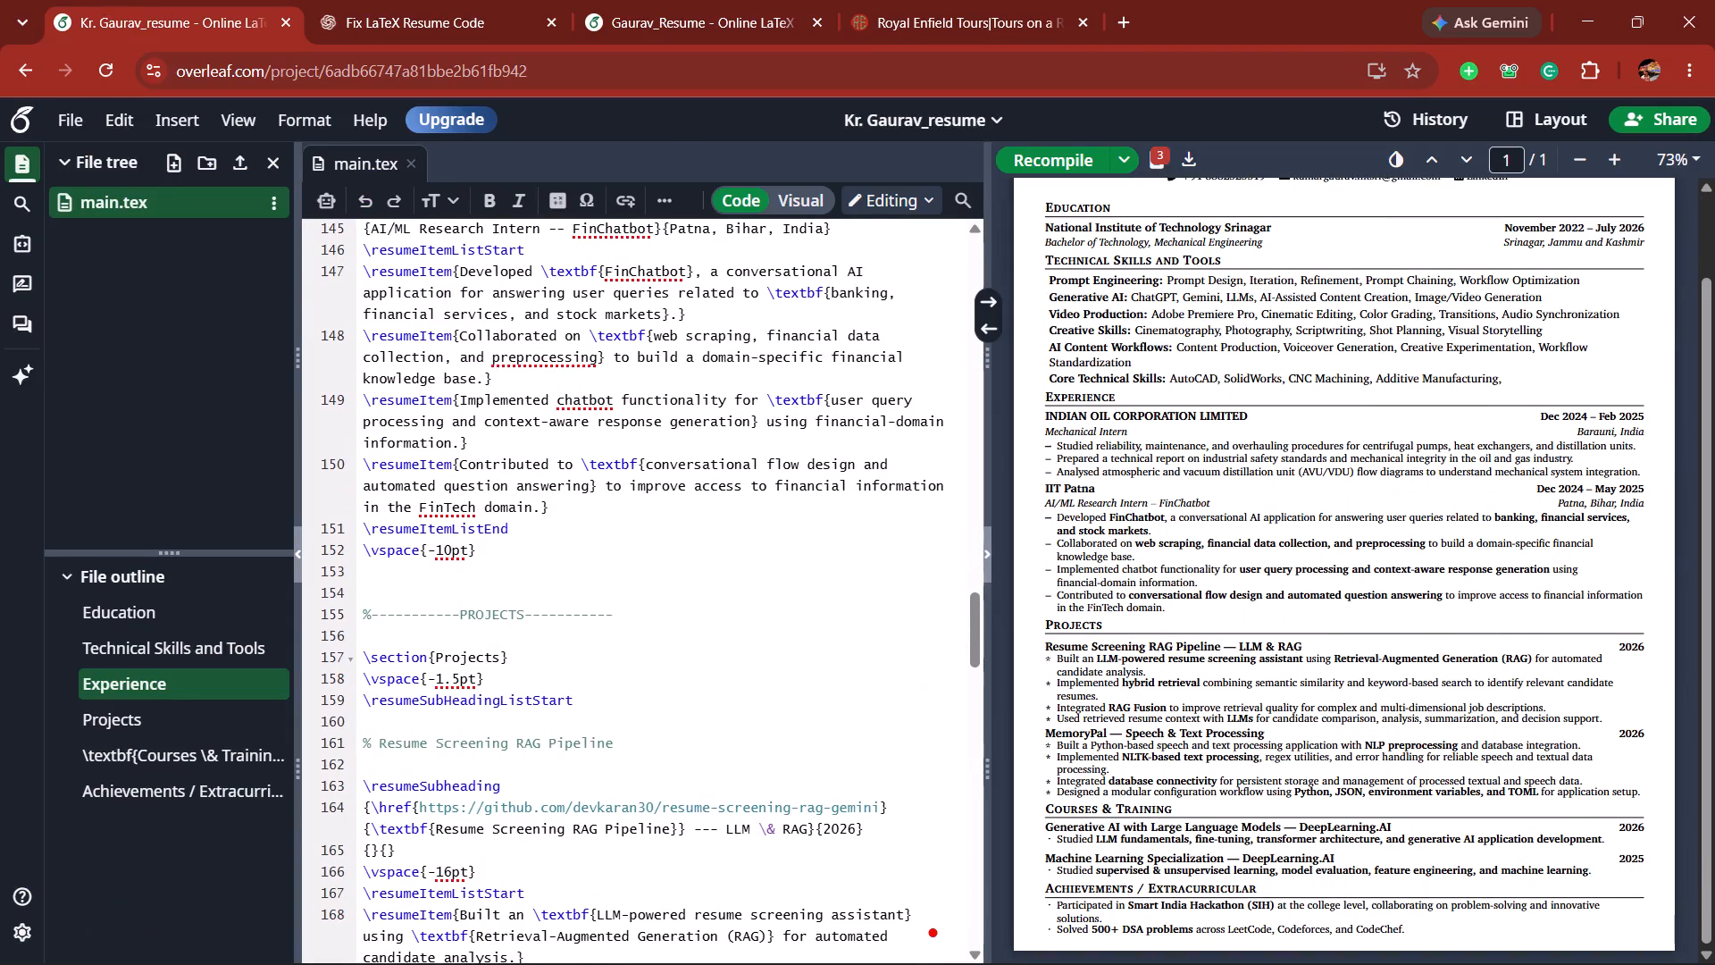
double_click(1081, 625)
scroll(631, 664, down, 1)
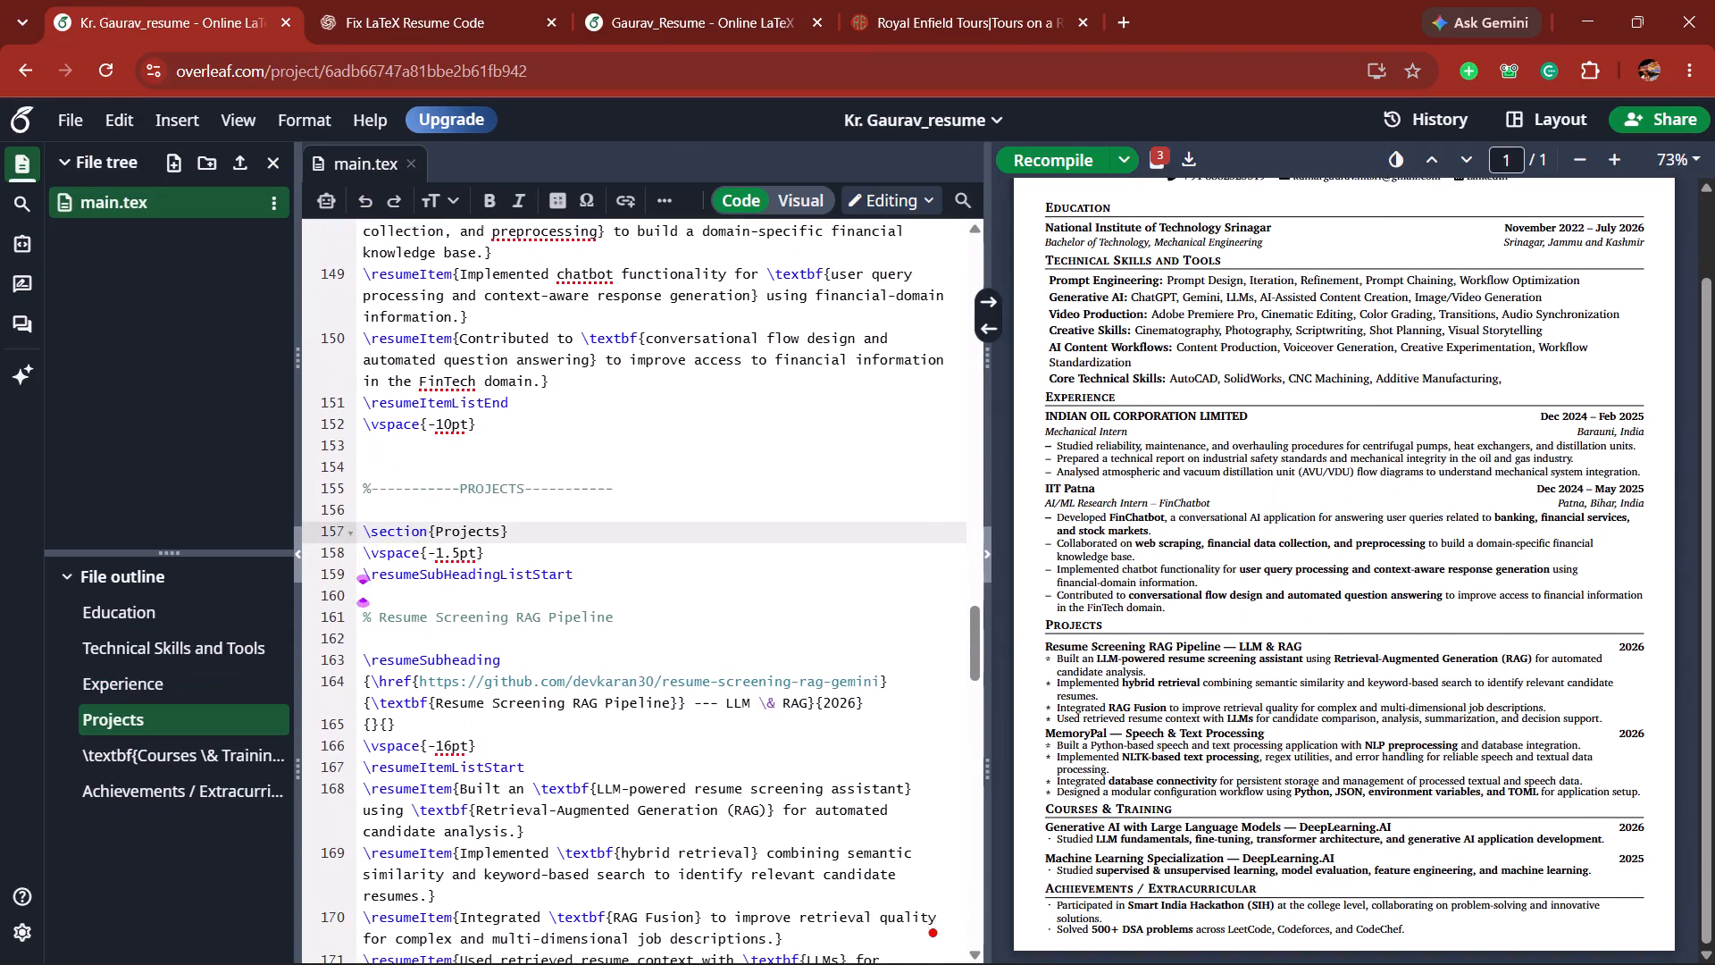
scroll(631, 664, down, 2)
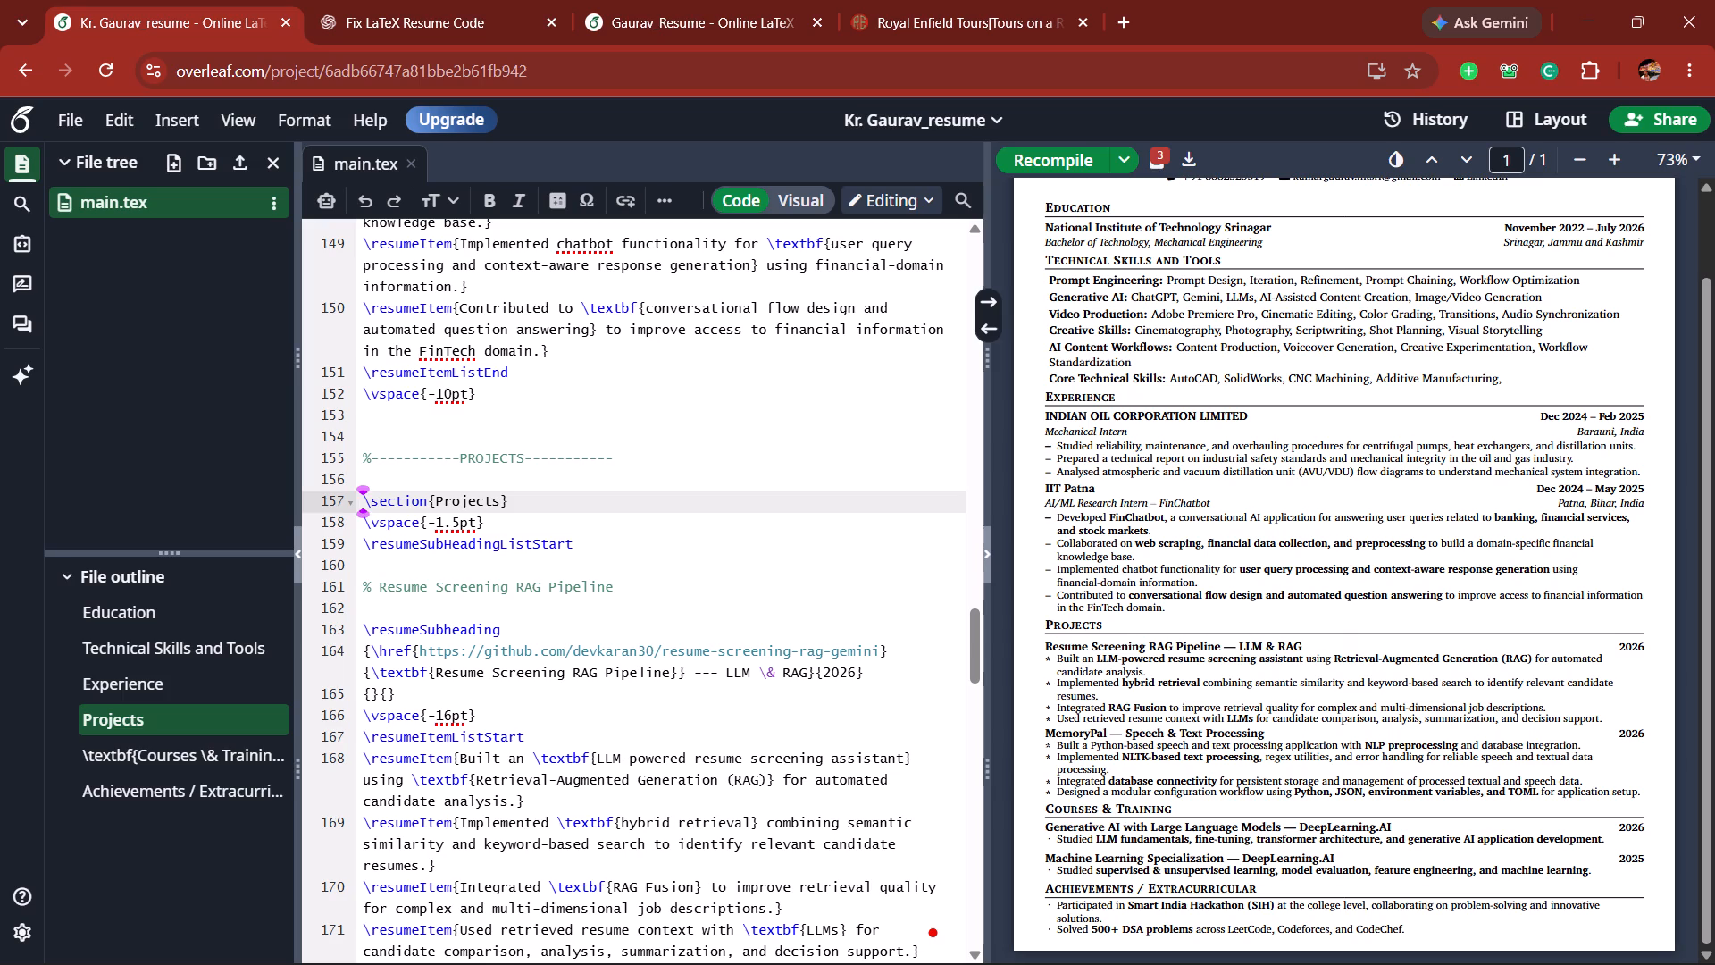
scroll(631, 664, down, 1)
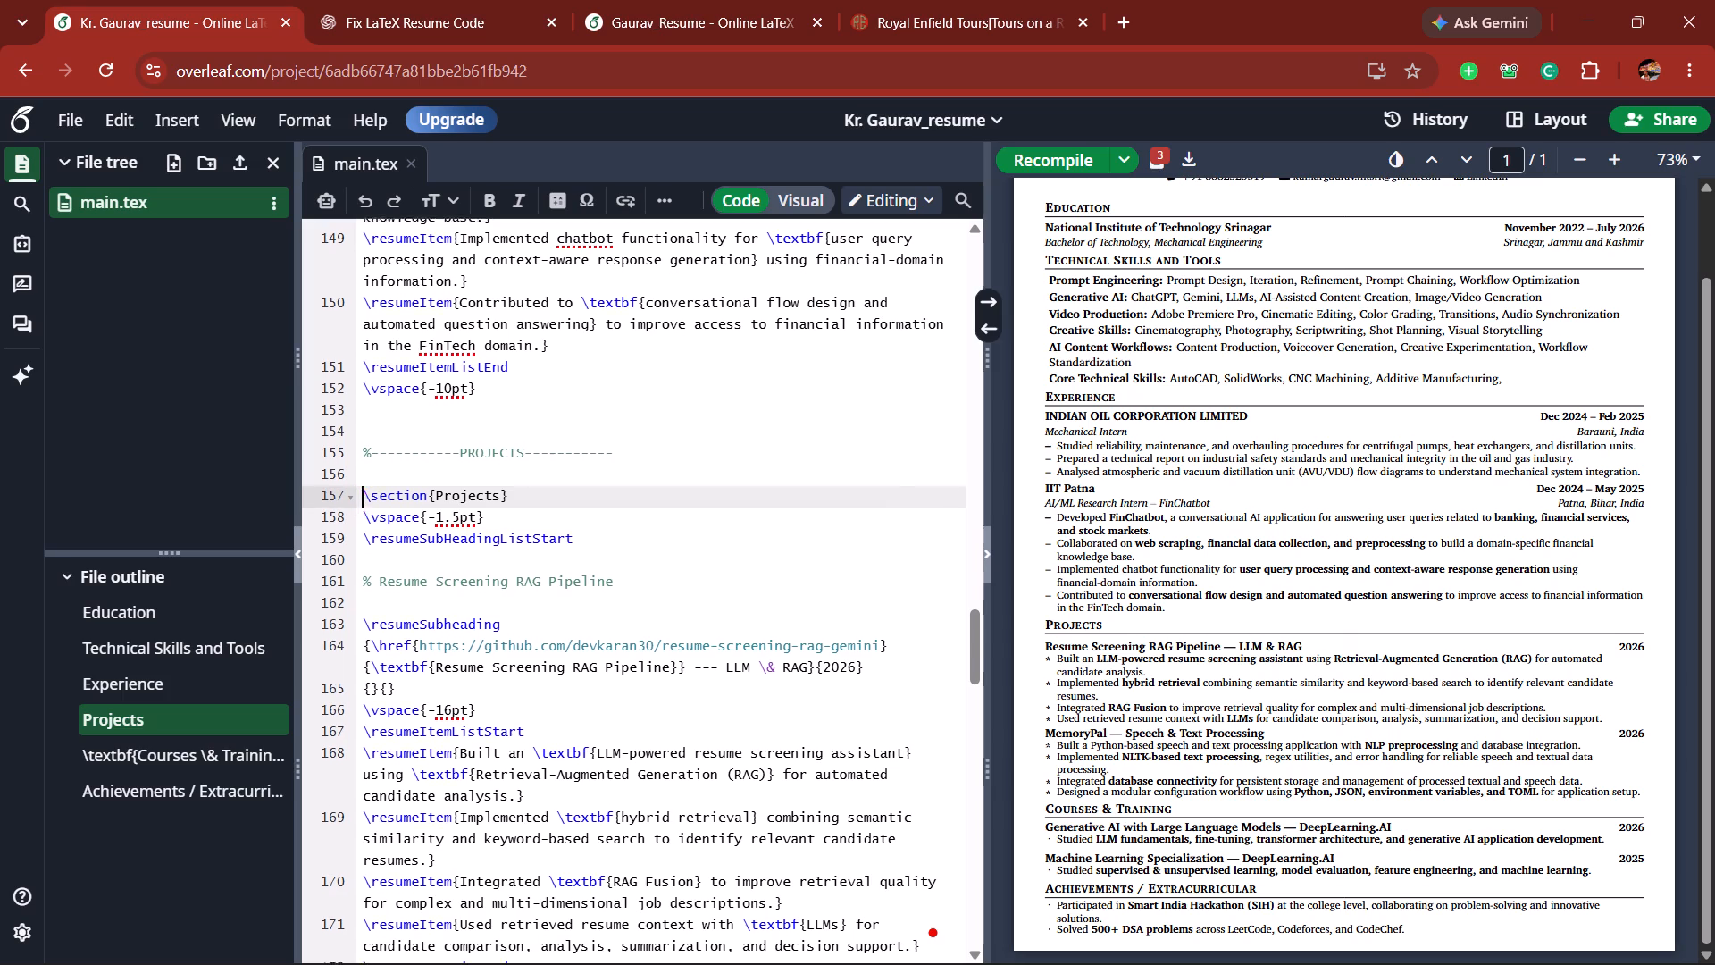
scroll(631, 664, down, 3)
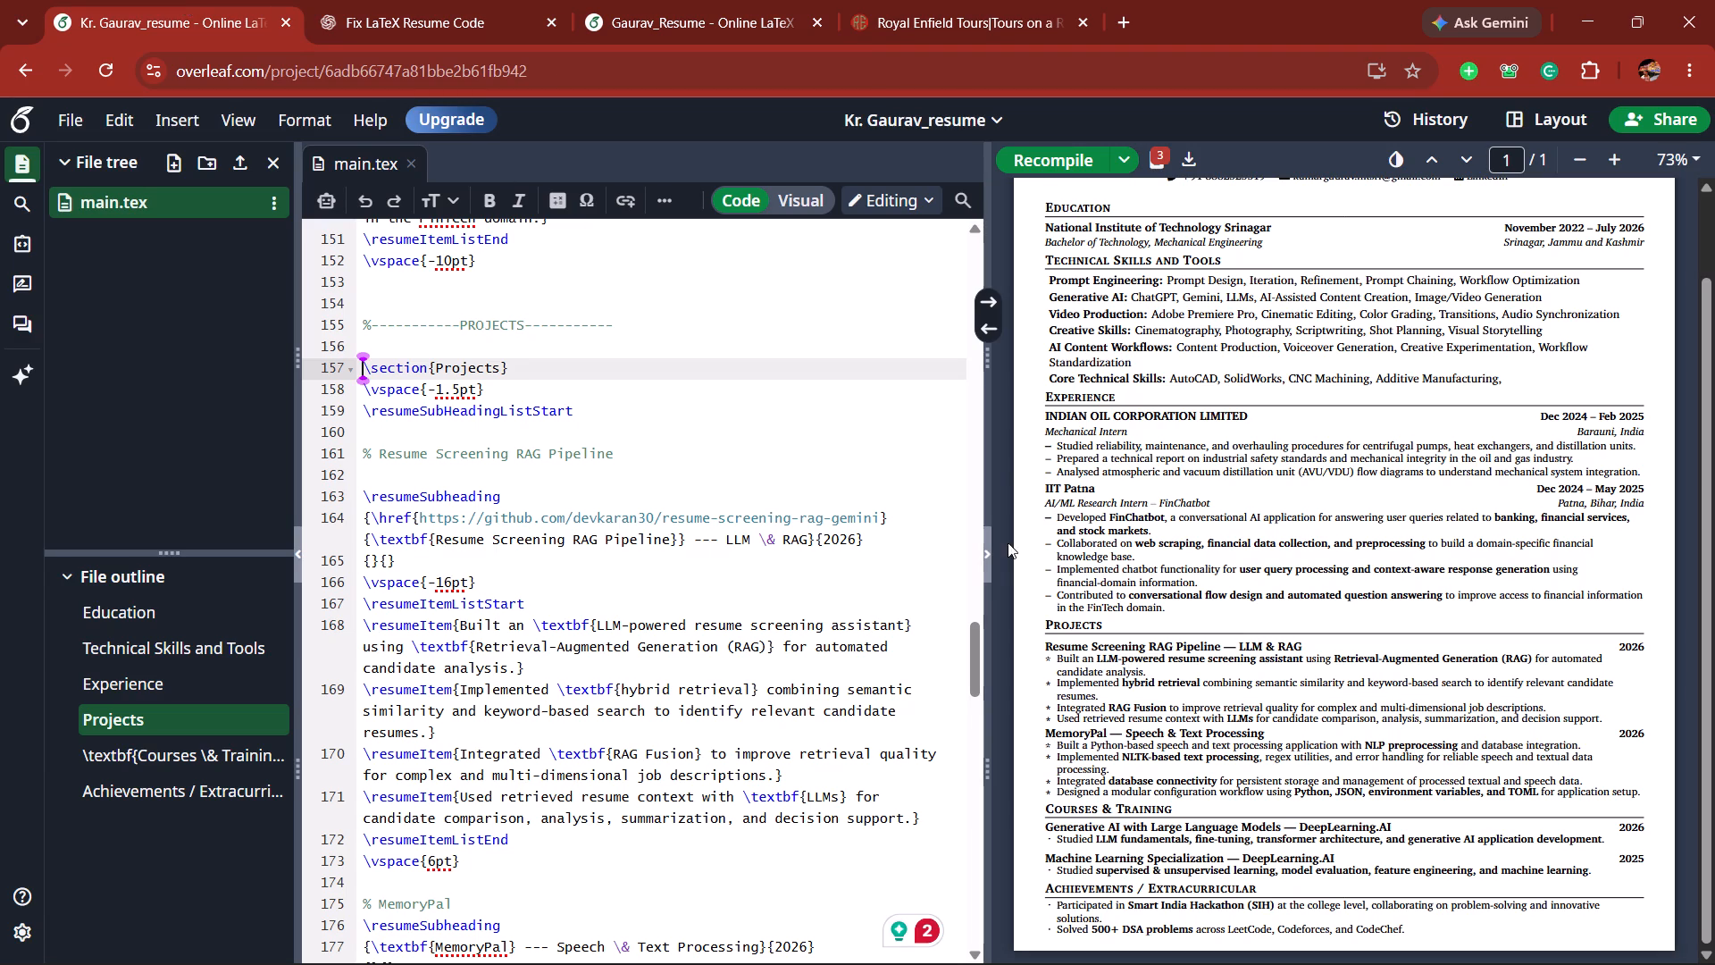
Review the resume's LaTeX source from the Experience entries back through Technical Skills and Education.
scroll(784, 480, up, 6)
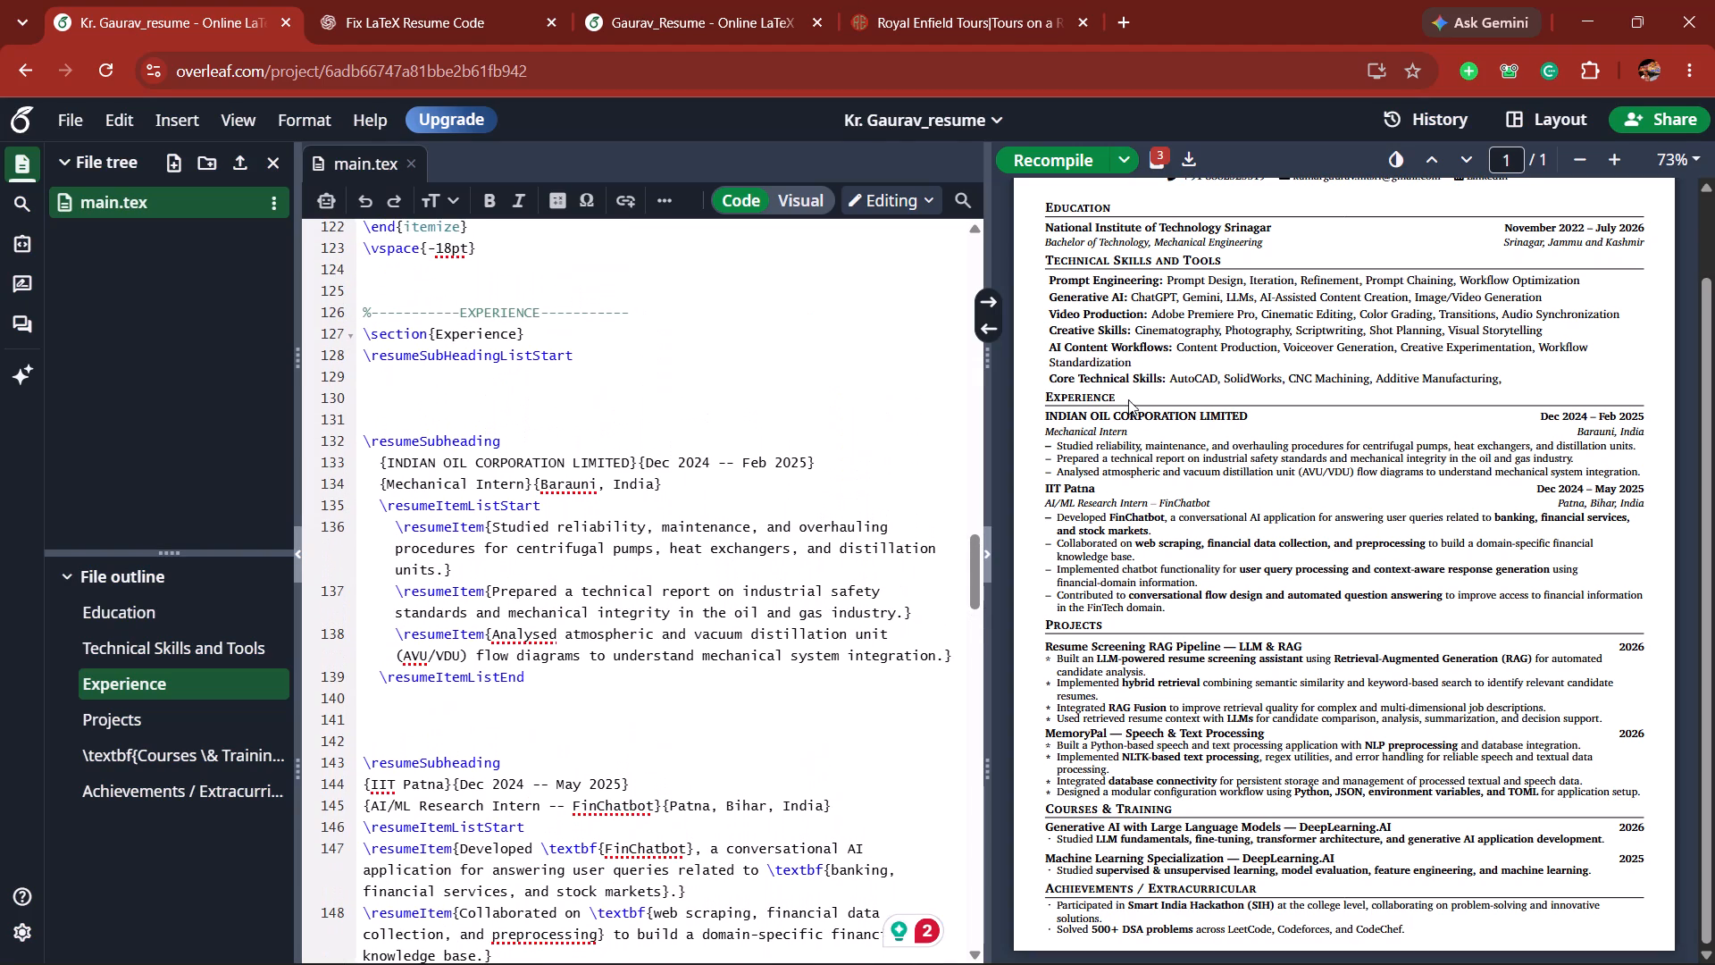
double_click(1147, 417)
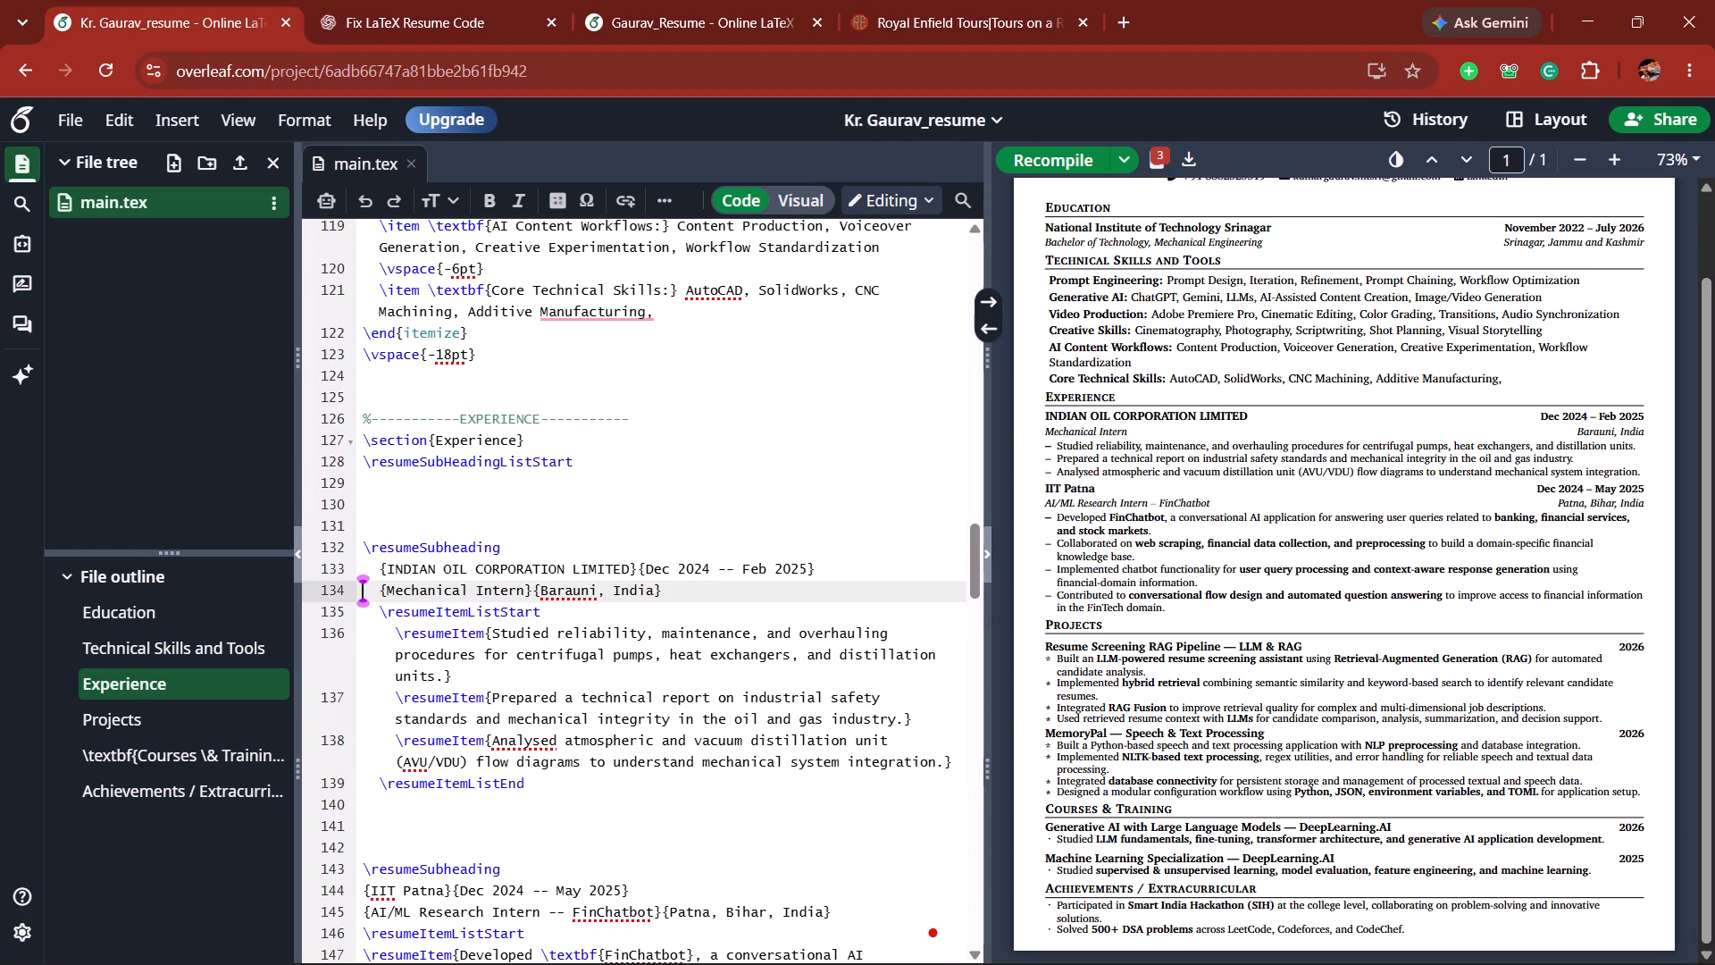
scroll(623, 417, up, 2)
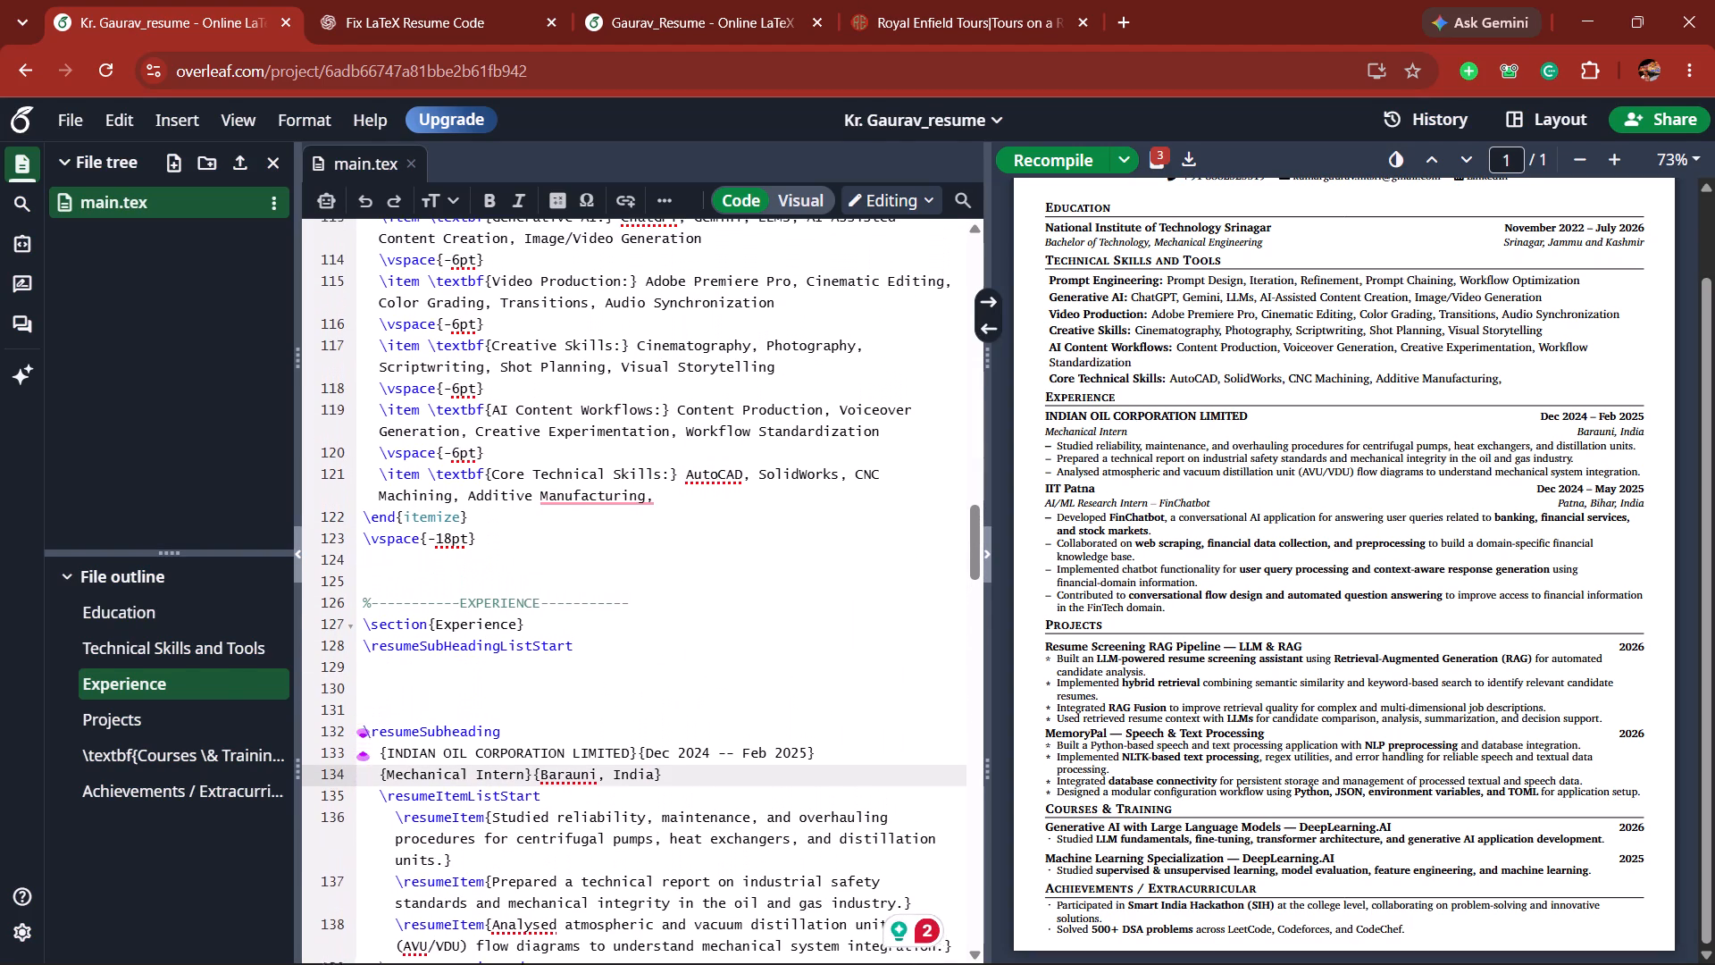
scroll(623, 417, up, 6)
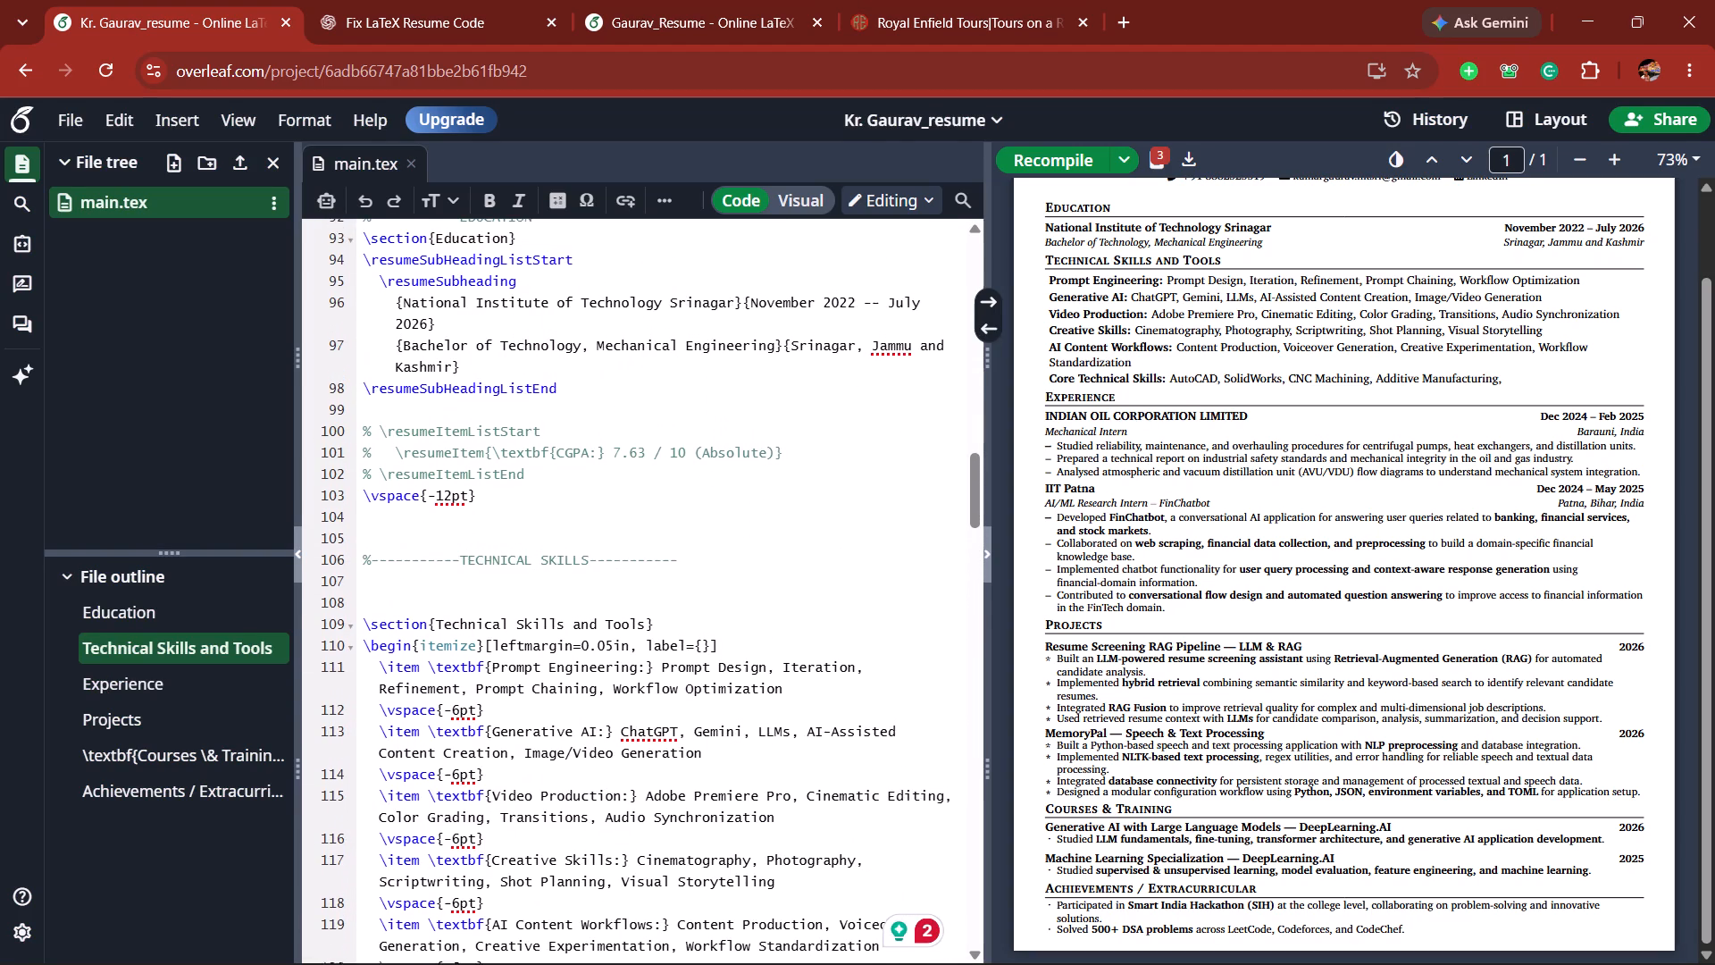
scroll(623, 417, up, 2)
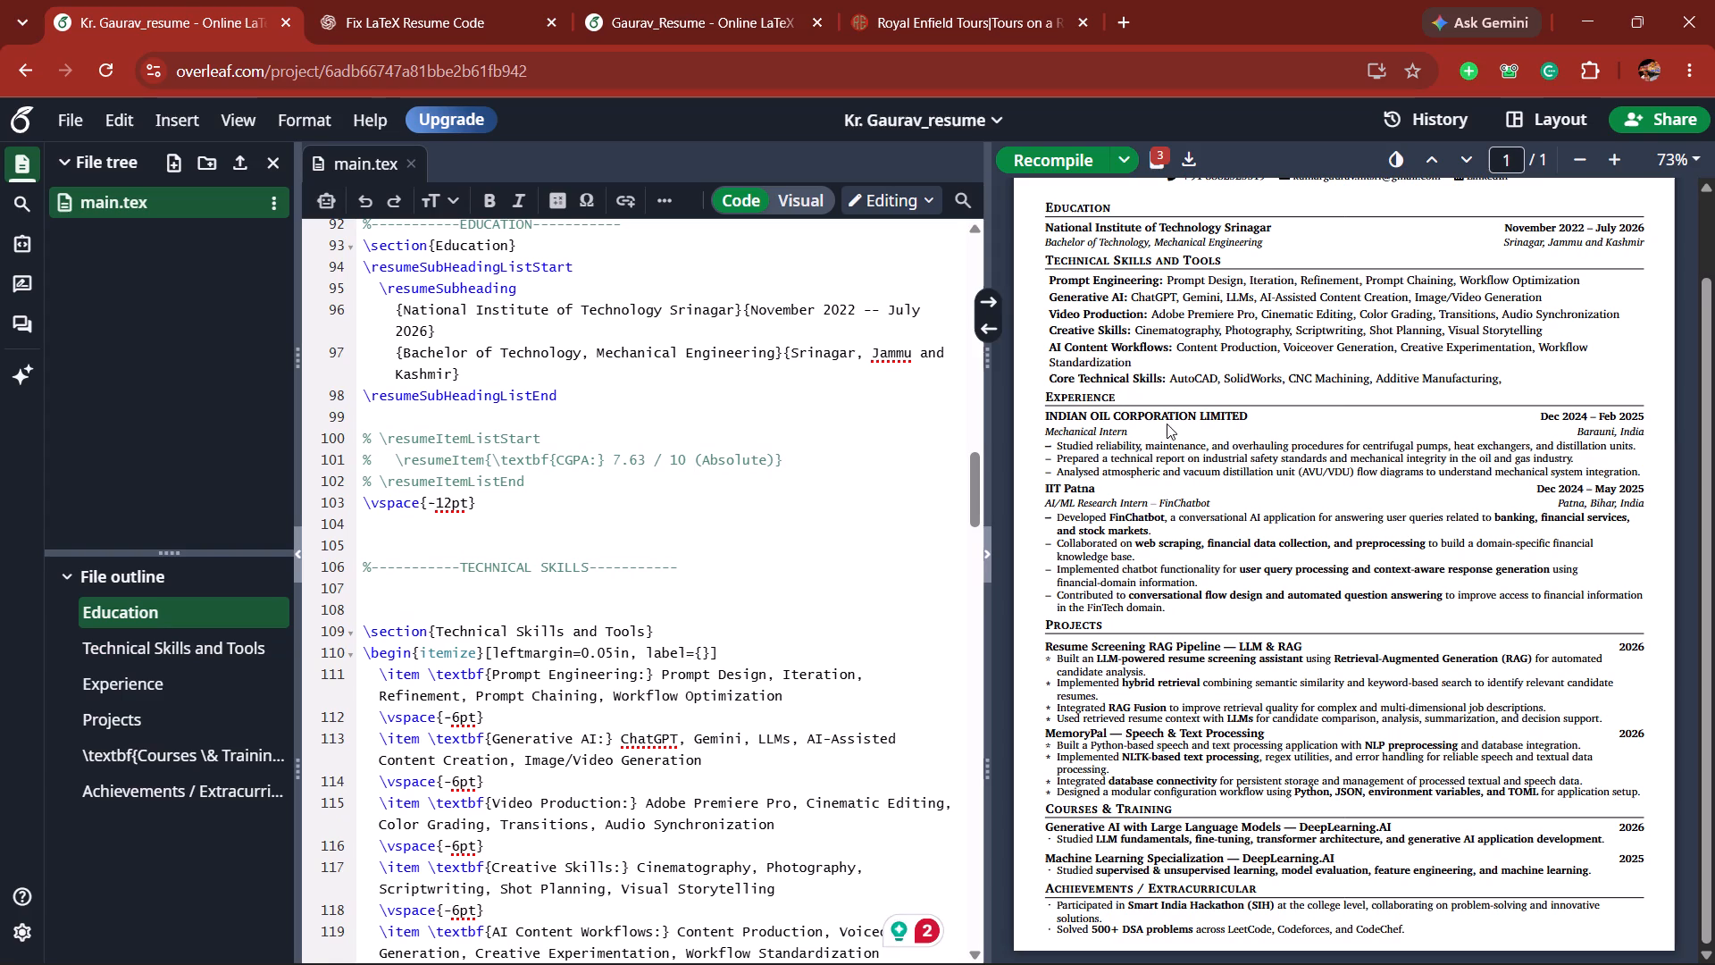
Append " - CORE" to the INDIAN OIL CORPORATION LIMITED heading in the Experience section's source.
double_click(1166, 415)
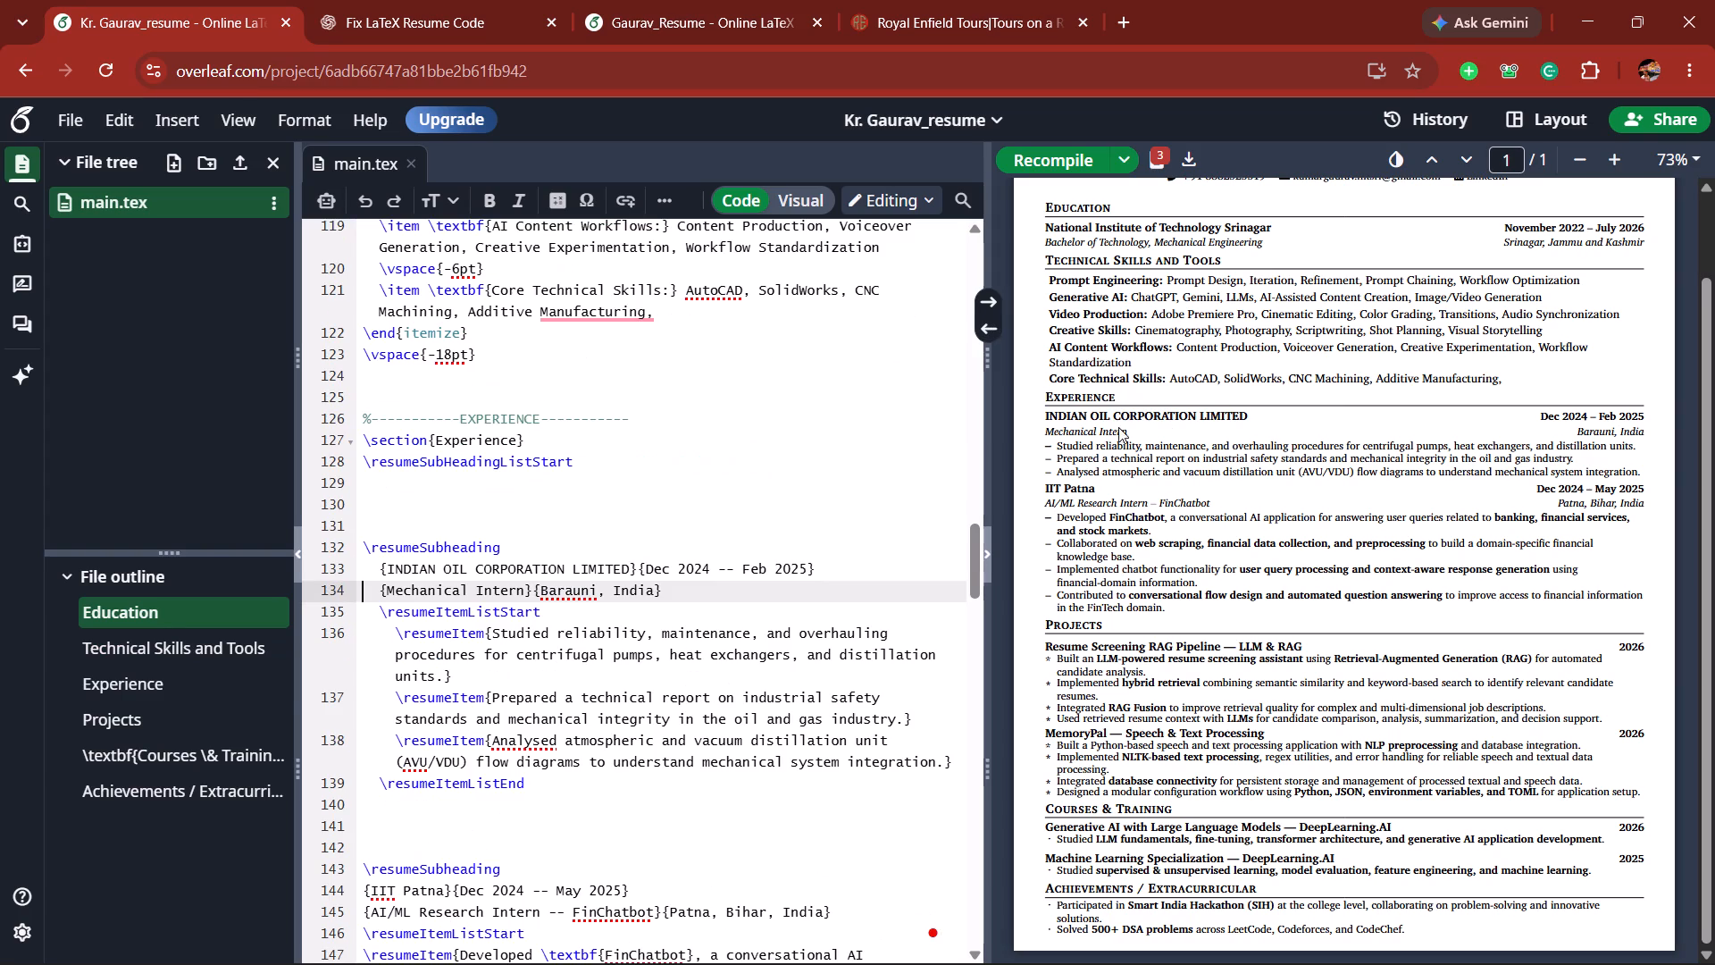
click(525, 589)
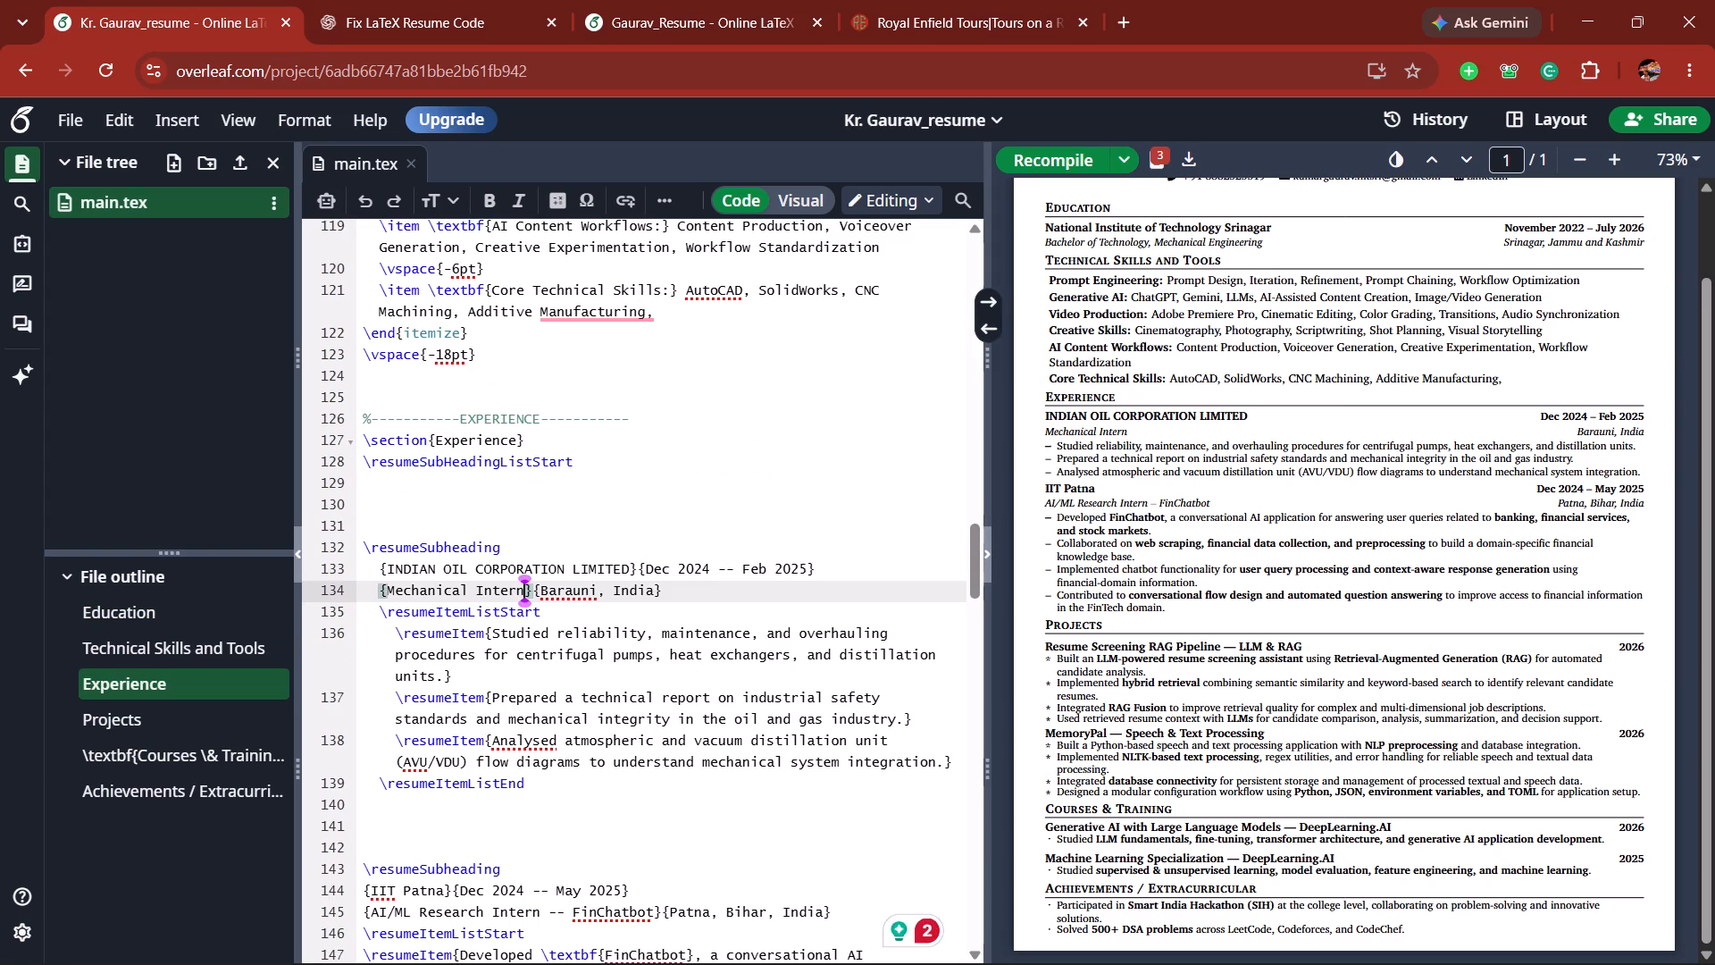
click(629, 567)
key(space)
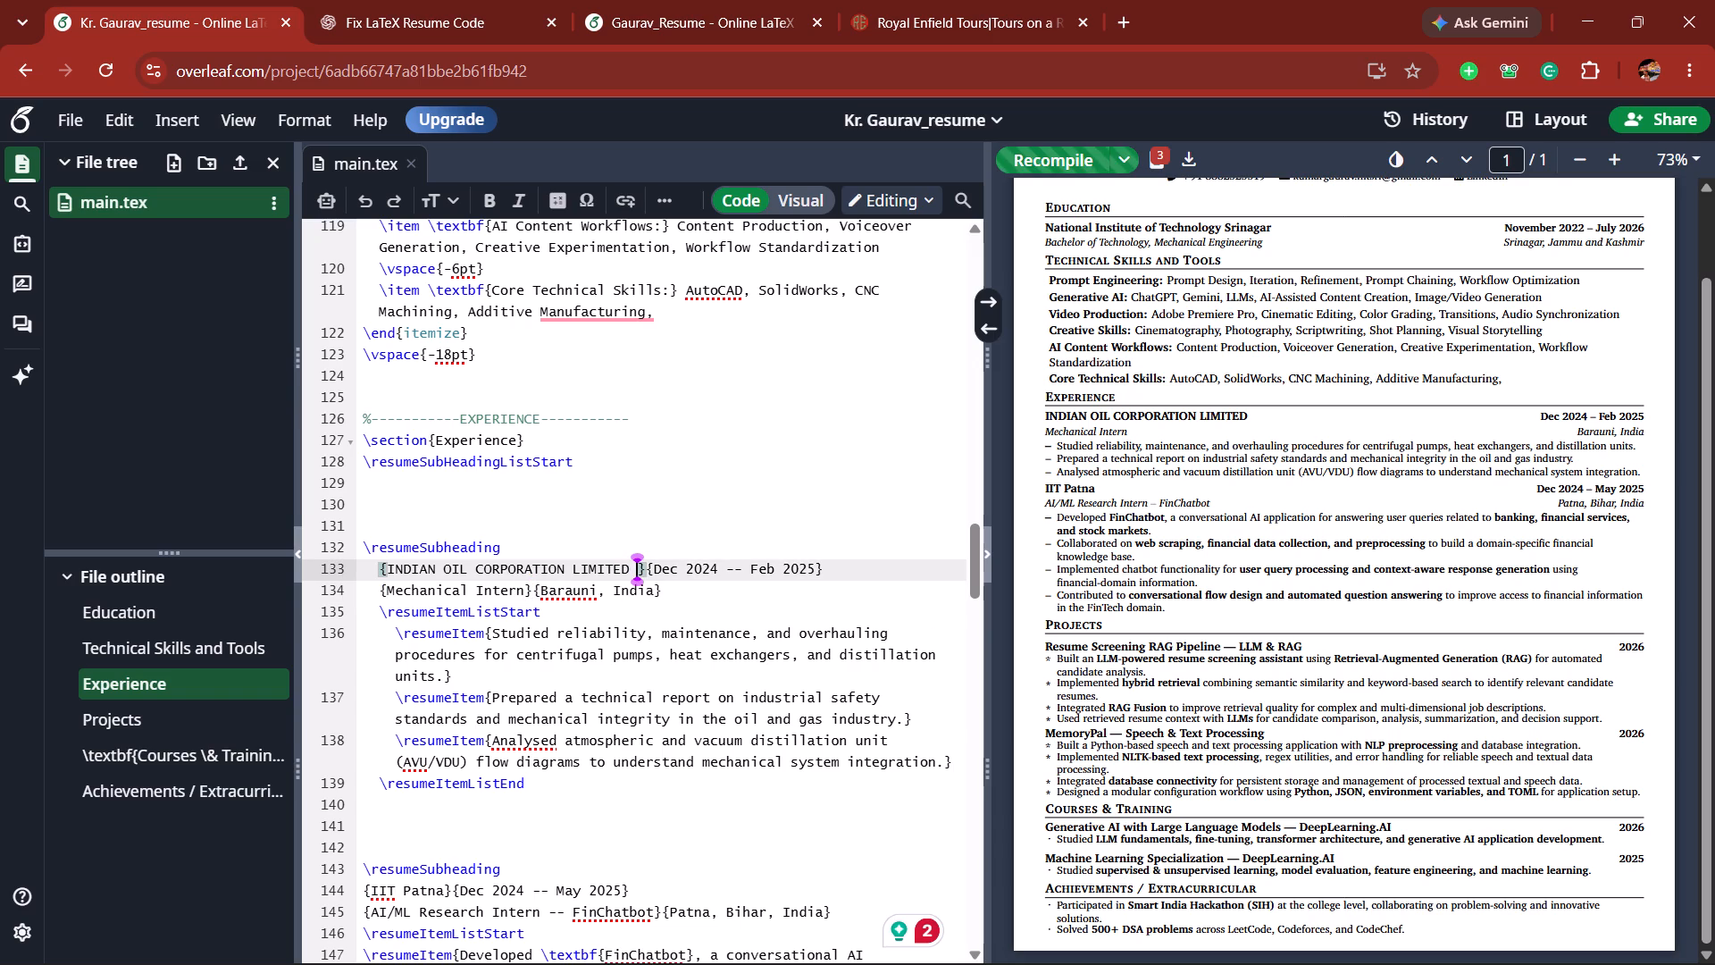
text(-)
key(space)
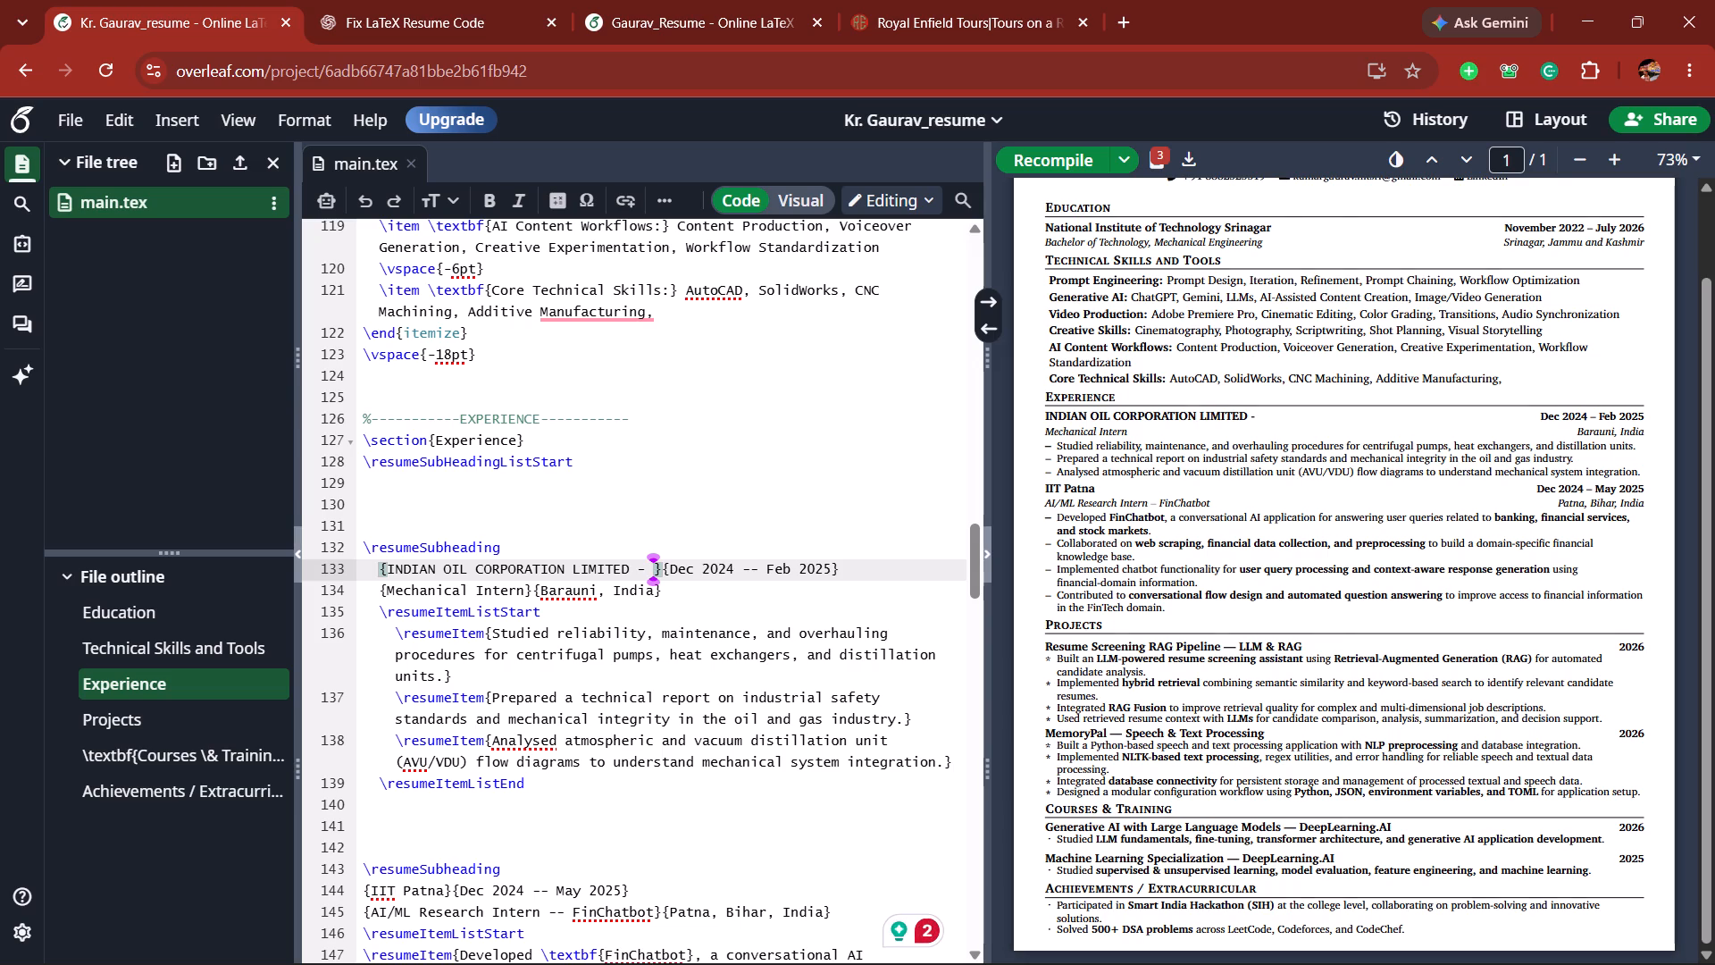
text(CORE)
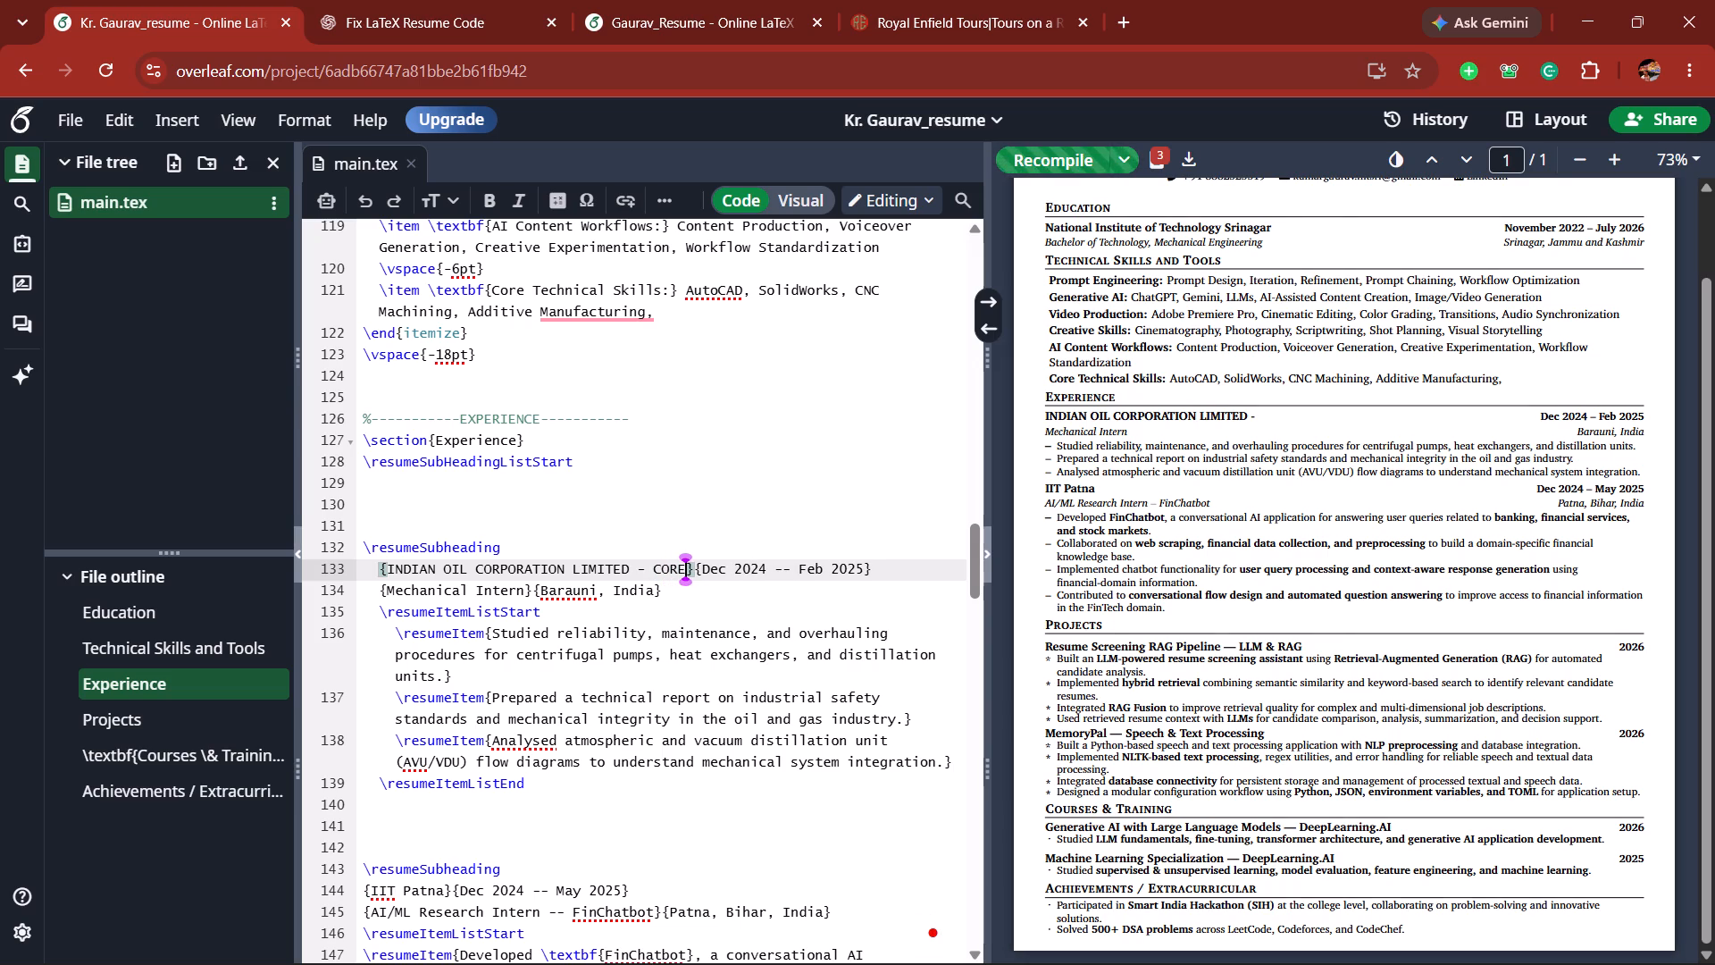
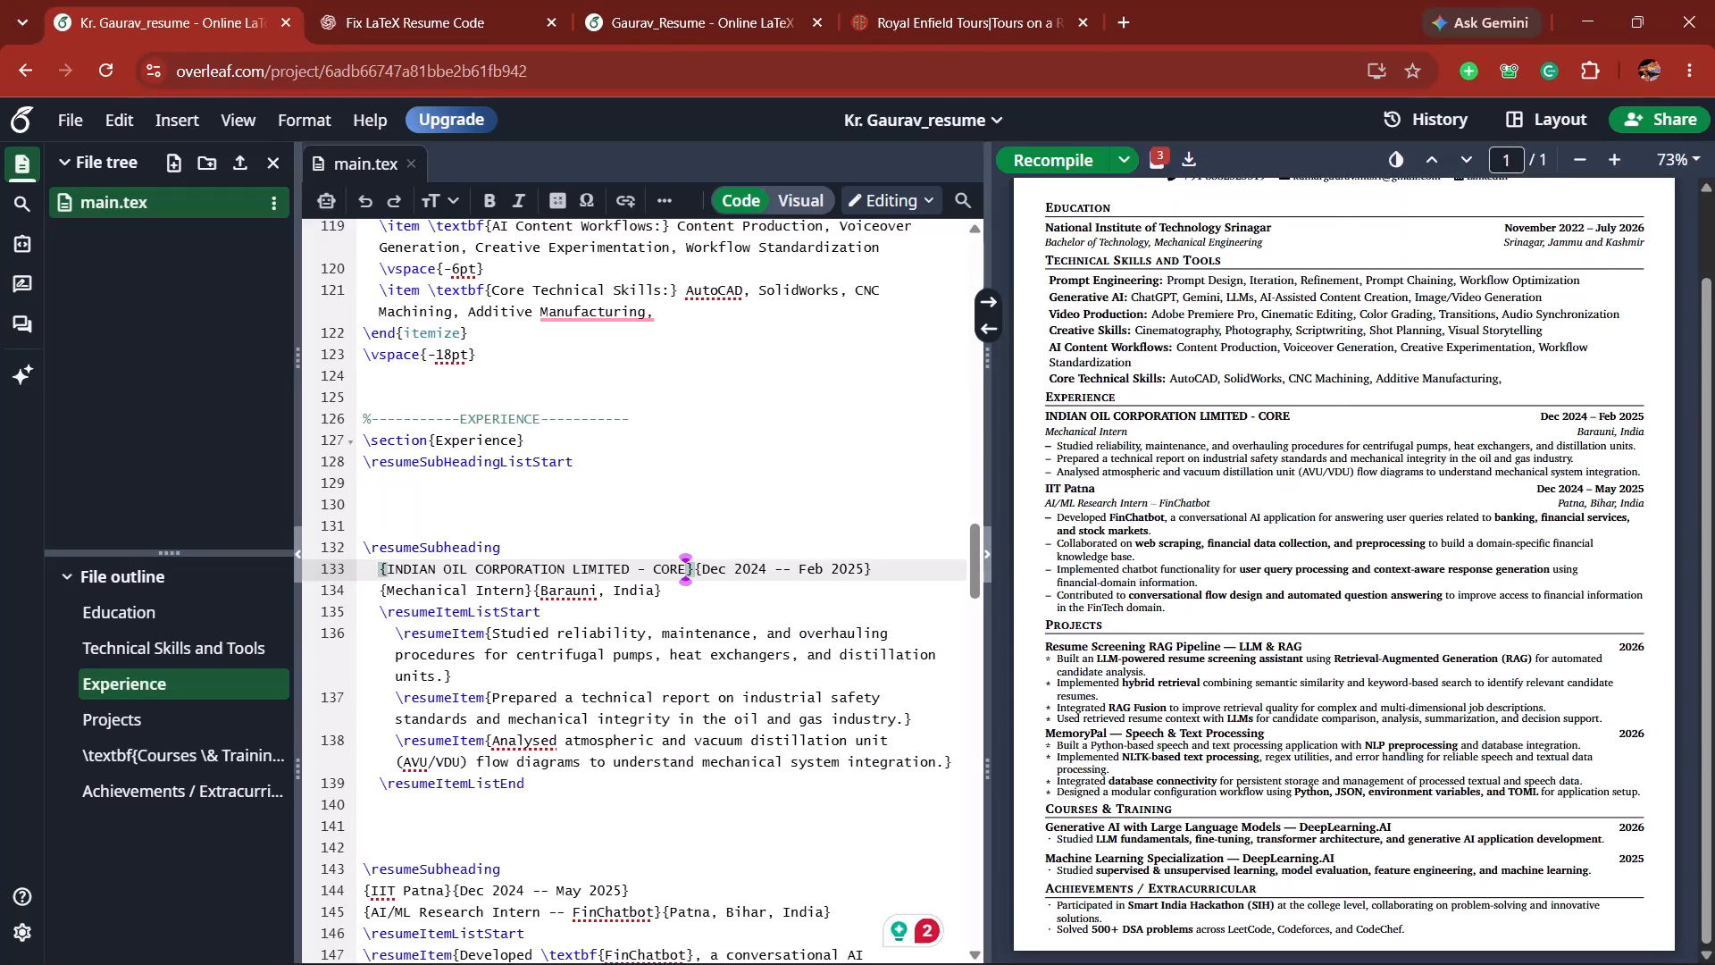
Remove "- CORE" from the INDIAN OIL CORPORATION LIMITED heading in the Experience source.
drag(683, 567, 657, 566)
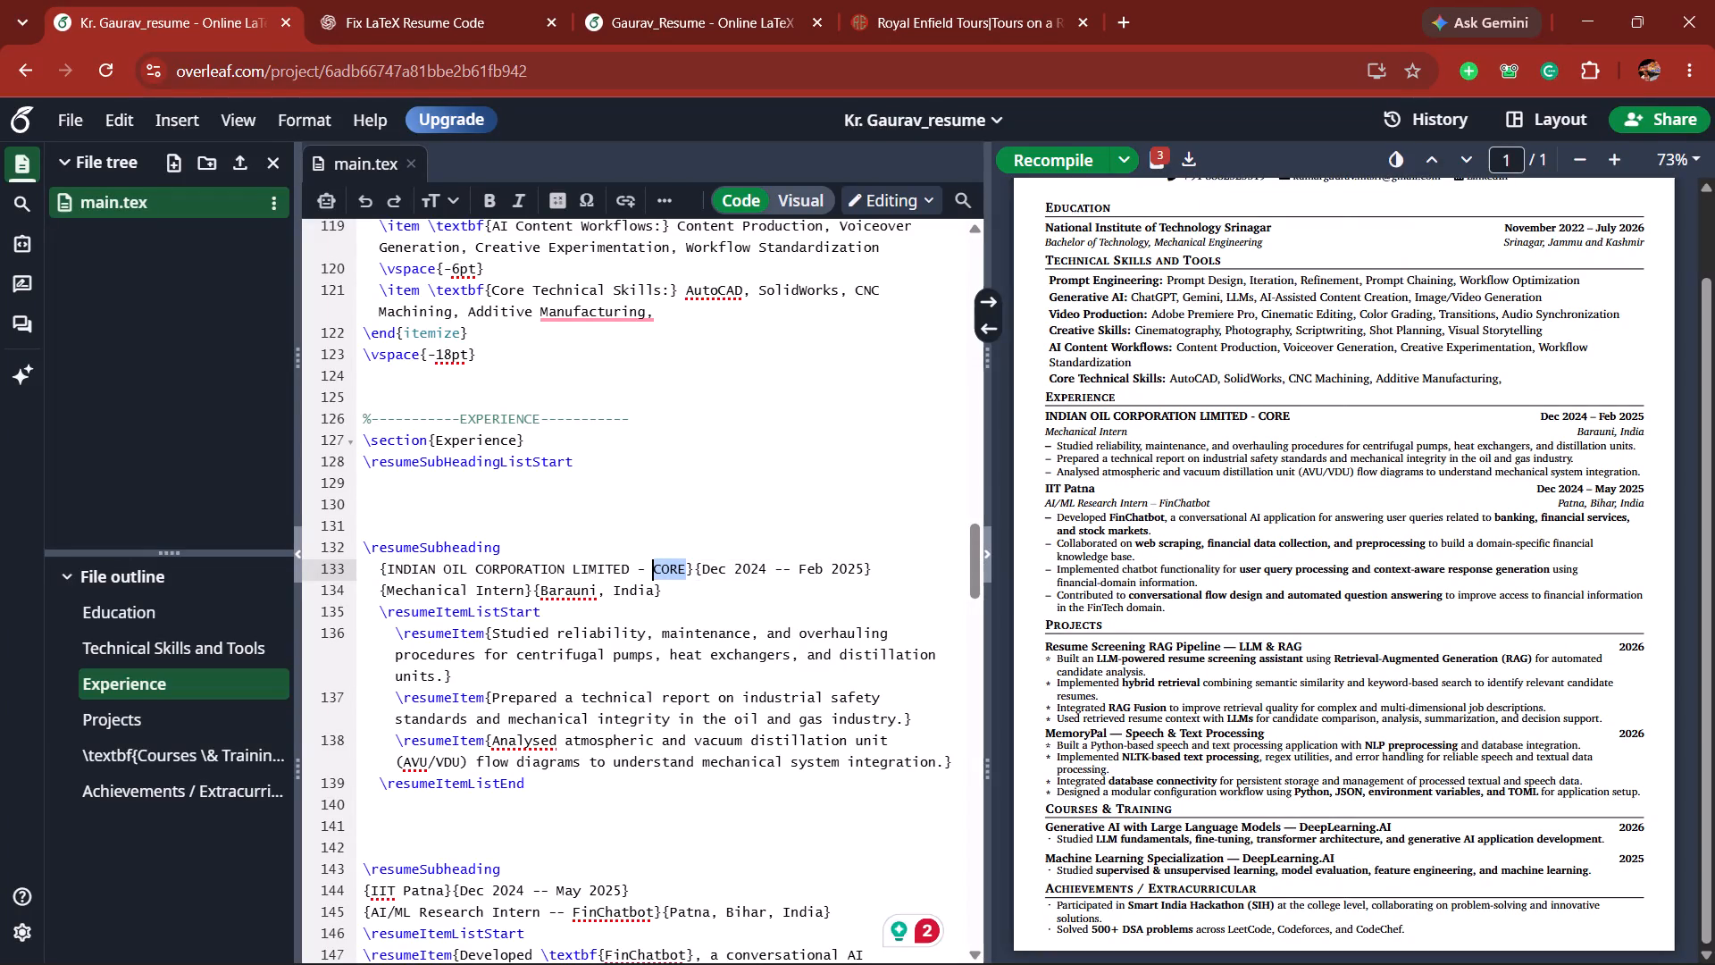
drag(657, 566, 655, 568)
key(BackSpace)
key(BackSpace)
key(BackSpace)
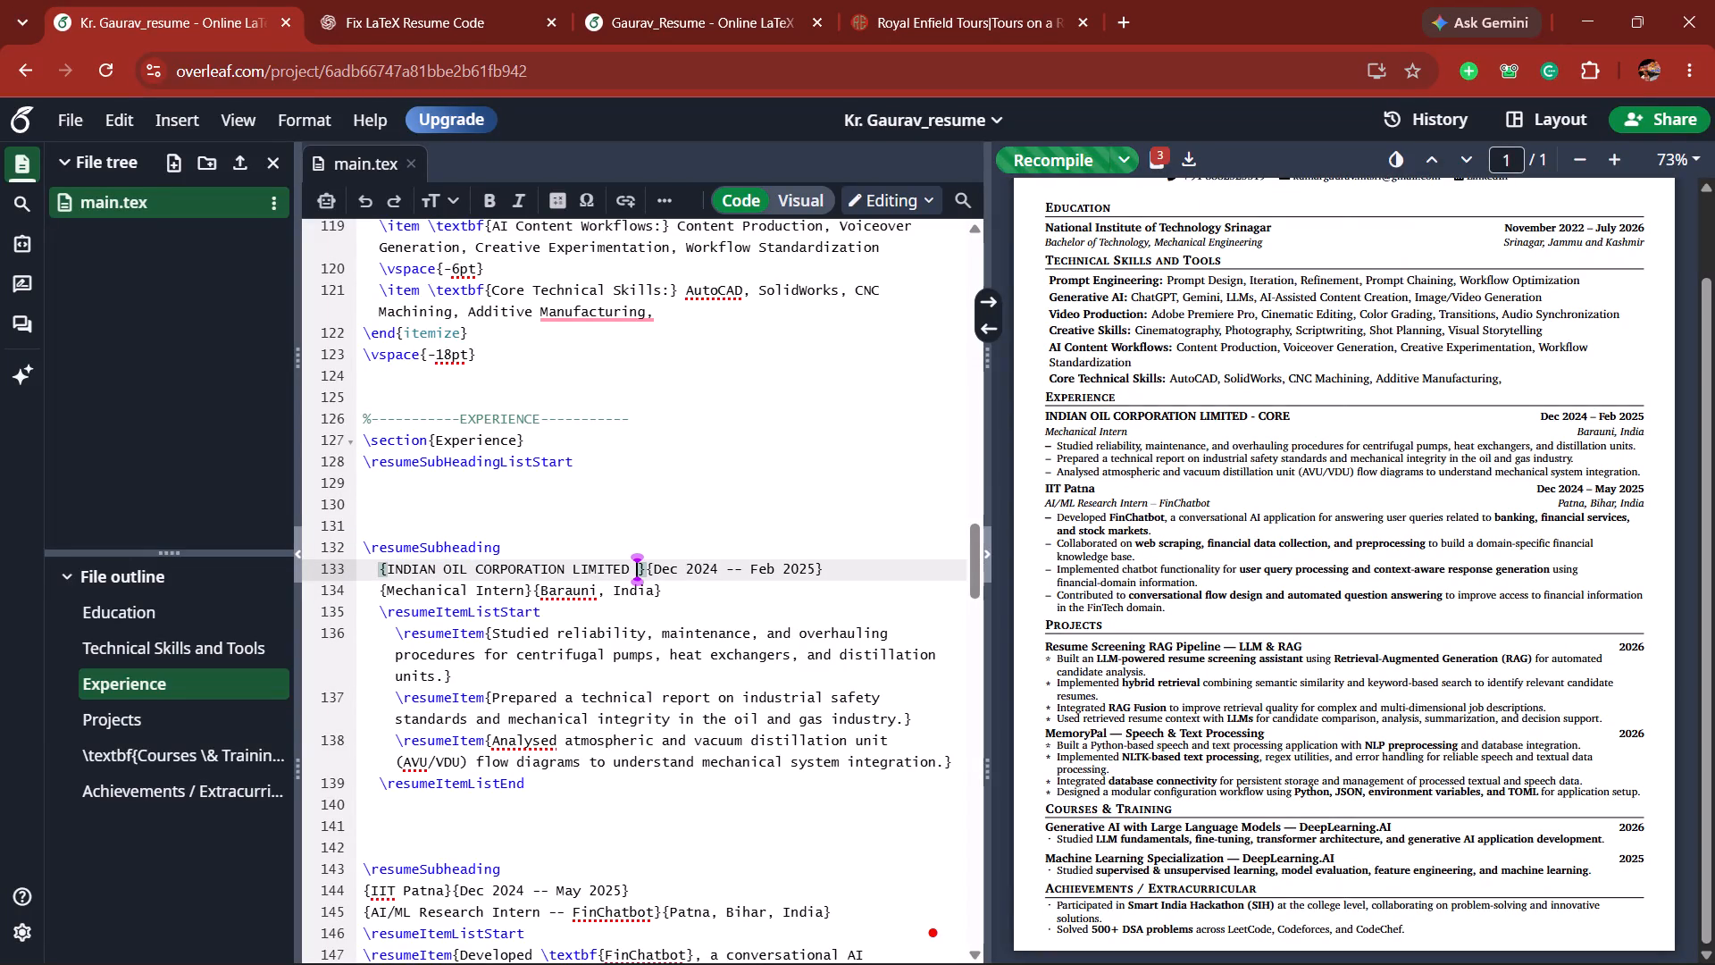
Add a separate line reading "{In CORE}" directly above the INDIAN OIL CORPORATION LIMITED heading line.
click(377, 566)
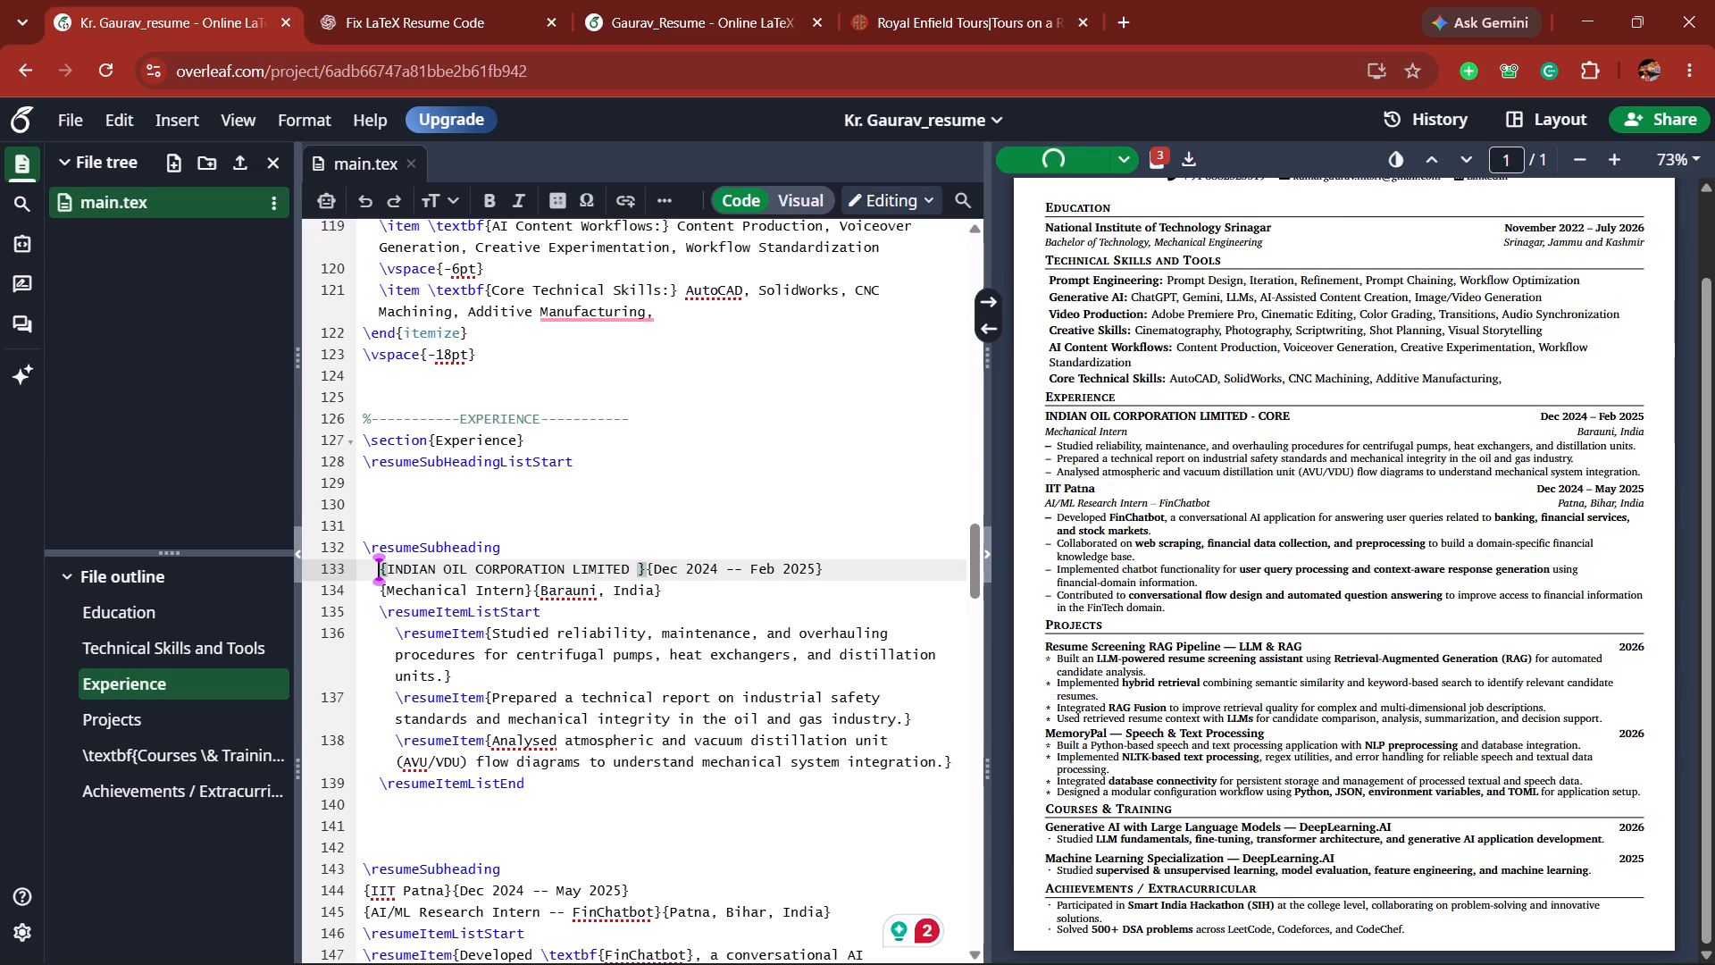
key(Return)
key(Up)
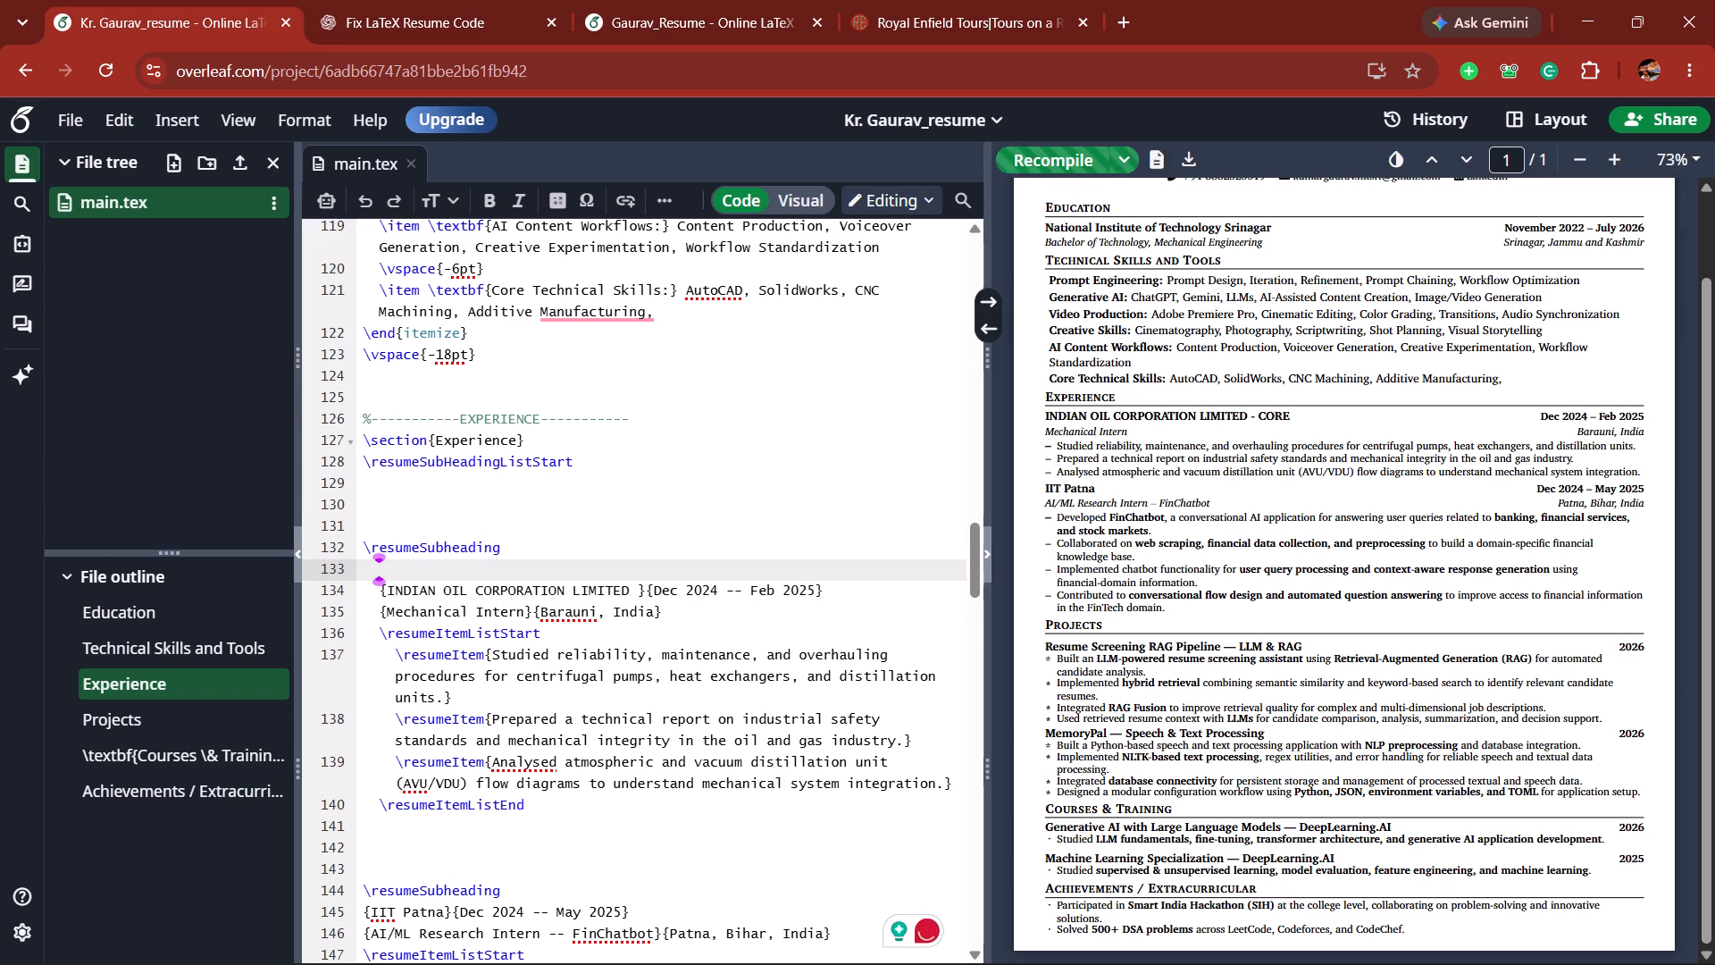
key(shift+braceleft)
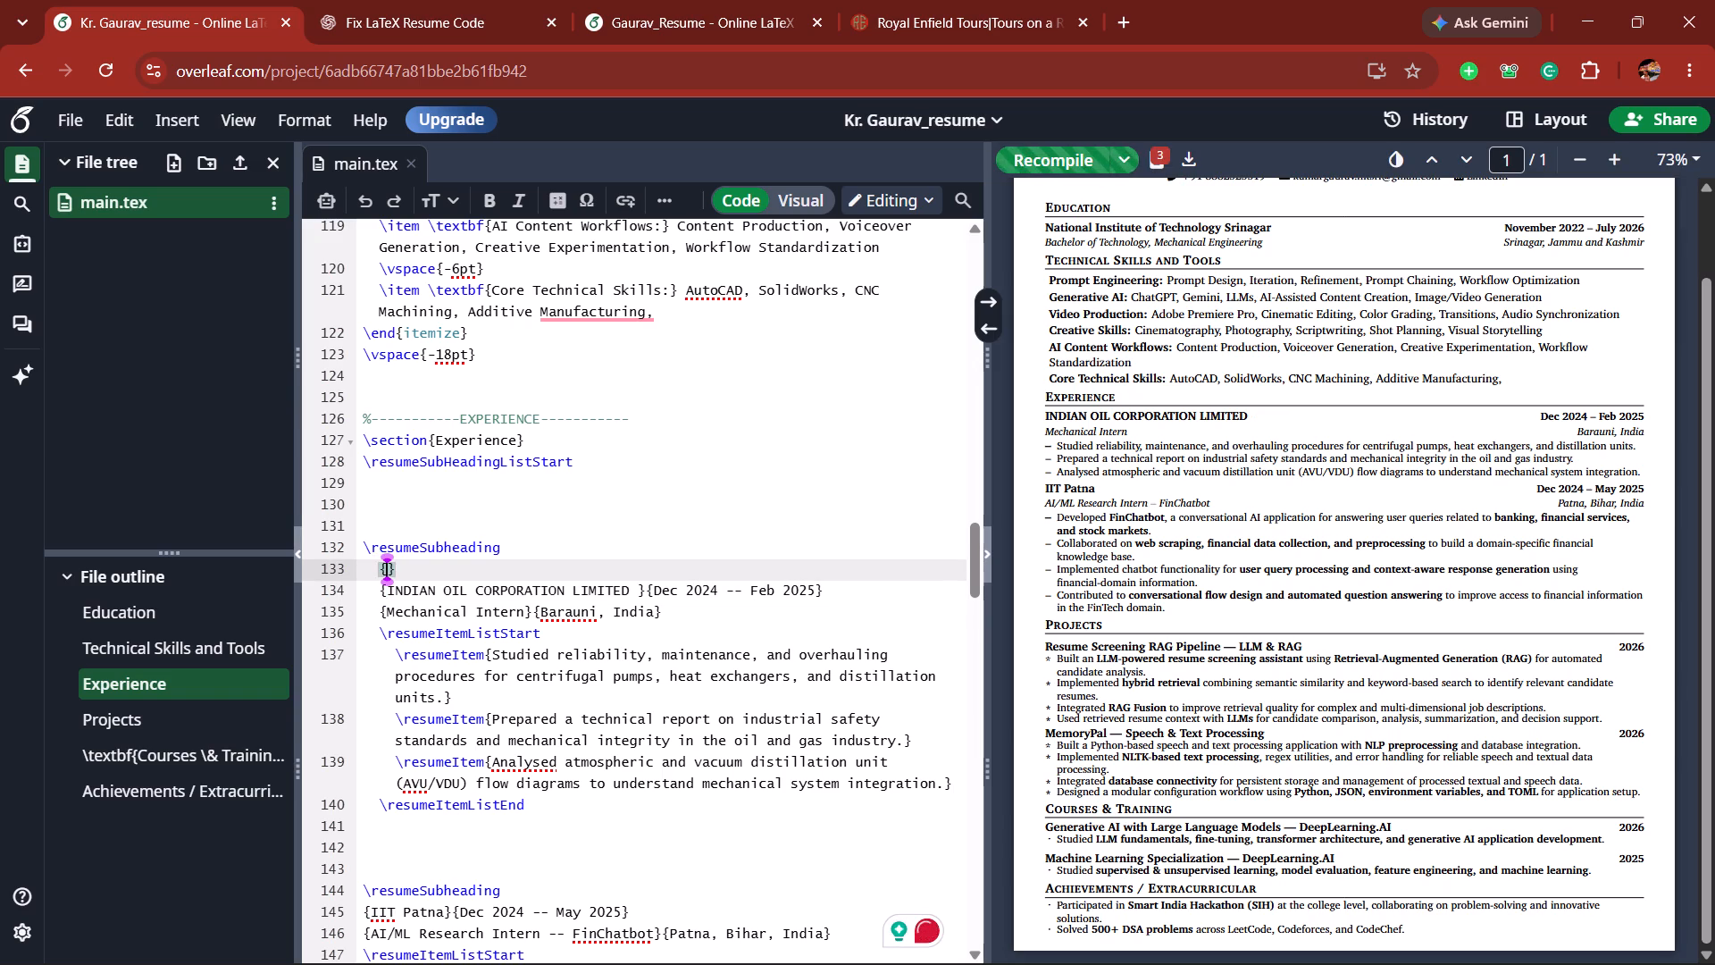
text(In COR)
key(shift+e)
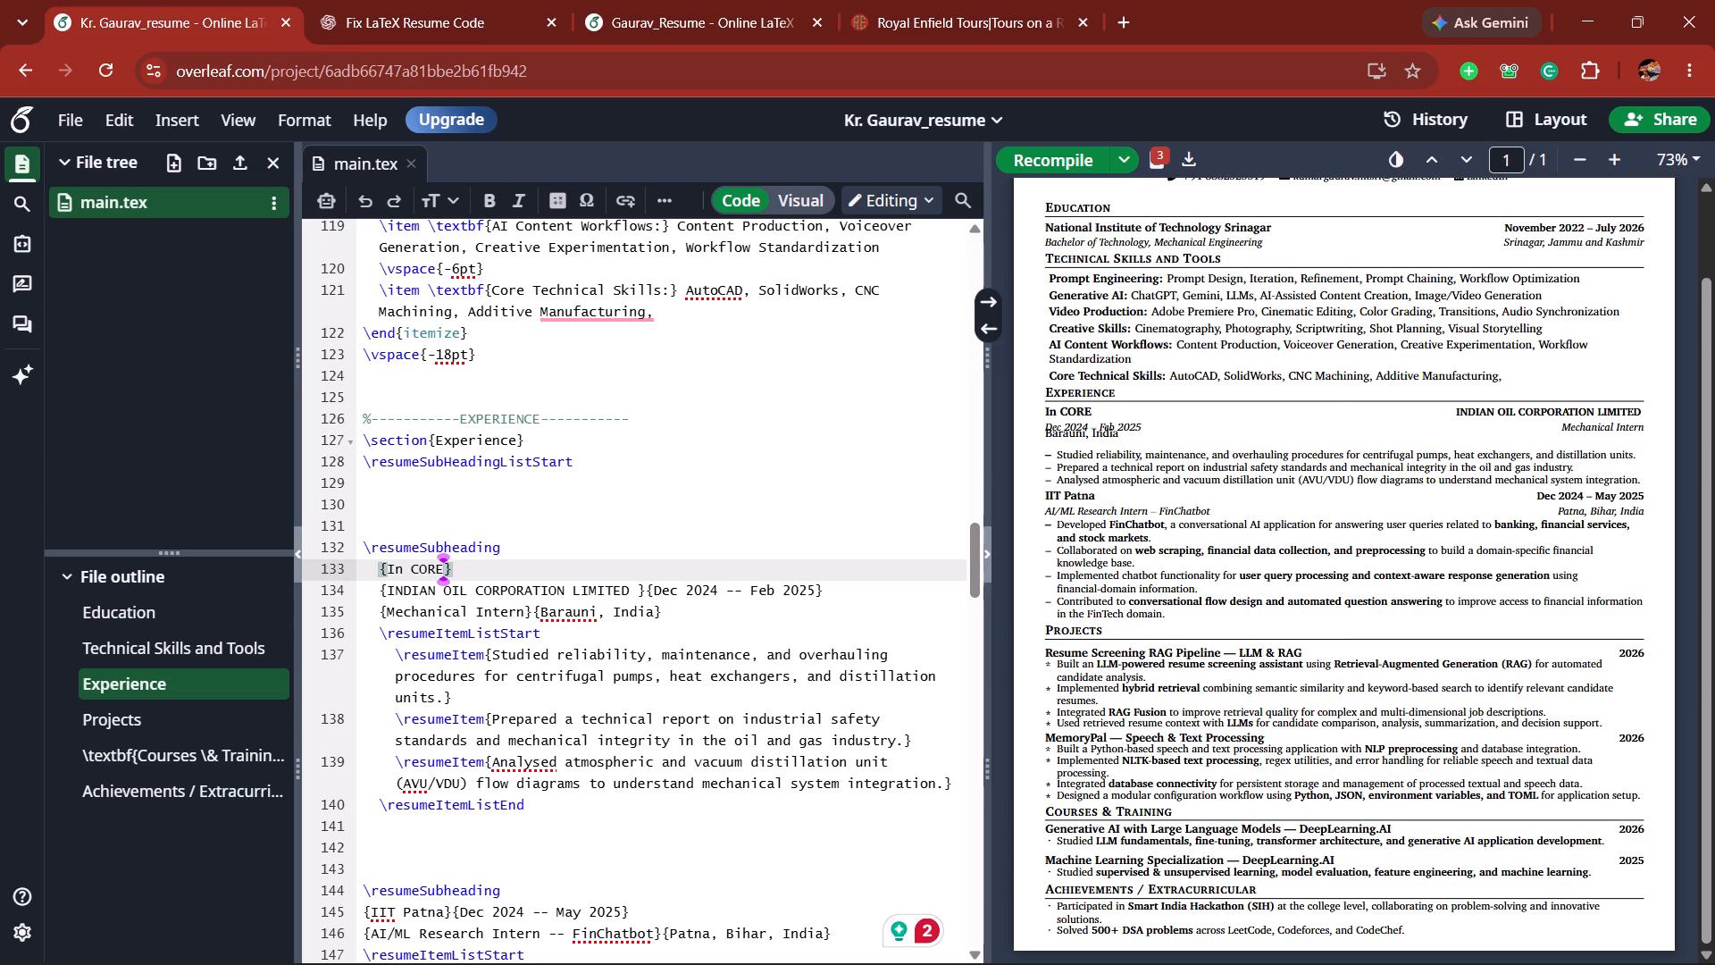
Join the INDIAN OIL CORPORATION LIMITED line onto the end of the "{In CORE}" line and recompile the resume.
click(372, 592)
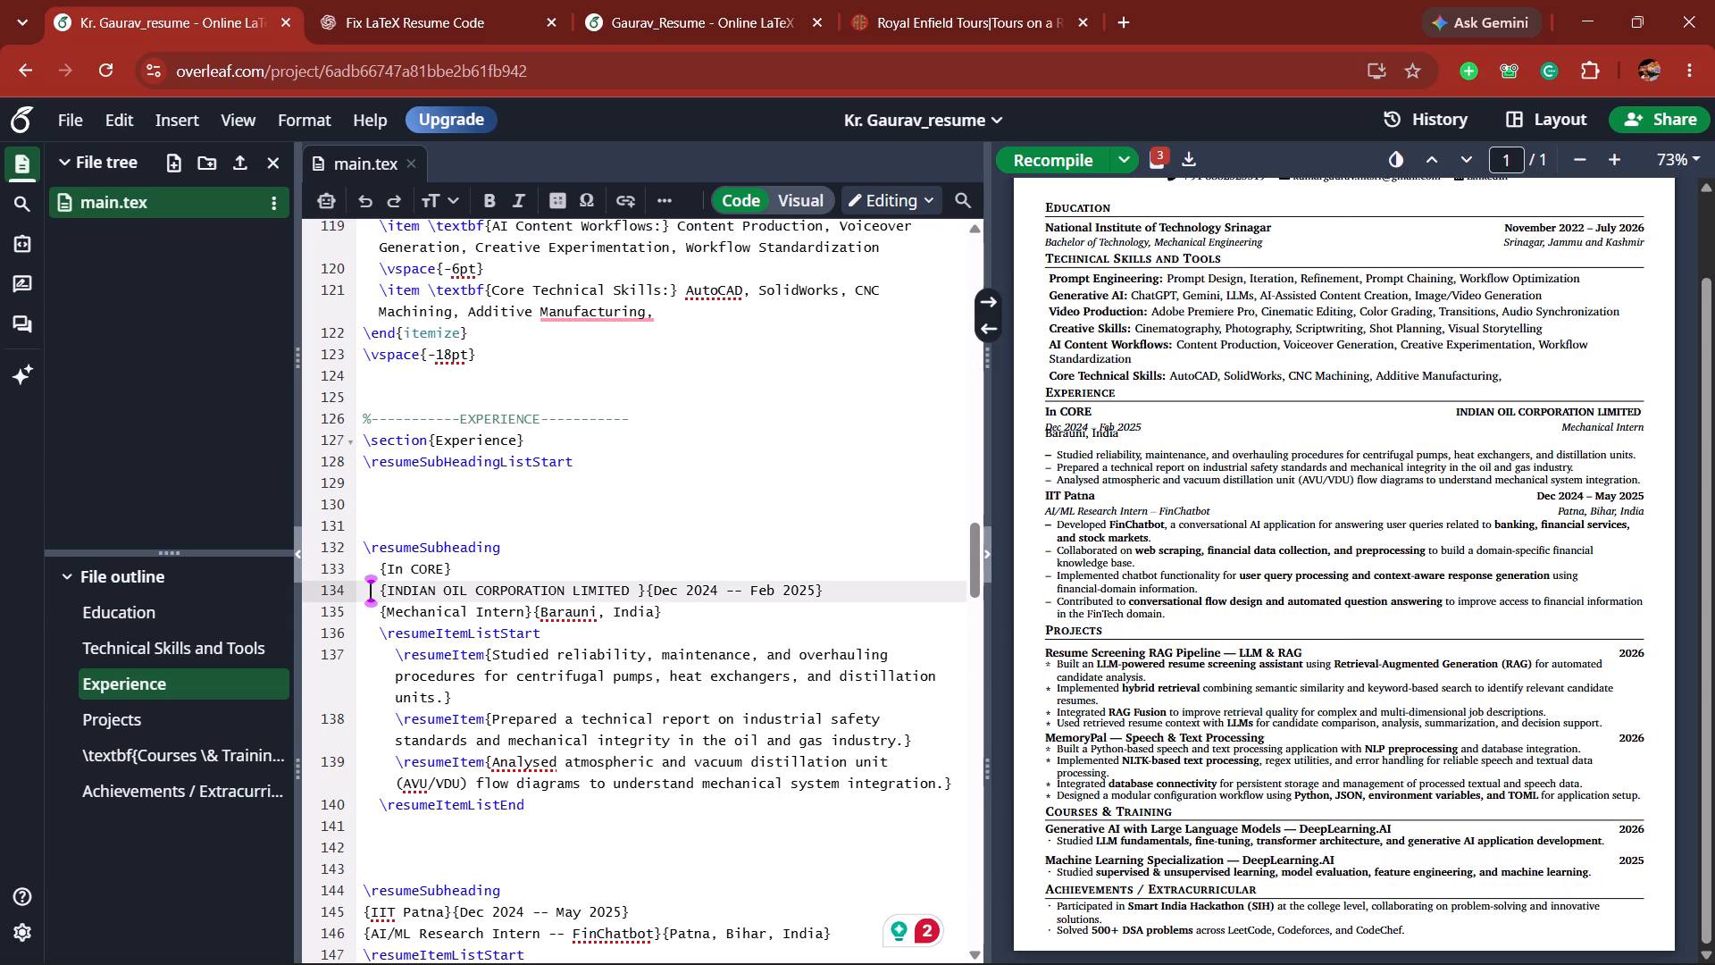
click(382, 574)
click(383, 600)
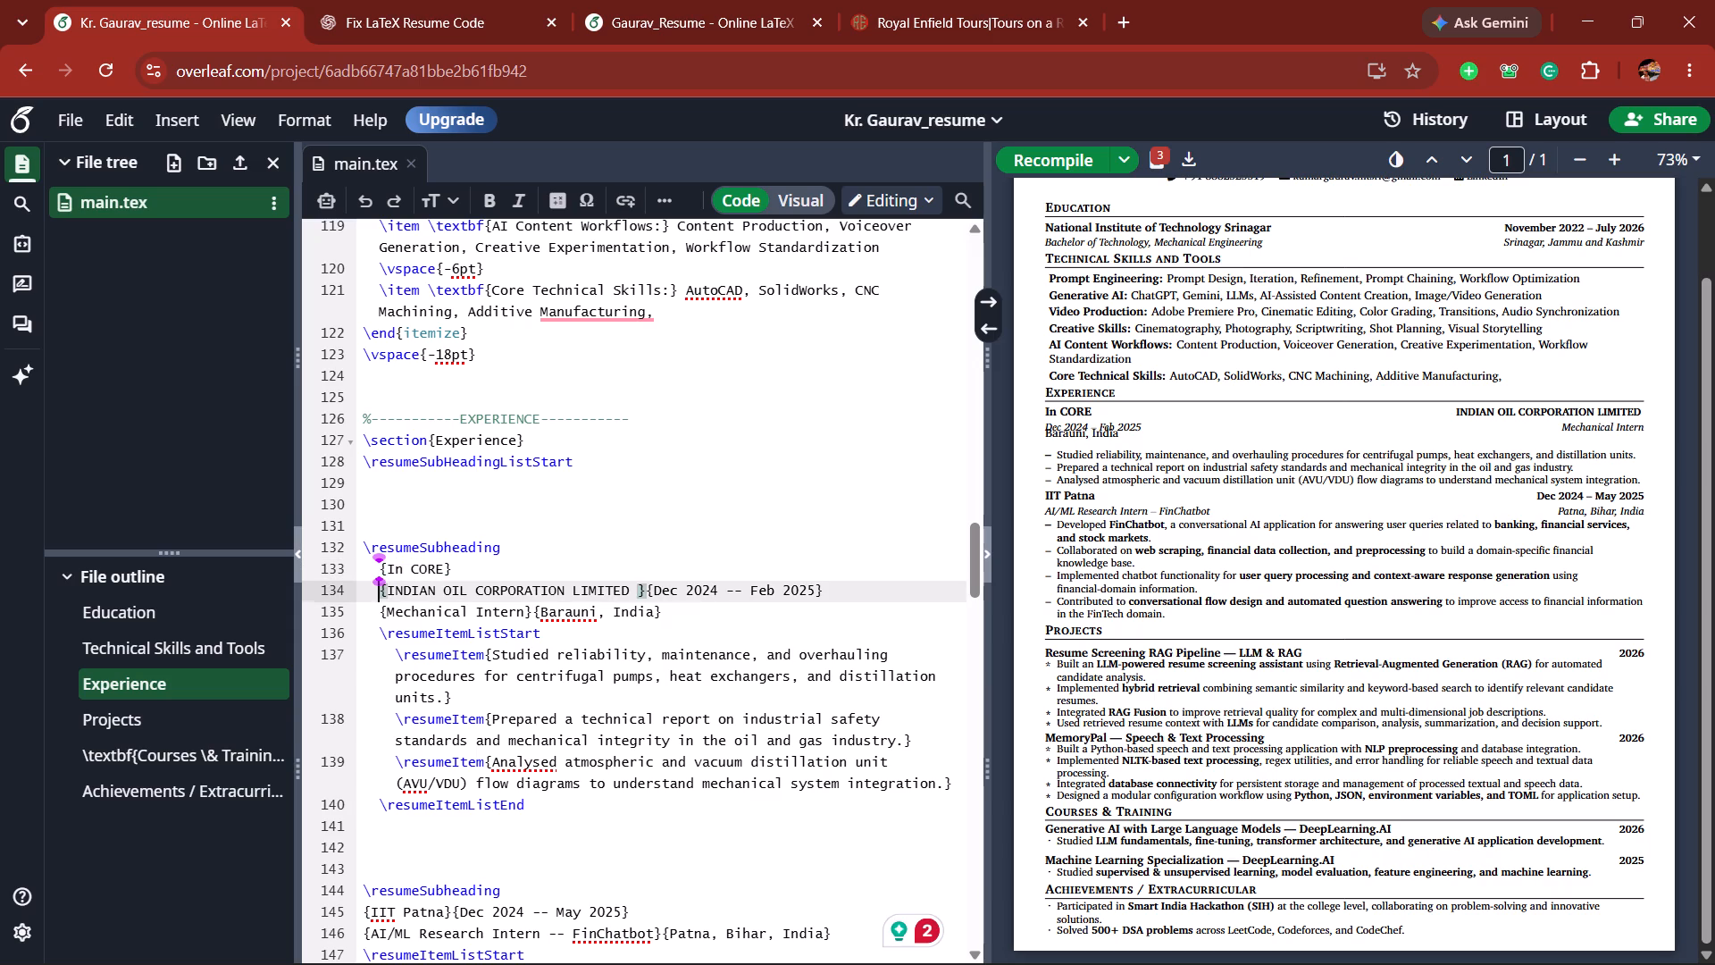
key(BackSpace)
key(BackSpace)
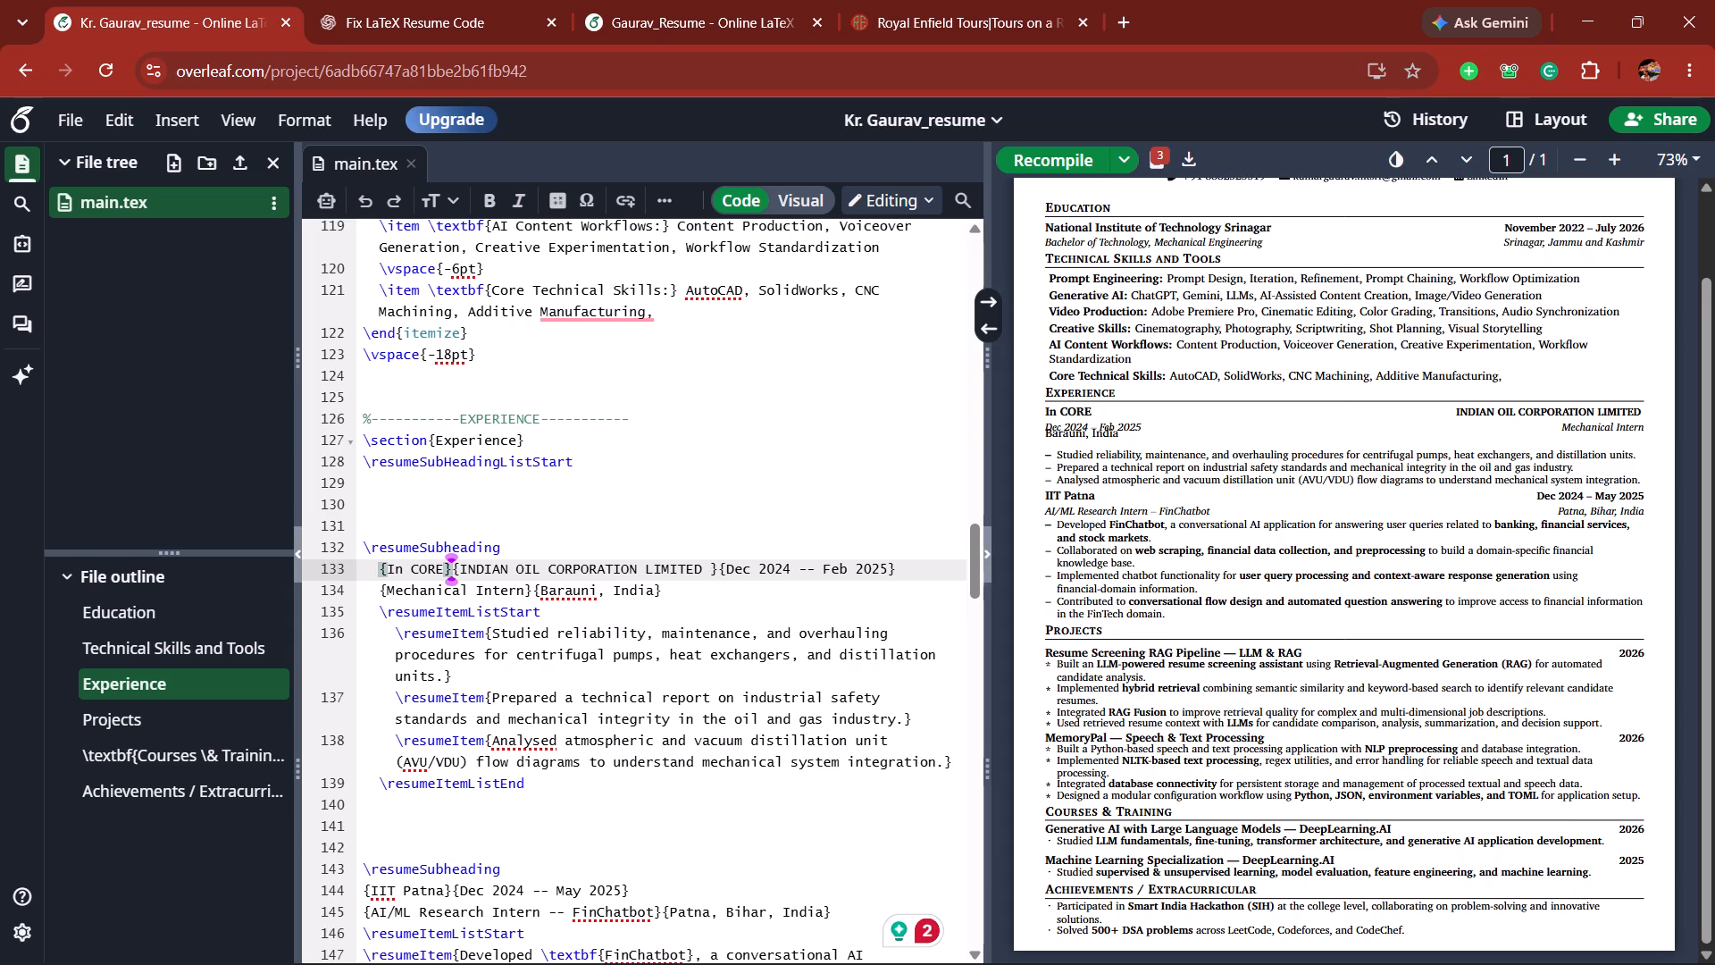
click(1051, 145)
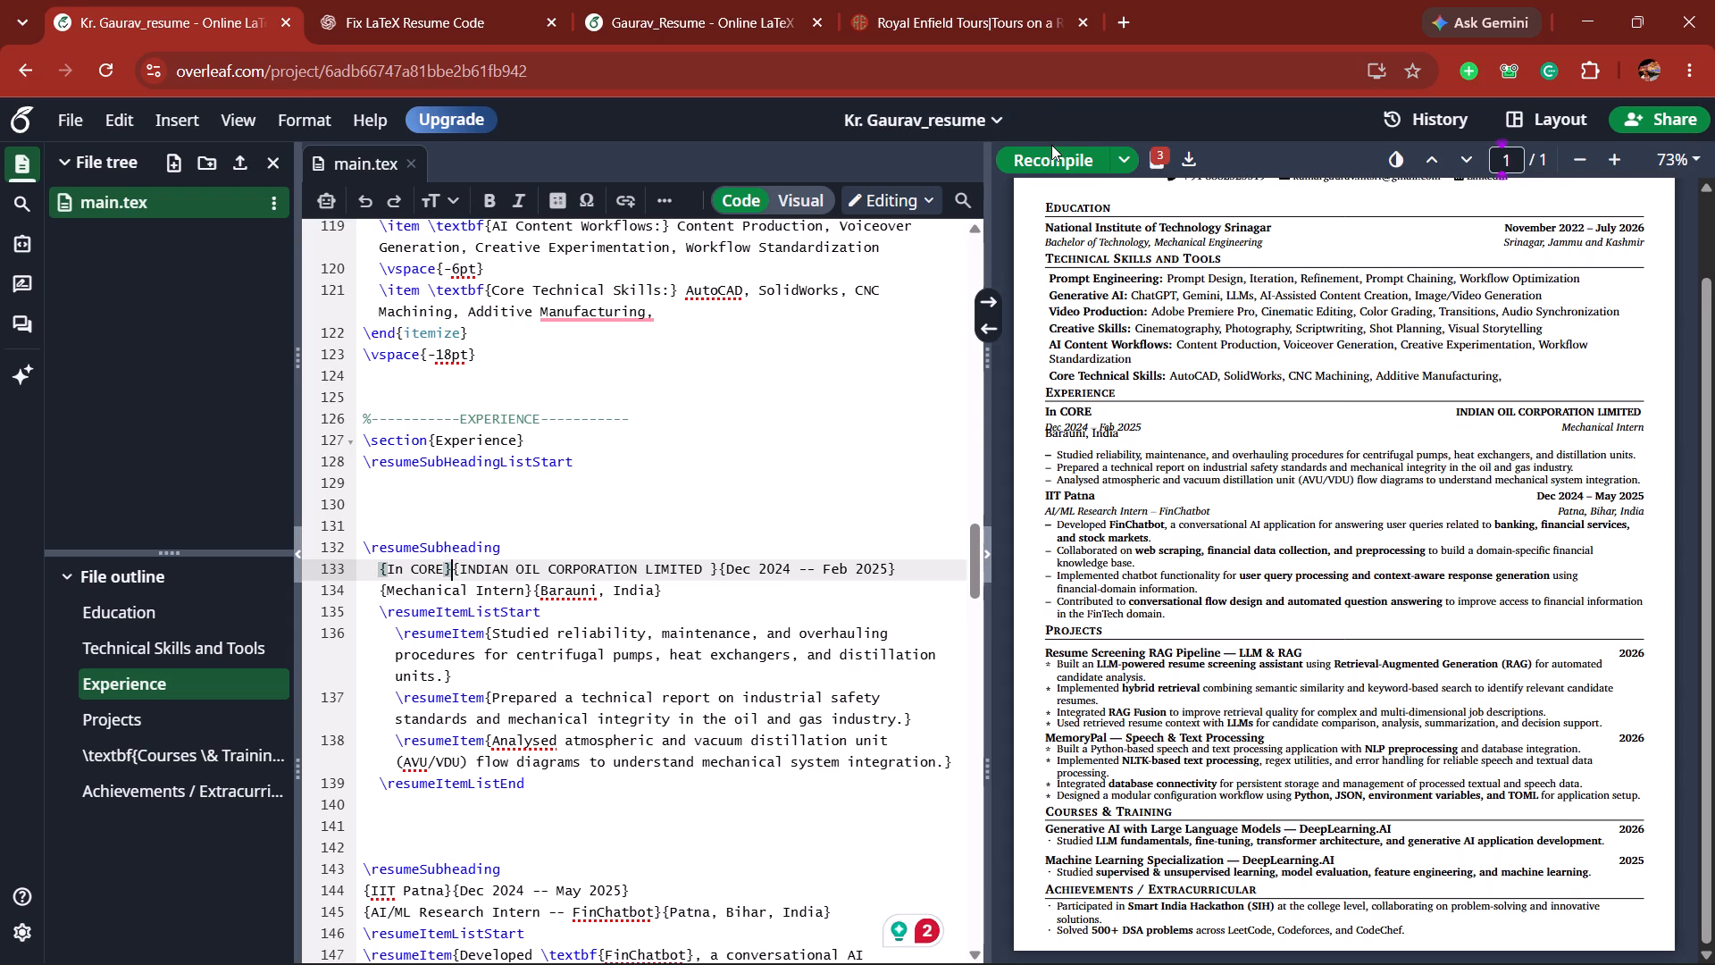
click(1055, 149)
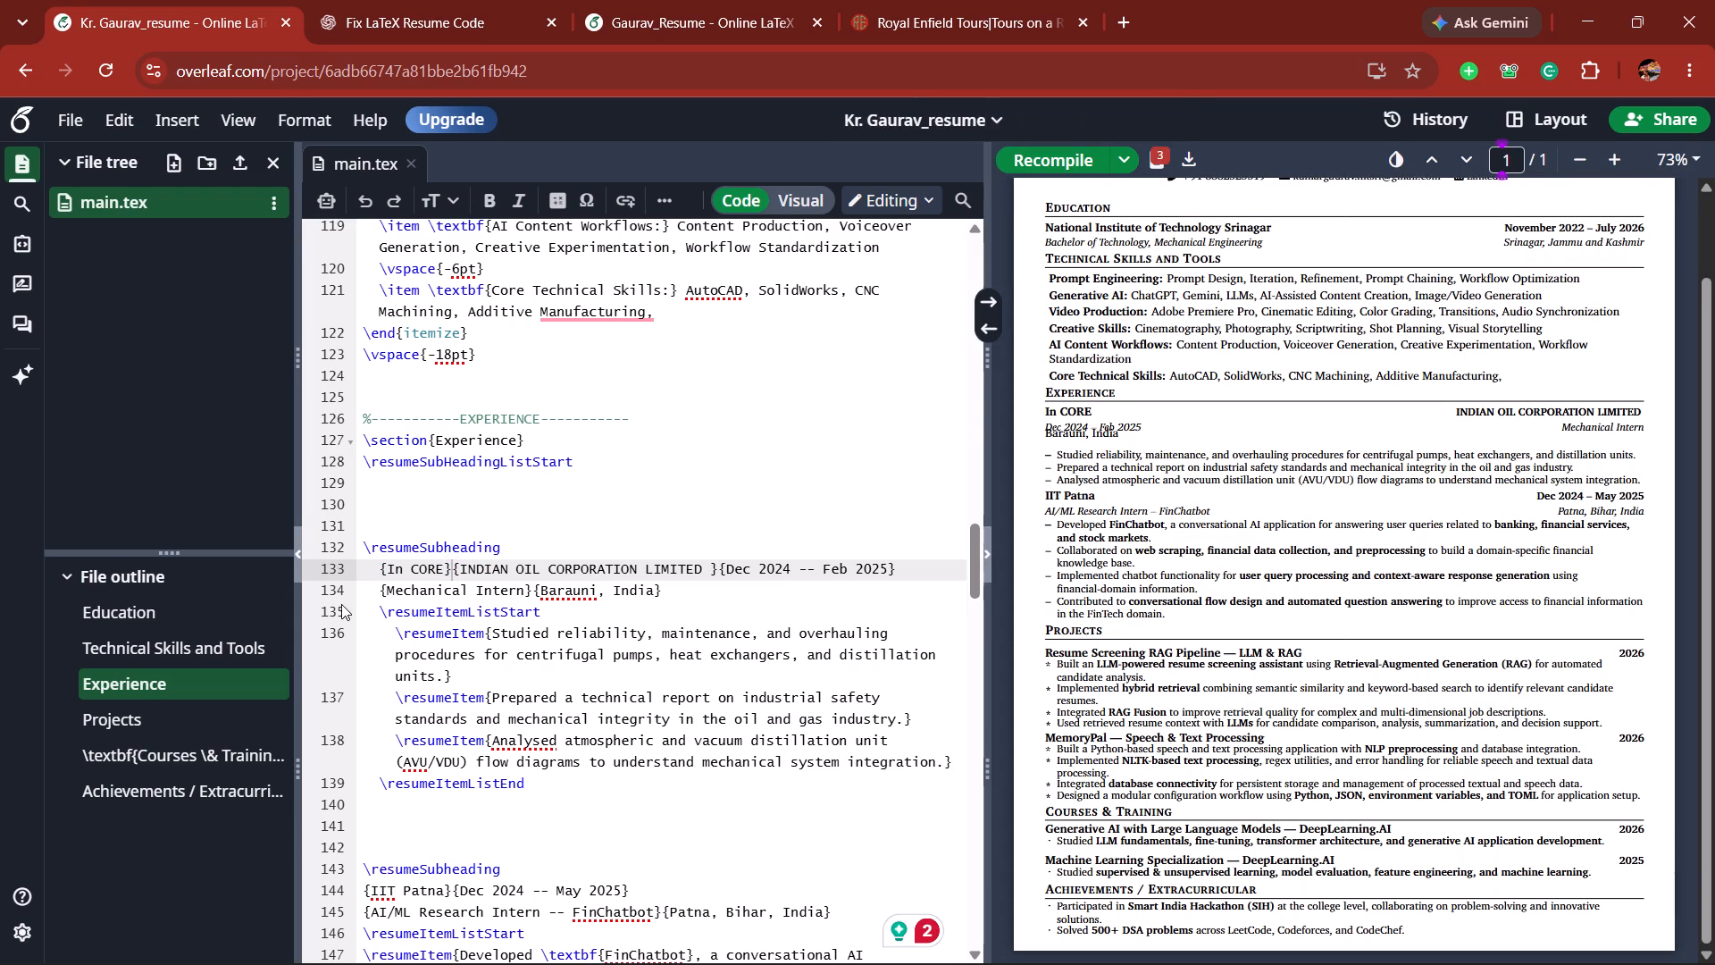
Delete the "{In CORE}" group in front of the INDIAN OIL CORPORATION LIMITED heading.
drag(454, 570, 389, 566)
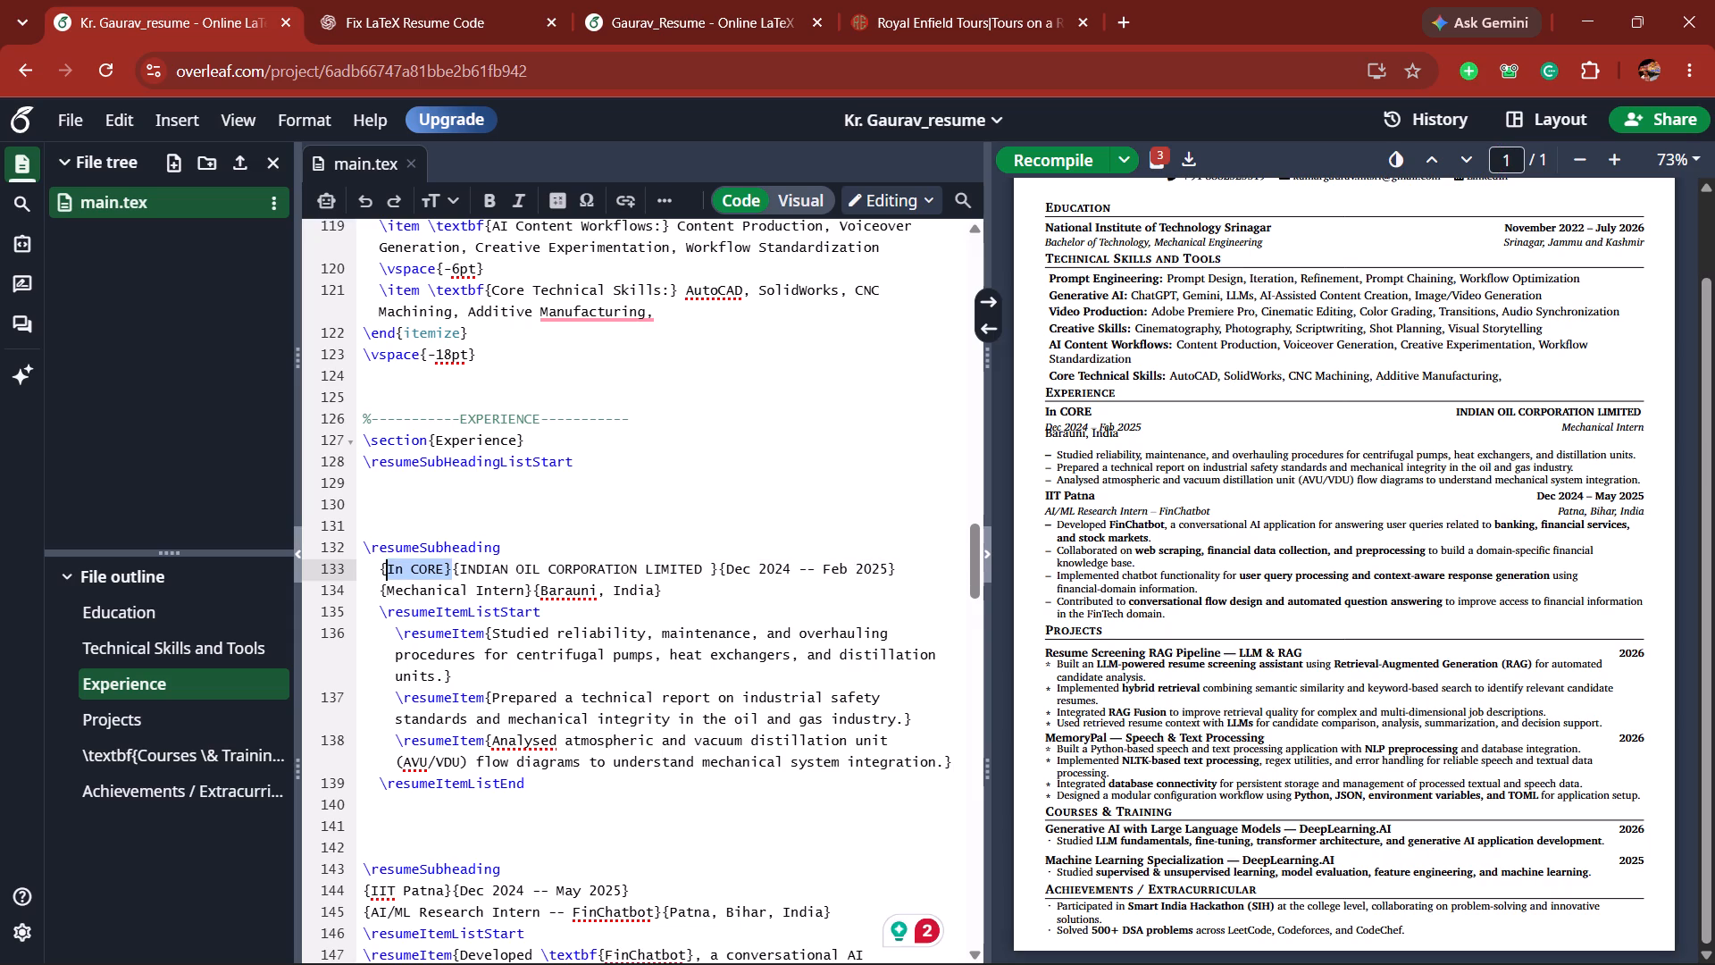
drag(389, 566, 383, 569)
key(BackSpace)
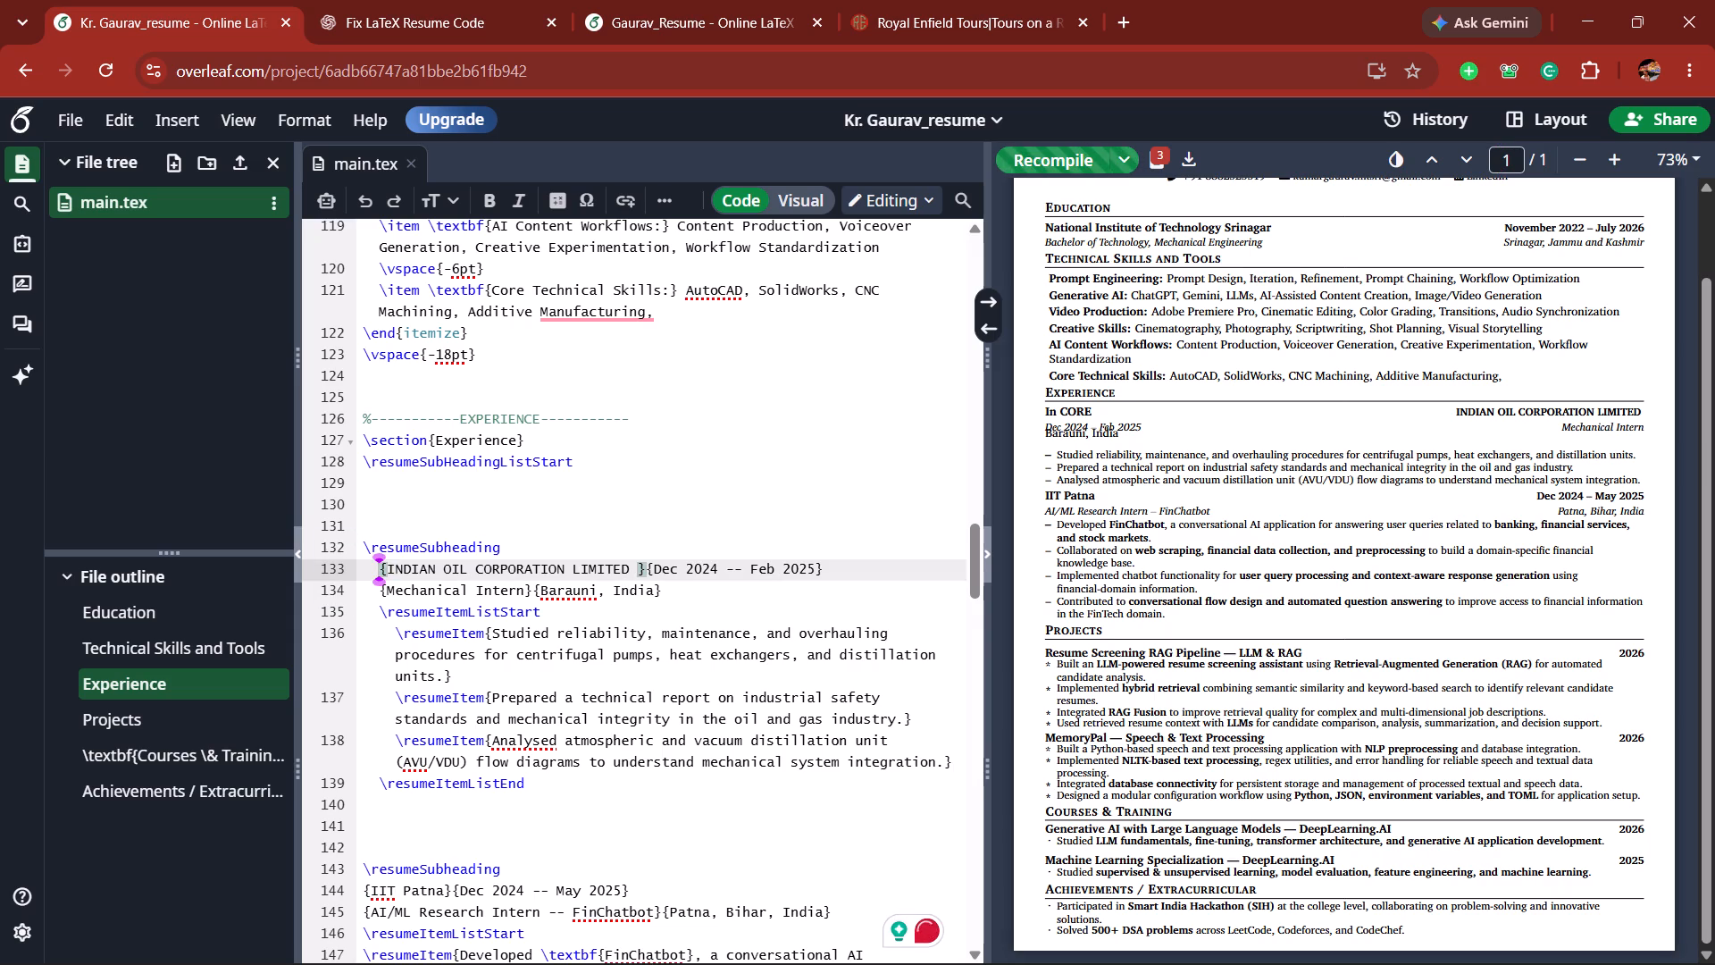
Append " - CORE" to the INDIAN OIL CORPORATION LIMITED heading, inside its braces.
click(631, 572)
key(space)
text(-)
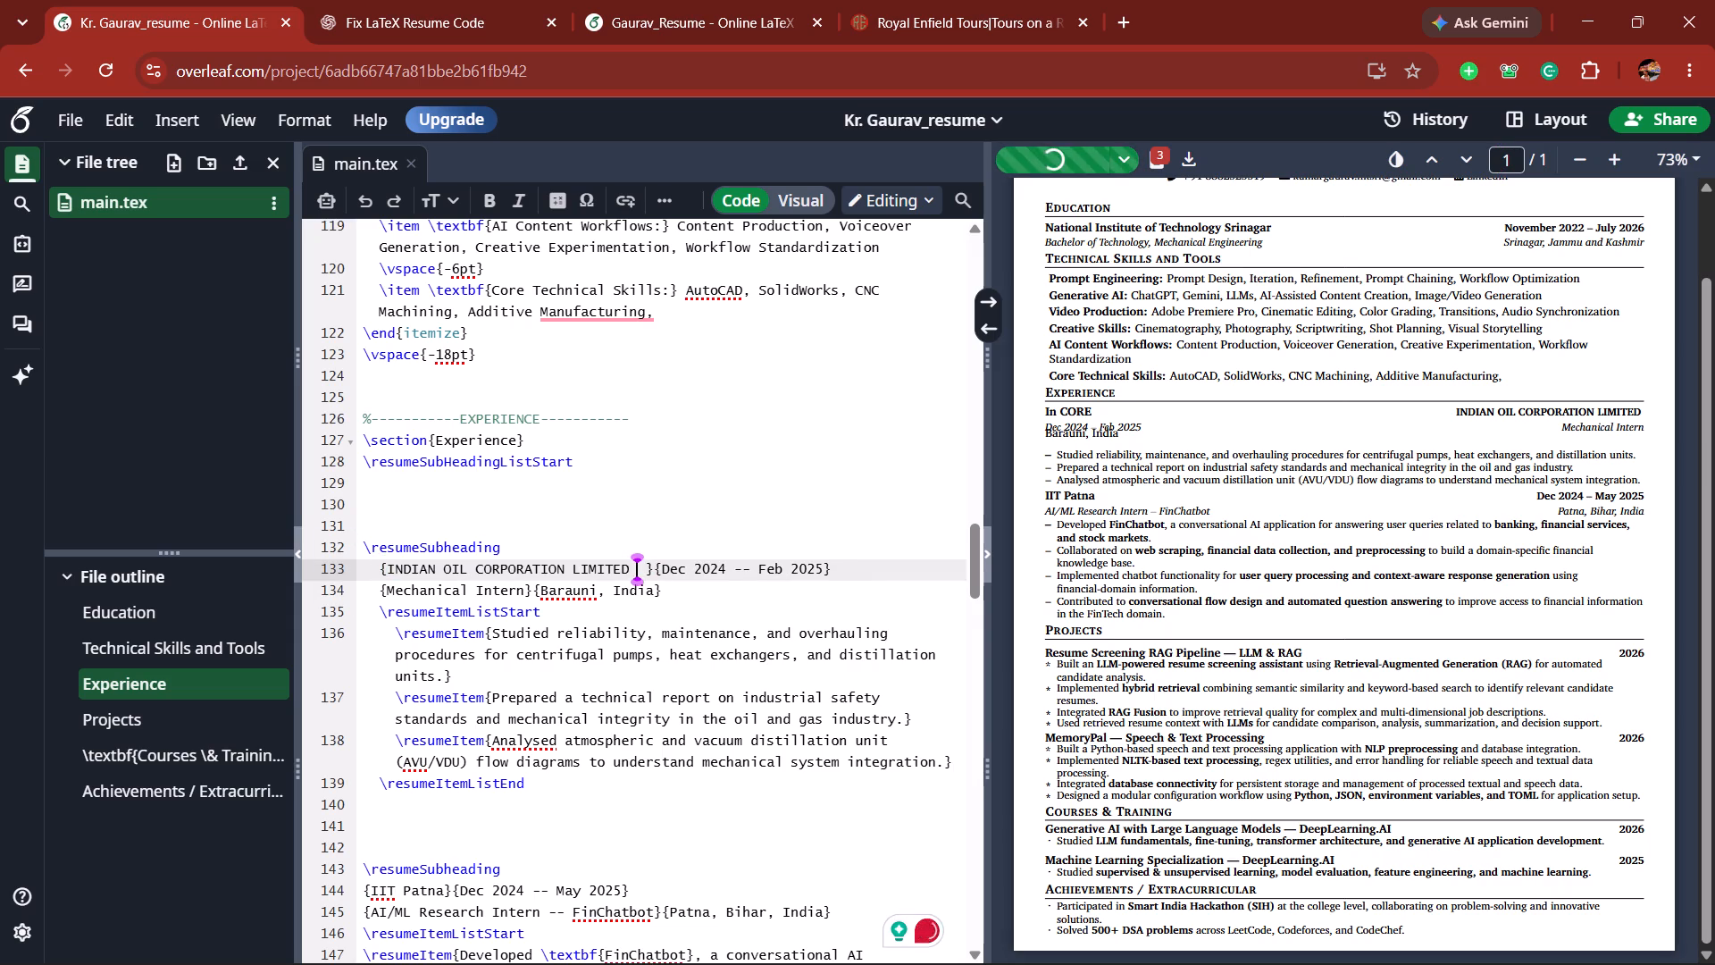
key(space)
text(CORE)
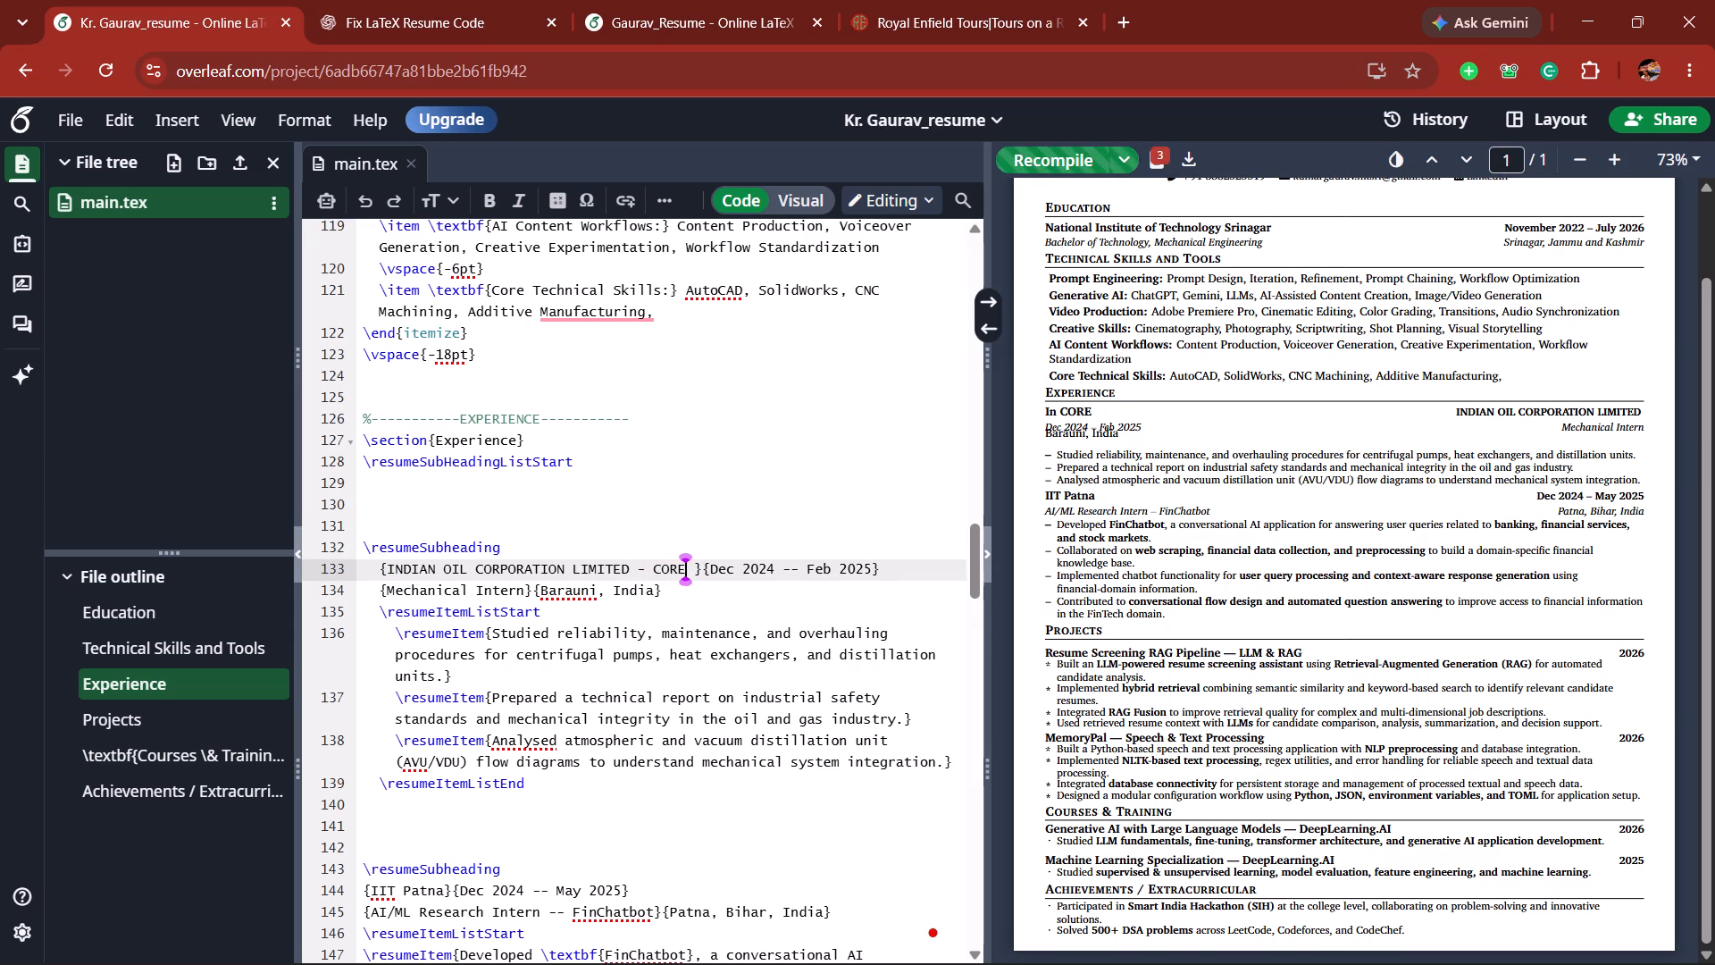
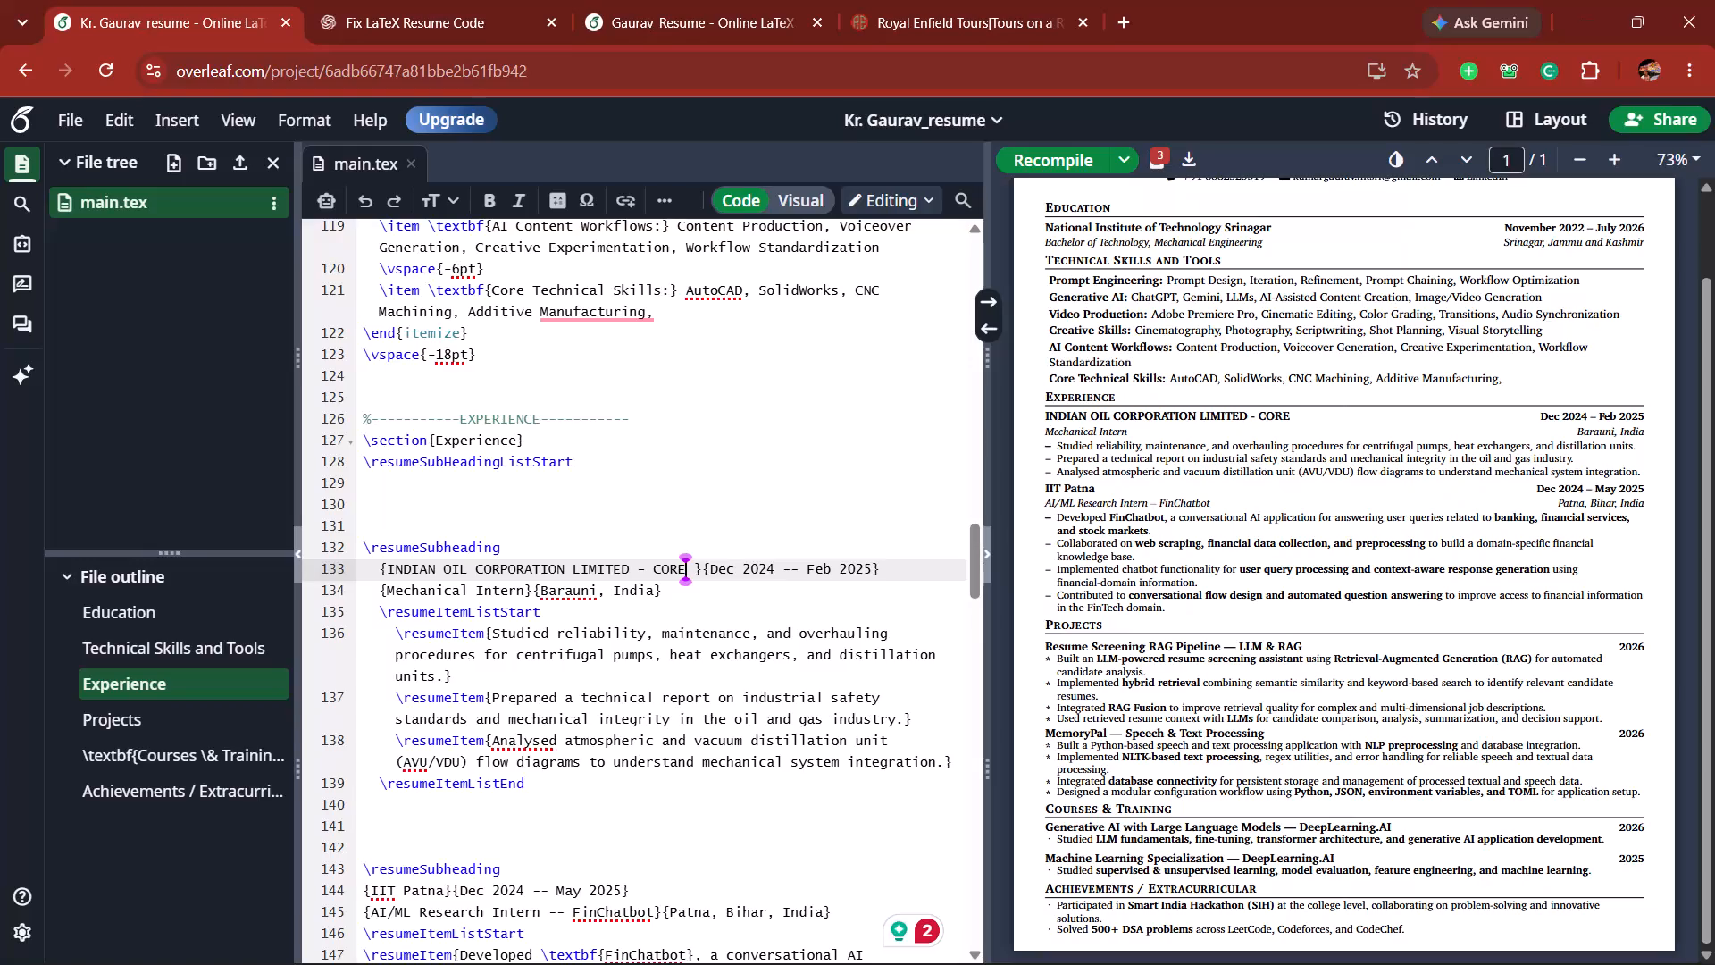
scroll(822, 694, down, 6)
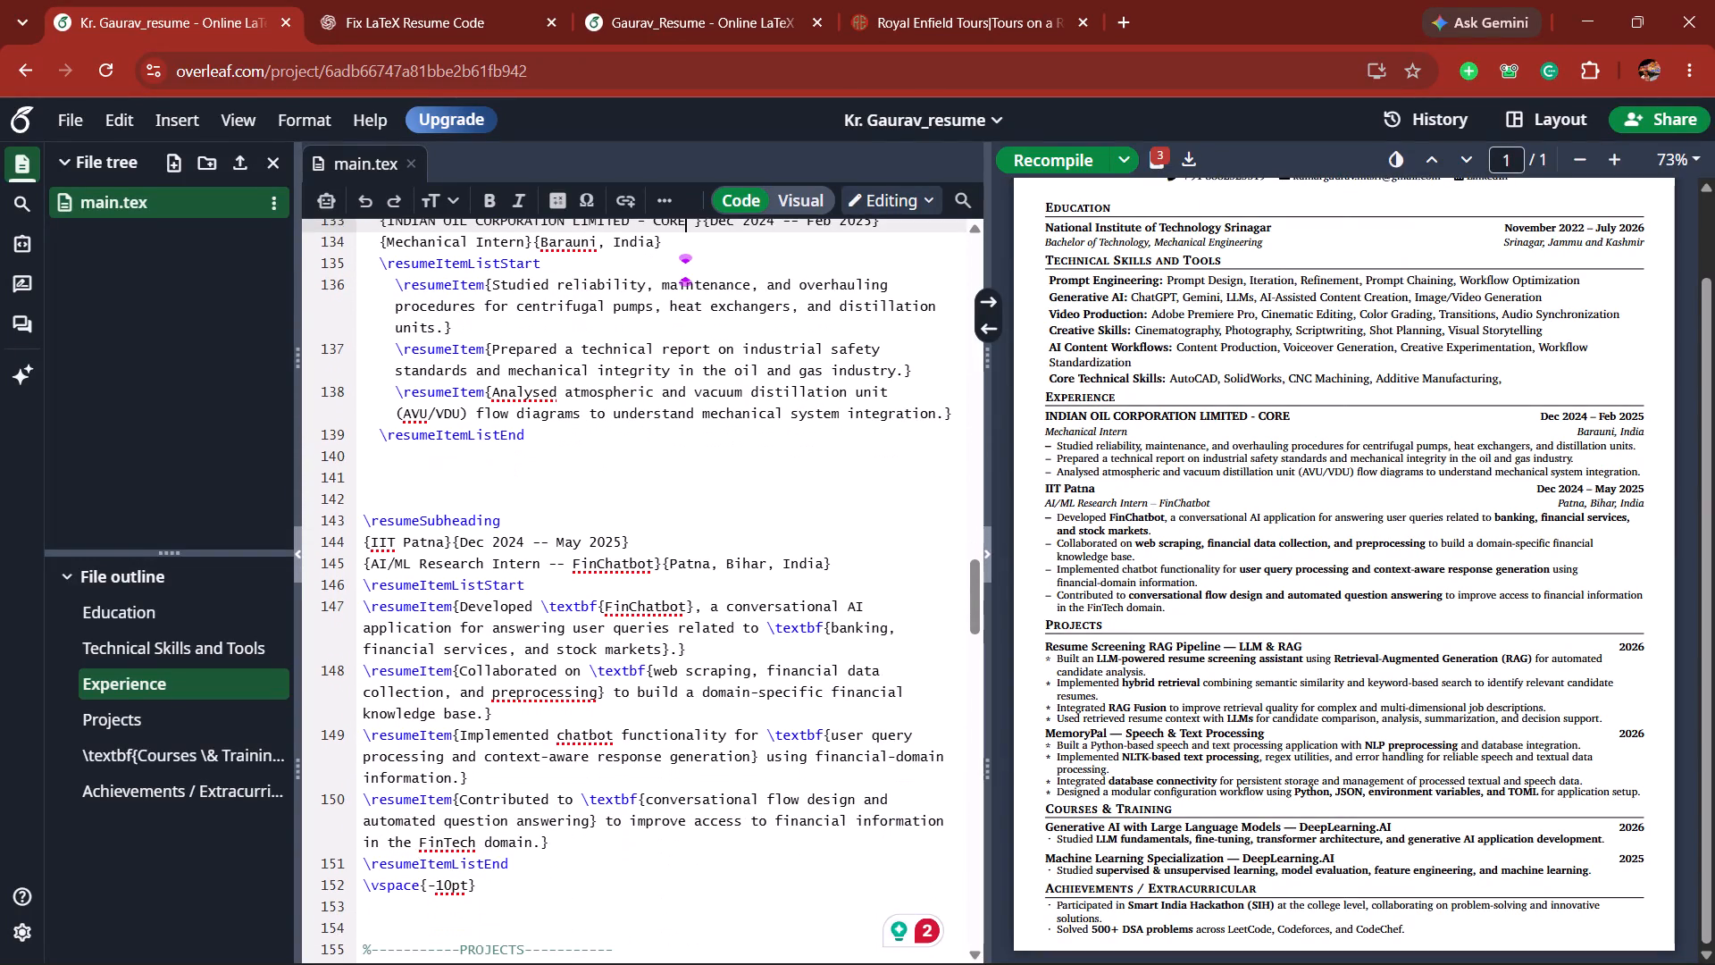
double_click(1083, 621)
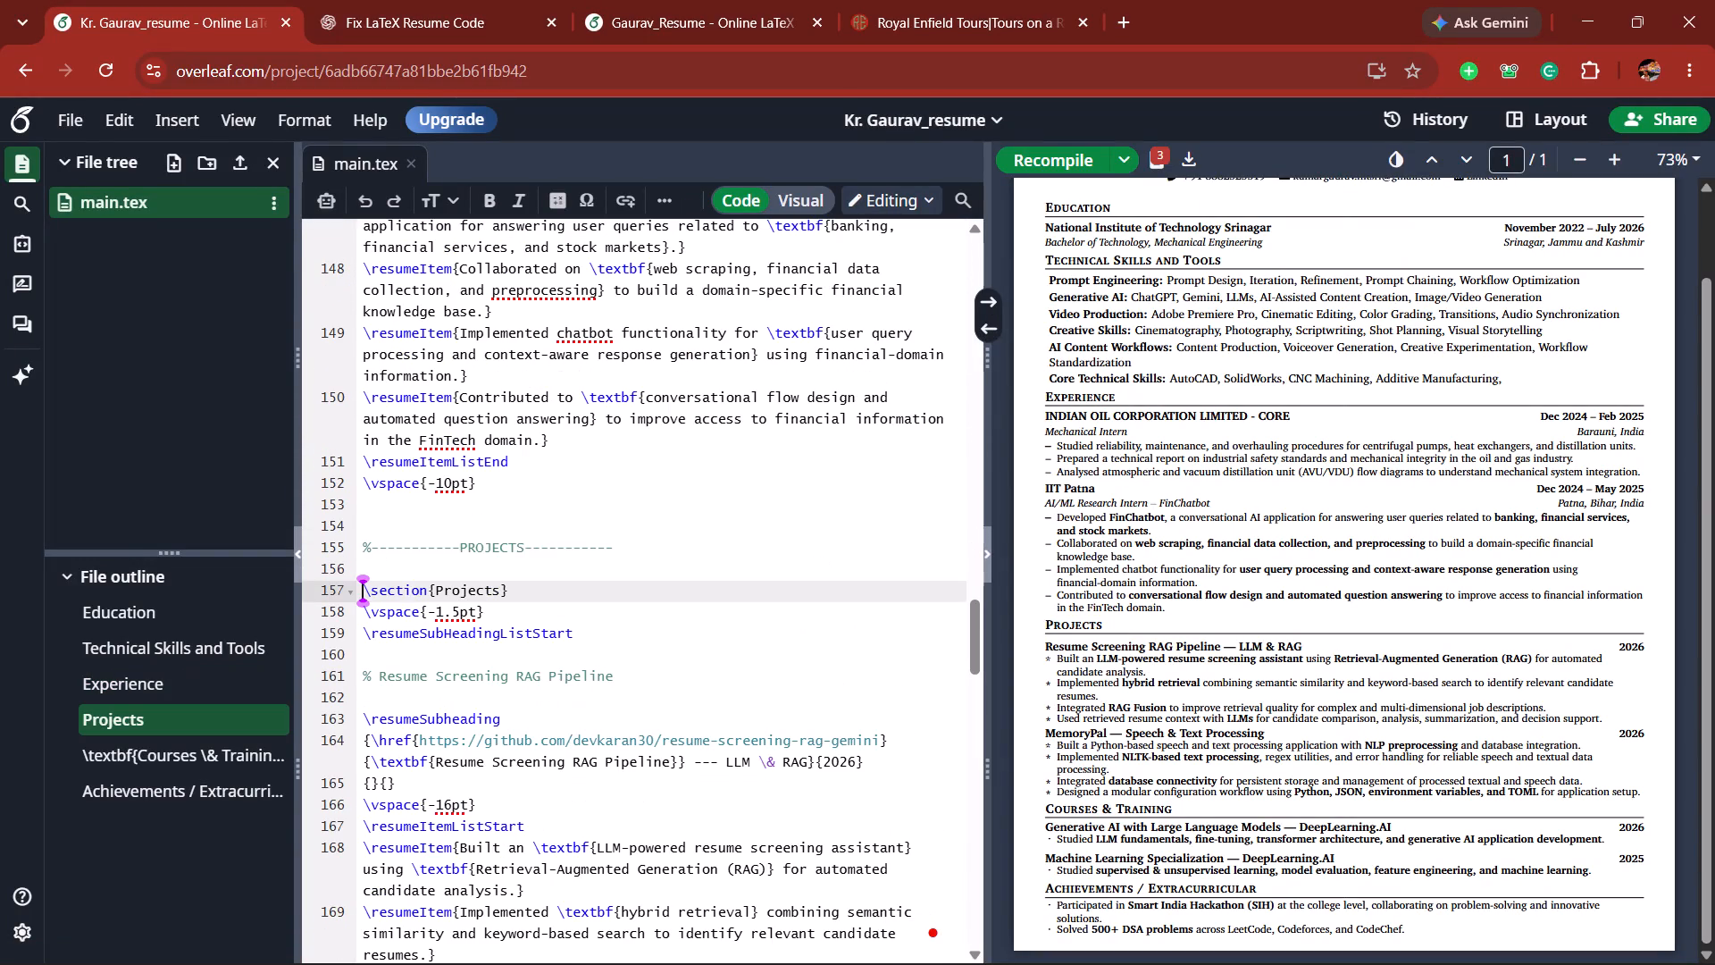
scroll(733, 717, down, 2)
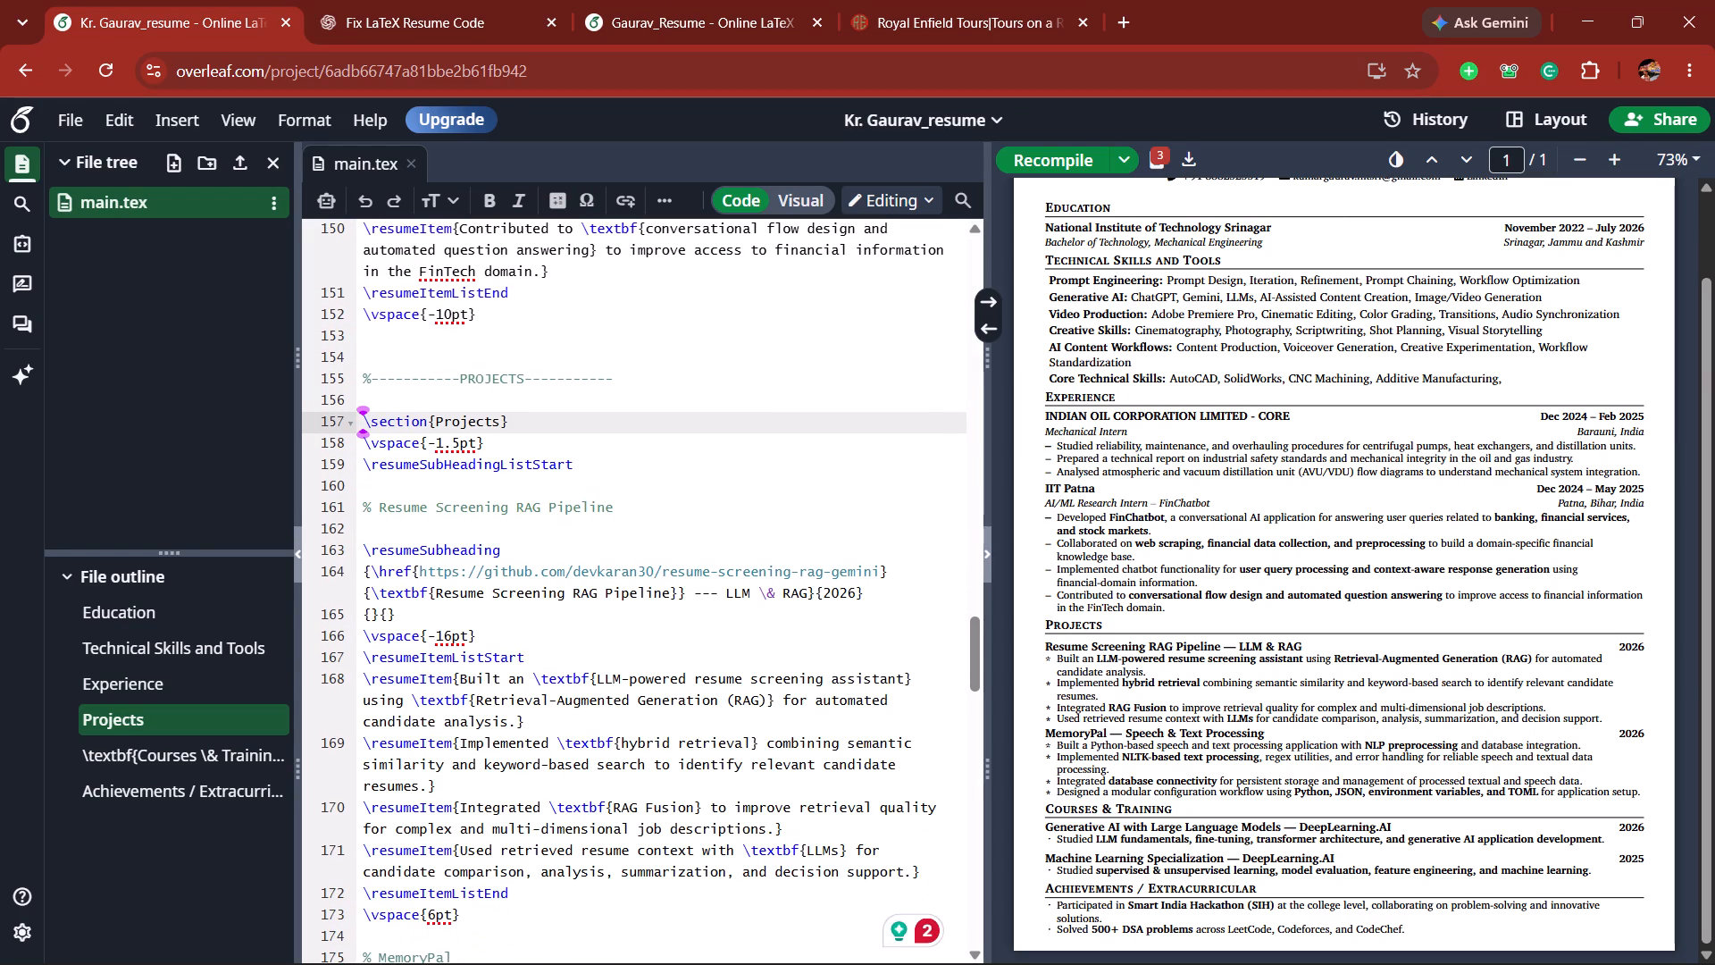
click(657, 0)
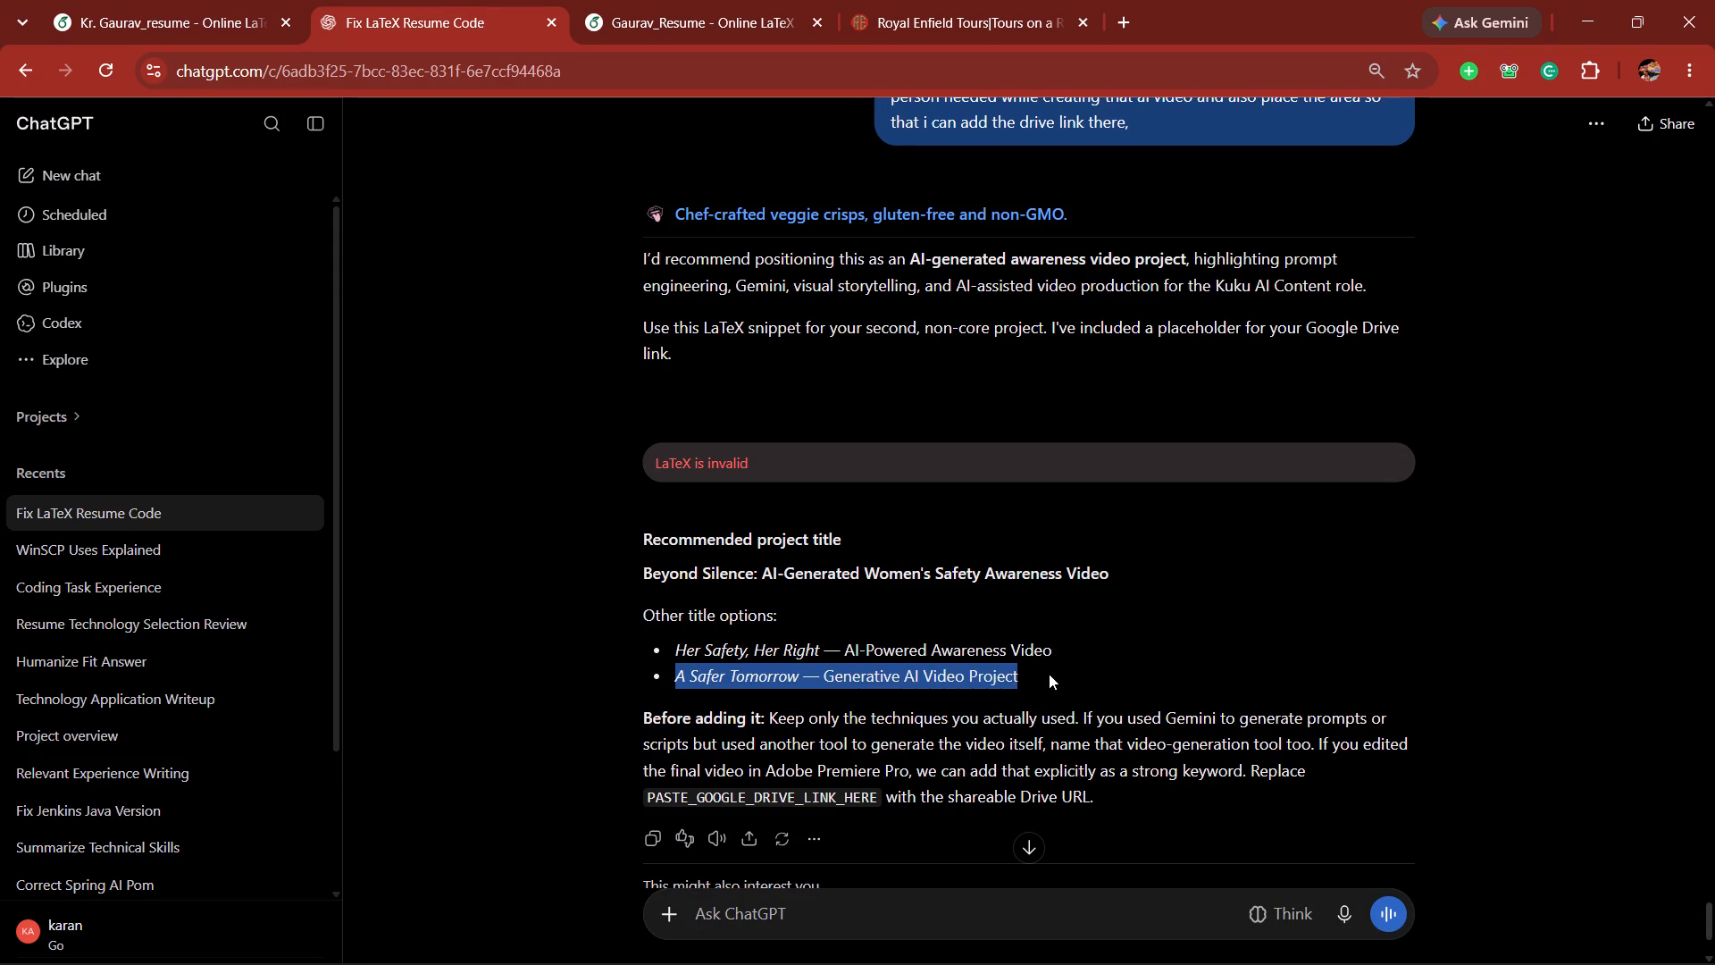
key(ctrl+c)
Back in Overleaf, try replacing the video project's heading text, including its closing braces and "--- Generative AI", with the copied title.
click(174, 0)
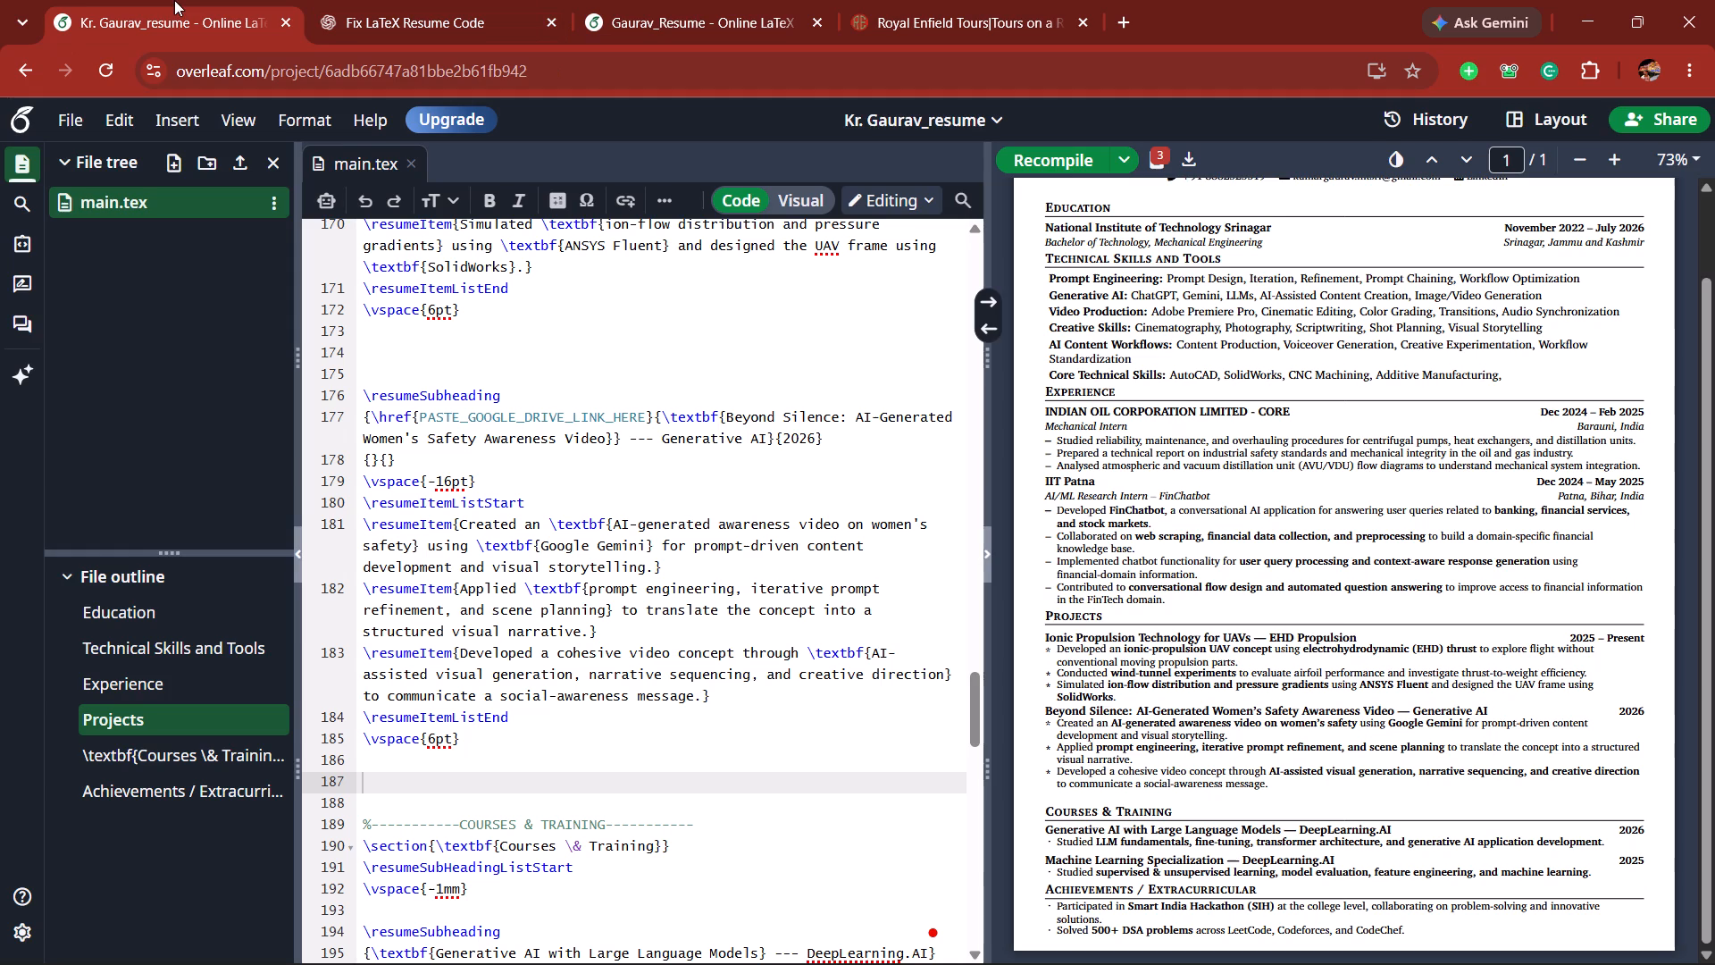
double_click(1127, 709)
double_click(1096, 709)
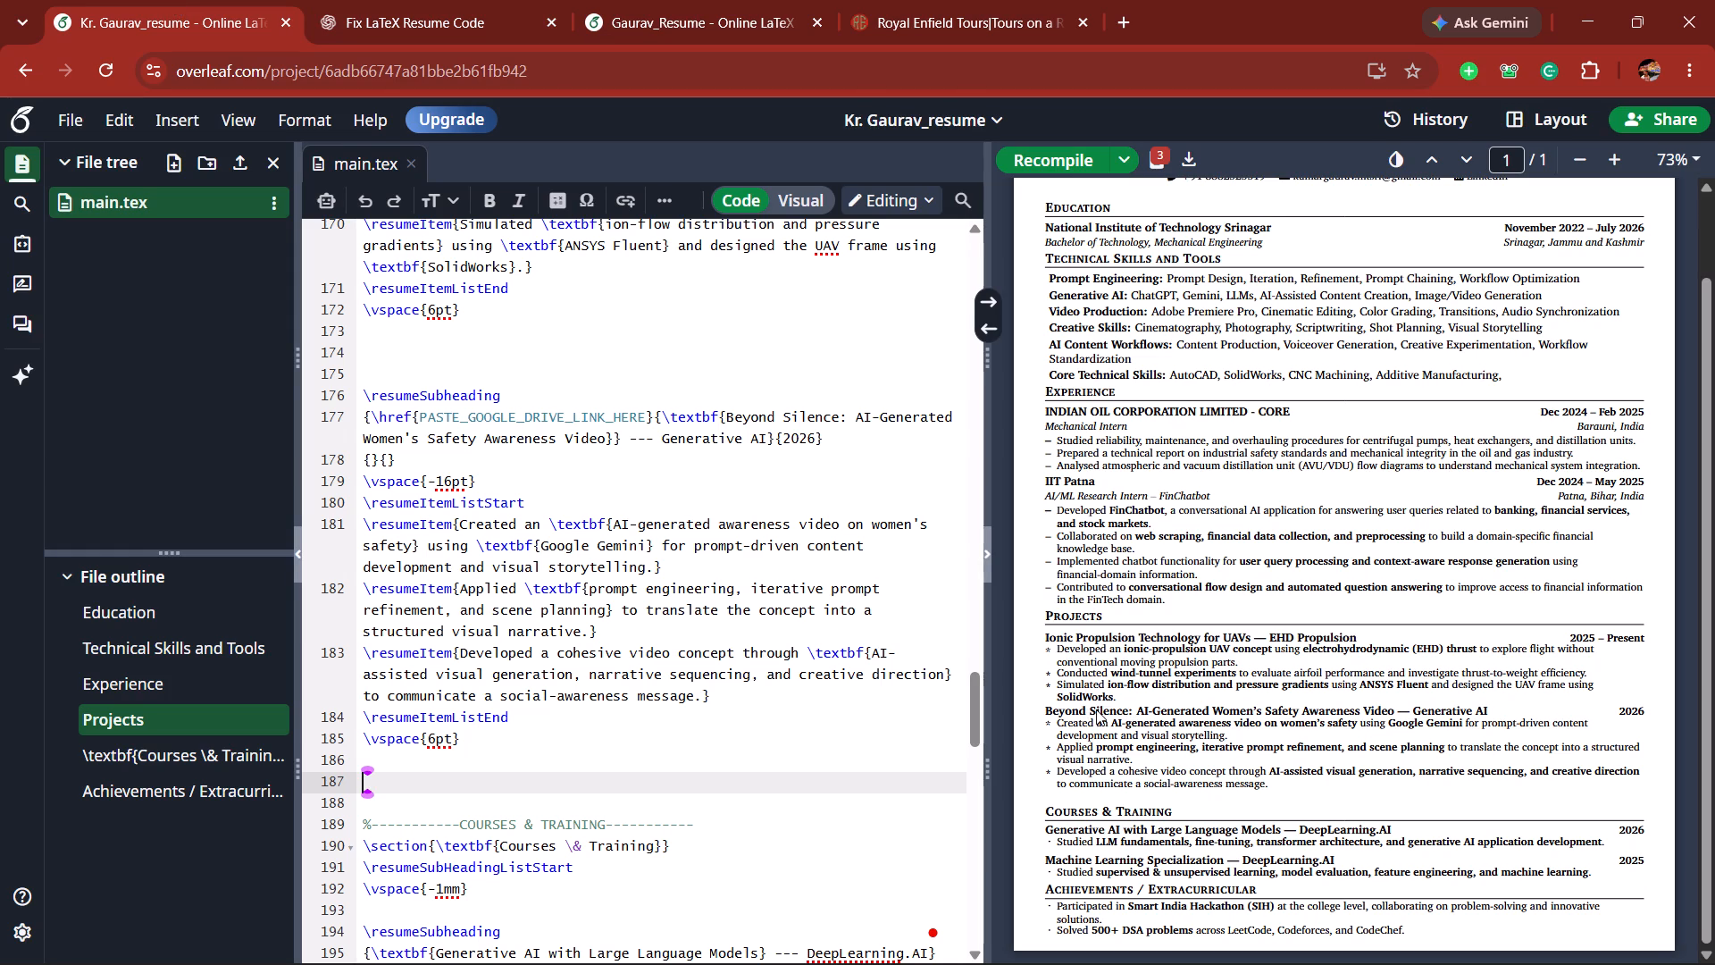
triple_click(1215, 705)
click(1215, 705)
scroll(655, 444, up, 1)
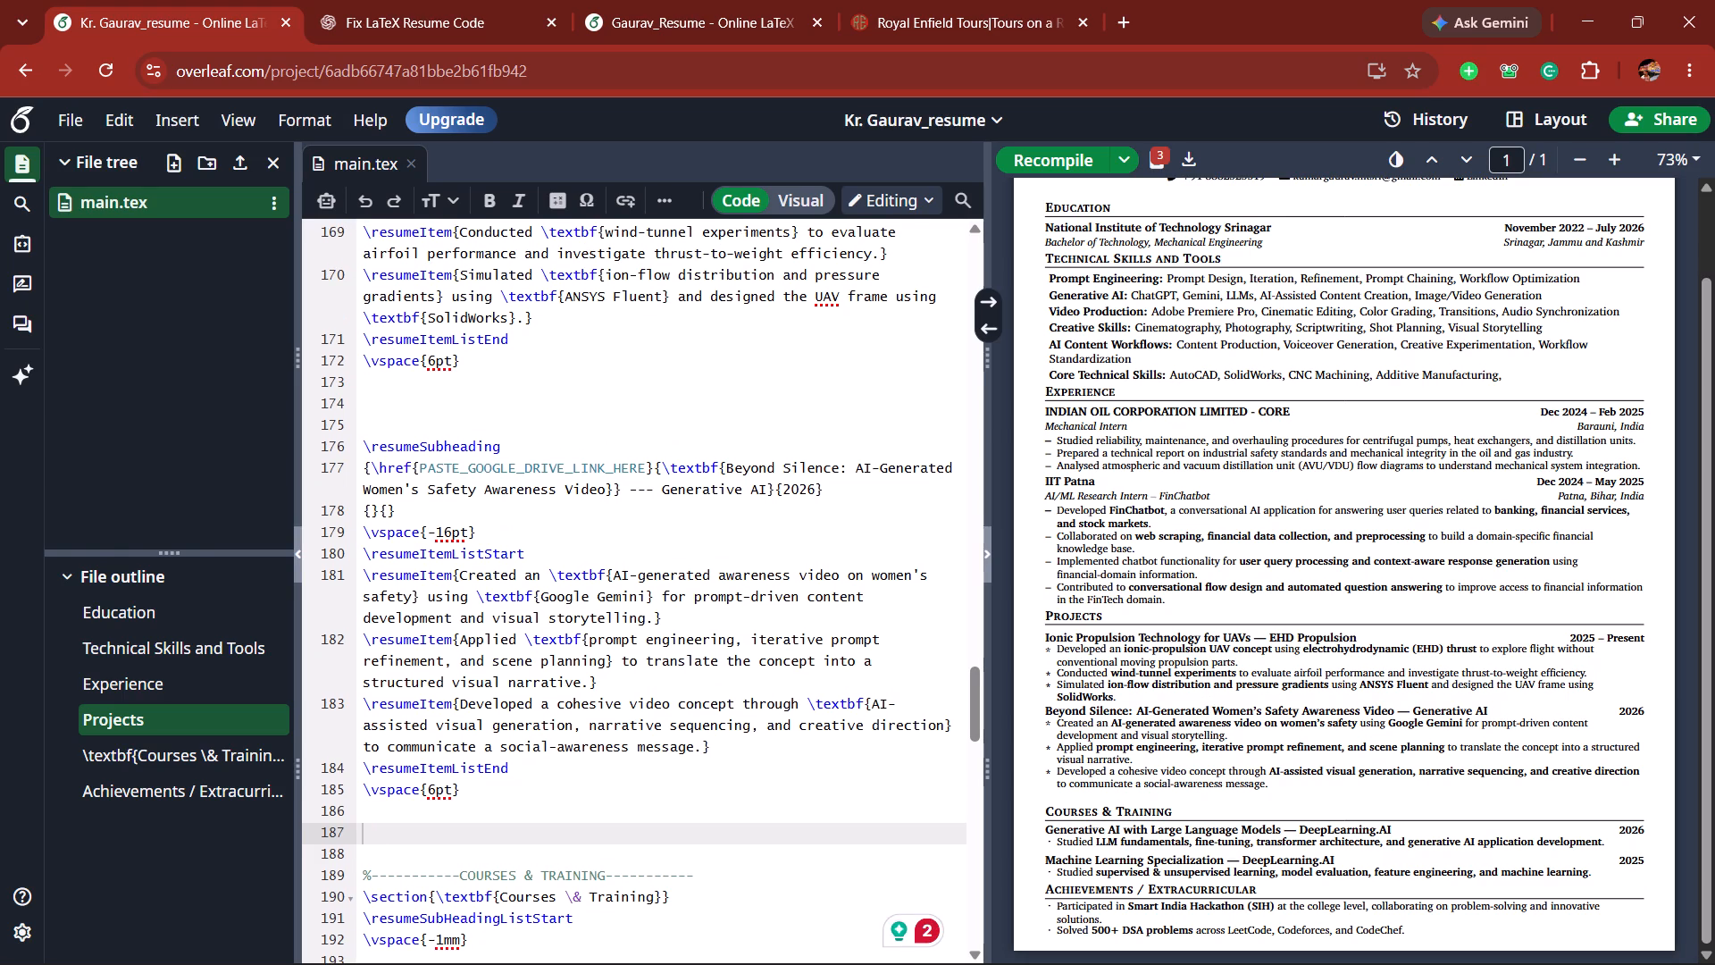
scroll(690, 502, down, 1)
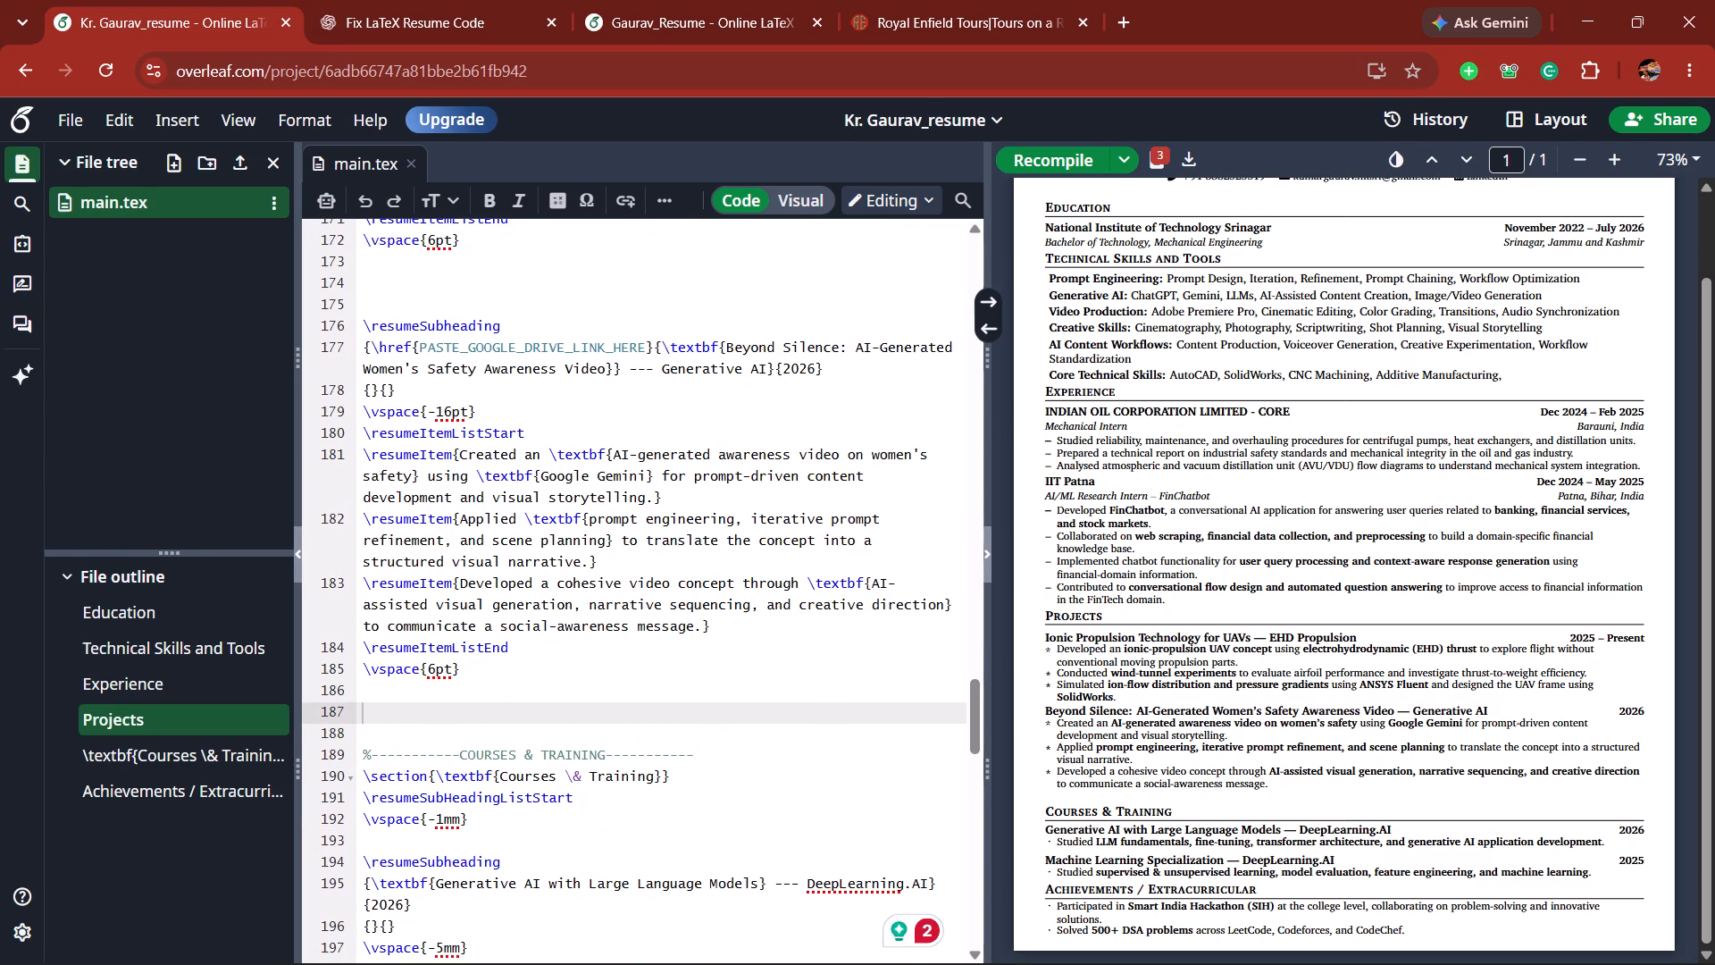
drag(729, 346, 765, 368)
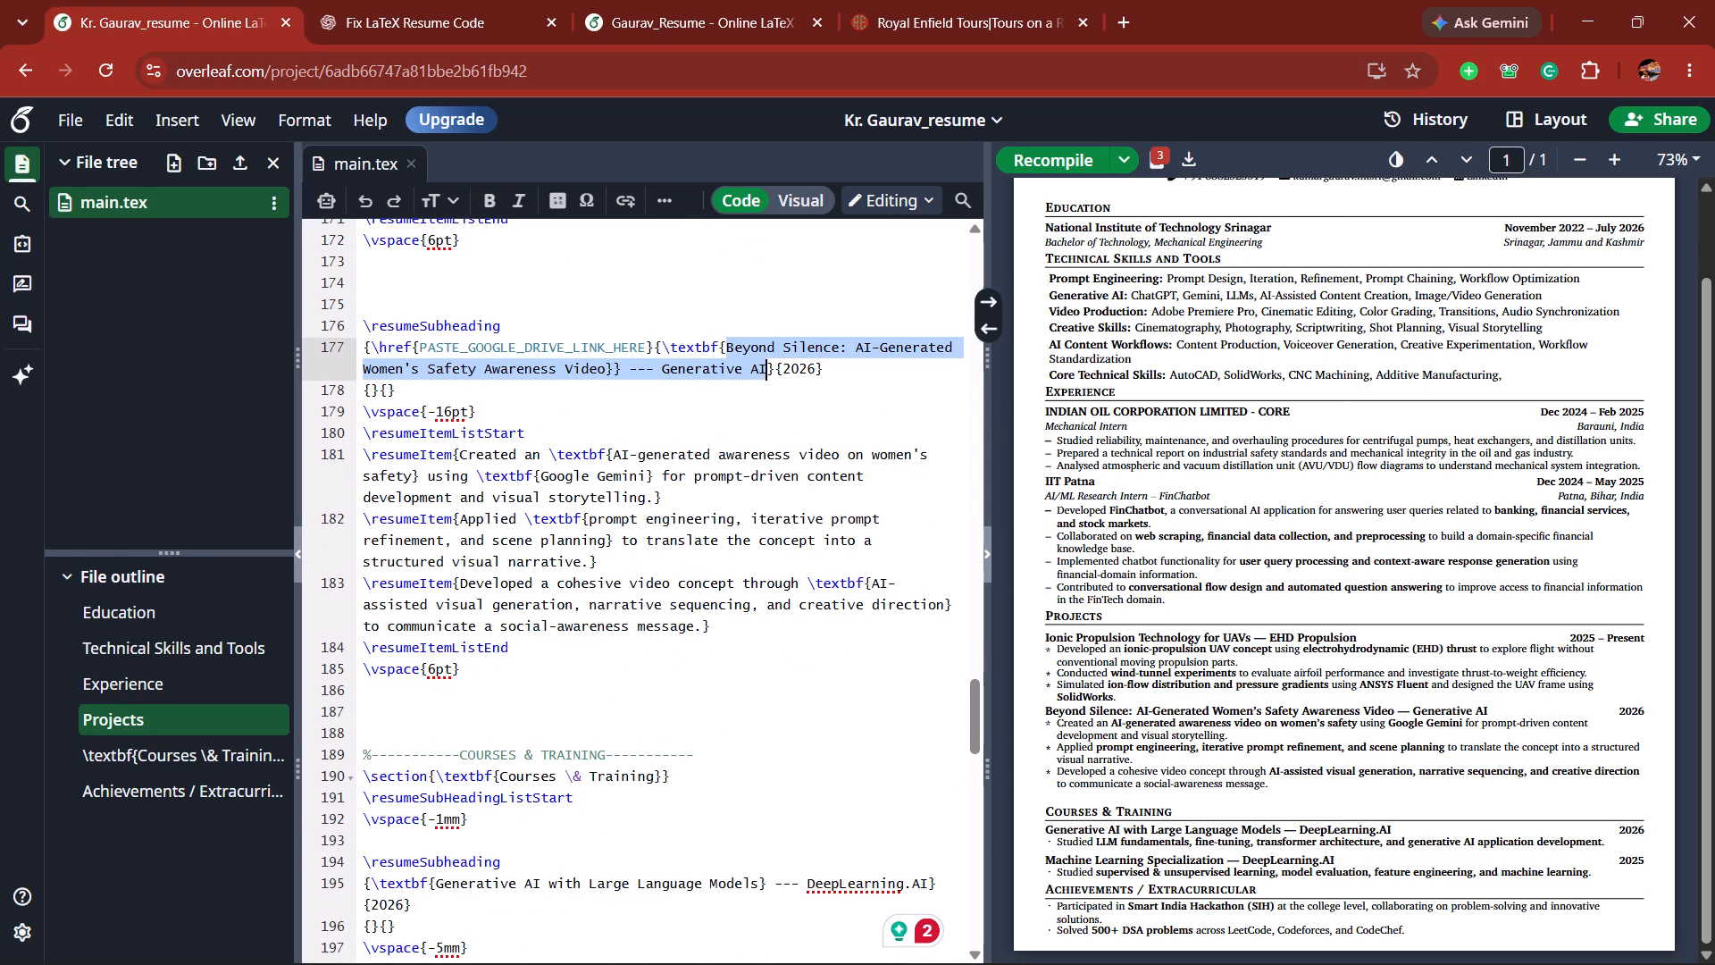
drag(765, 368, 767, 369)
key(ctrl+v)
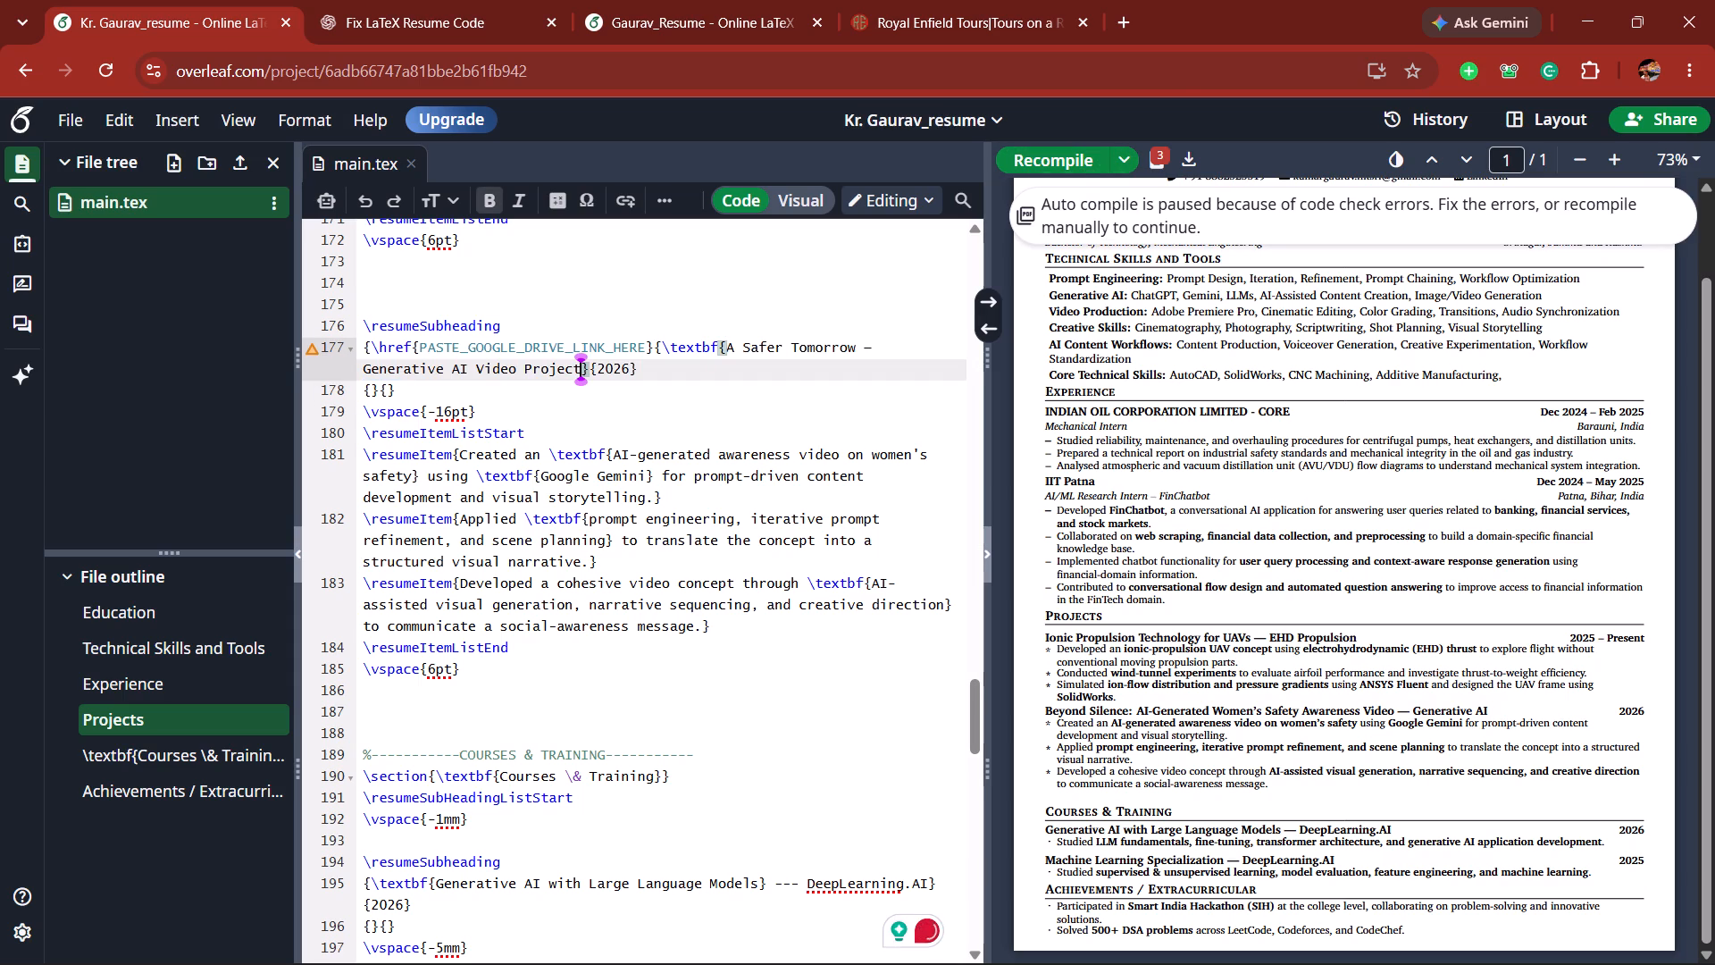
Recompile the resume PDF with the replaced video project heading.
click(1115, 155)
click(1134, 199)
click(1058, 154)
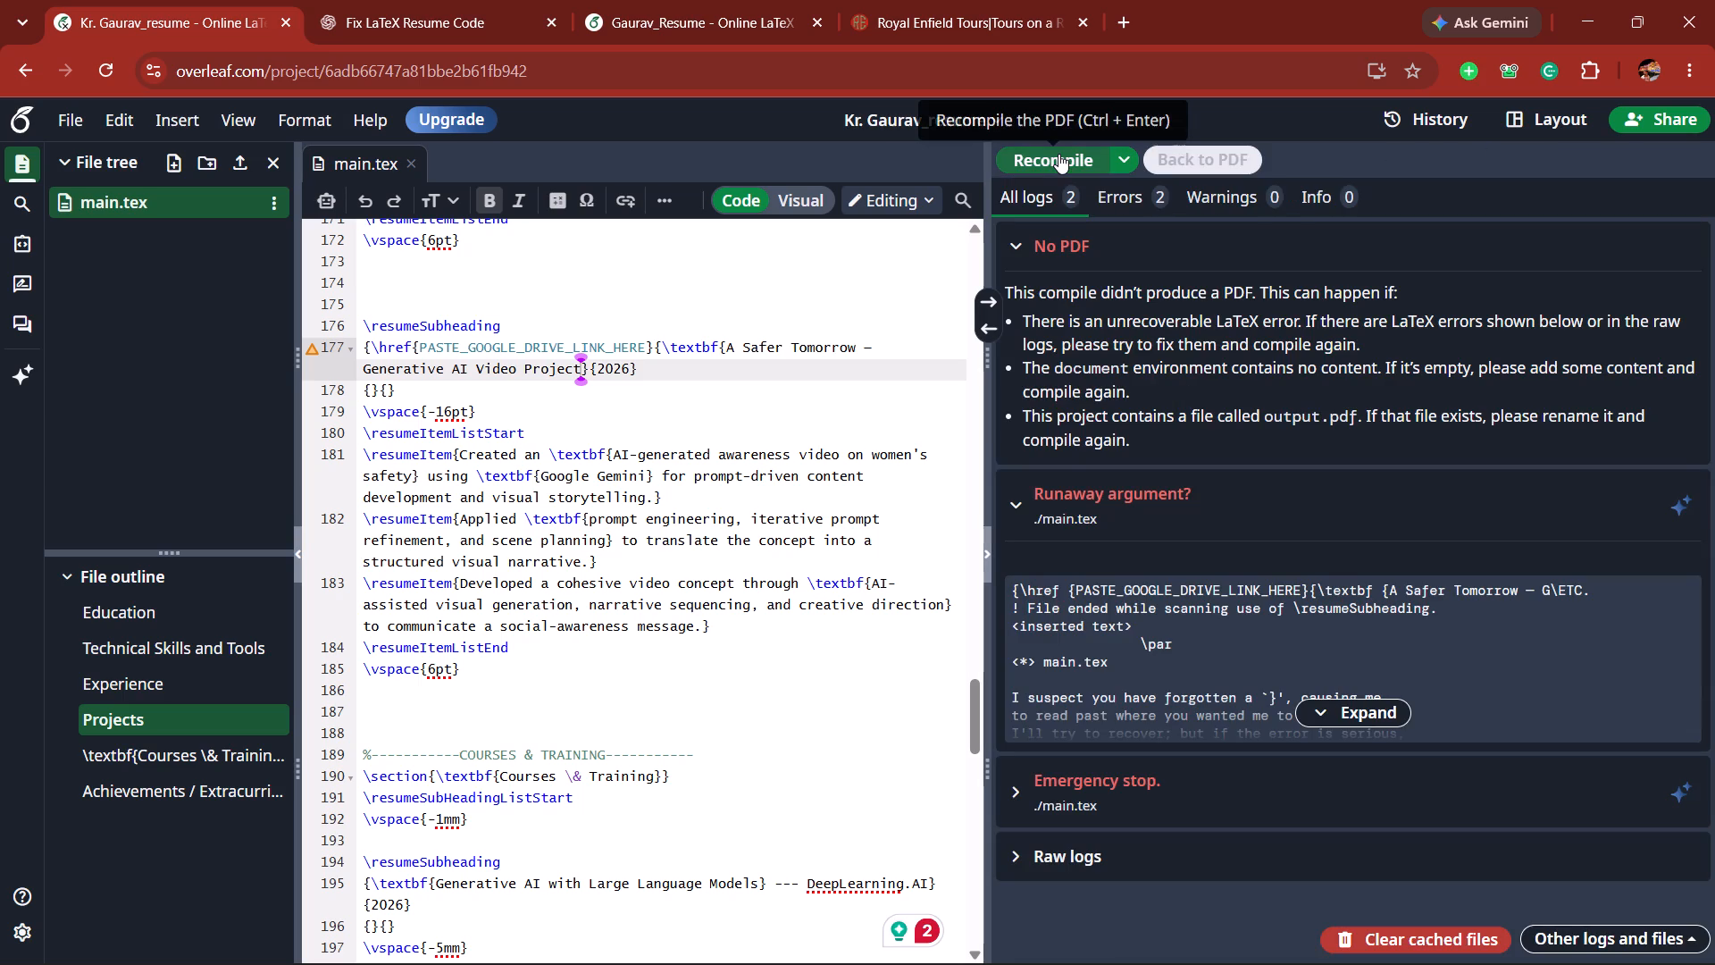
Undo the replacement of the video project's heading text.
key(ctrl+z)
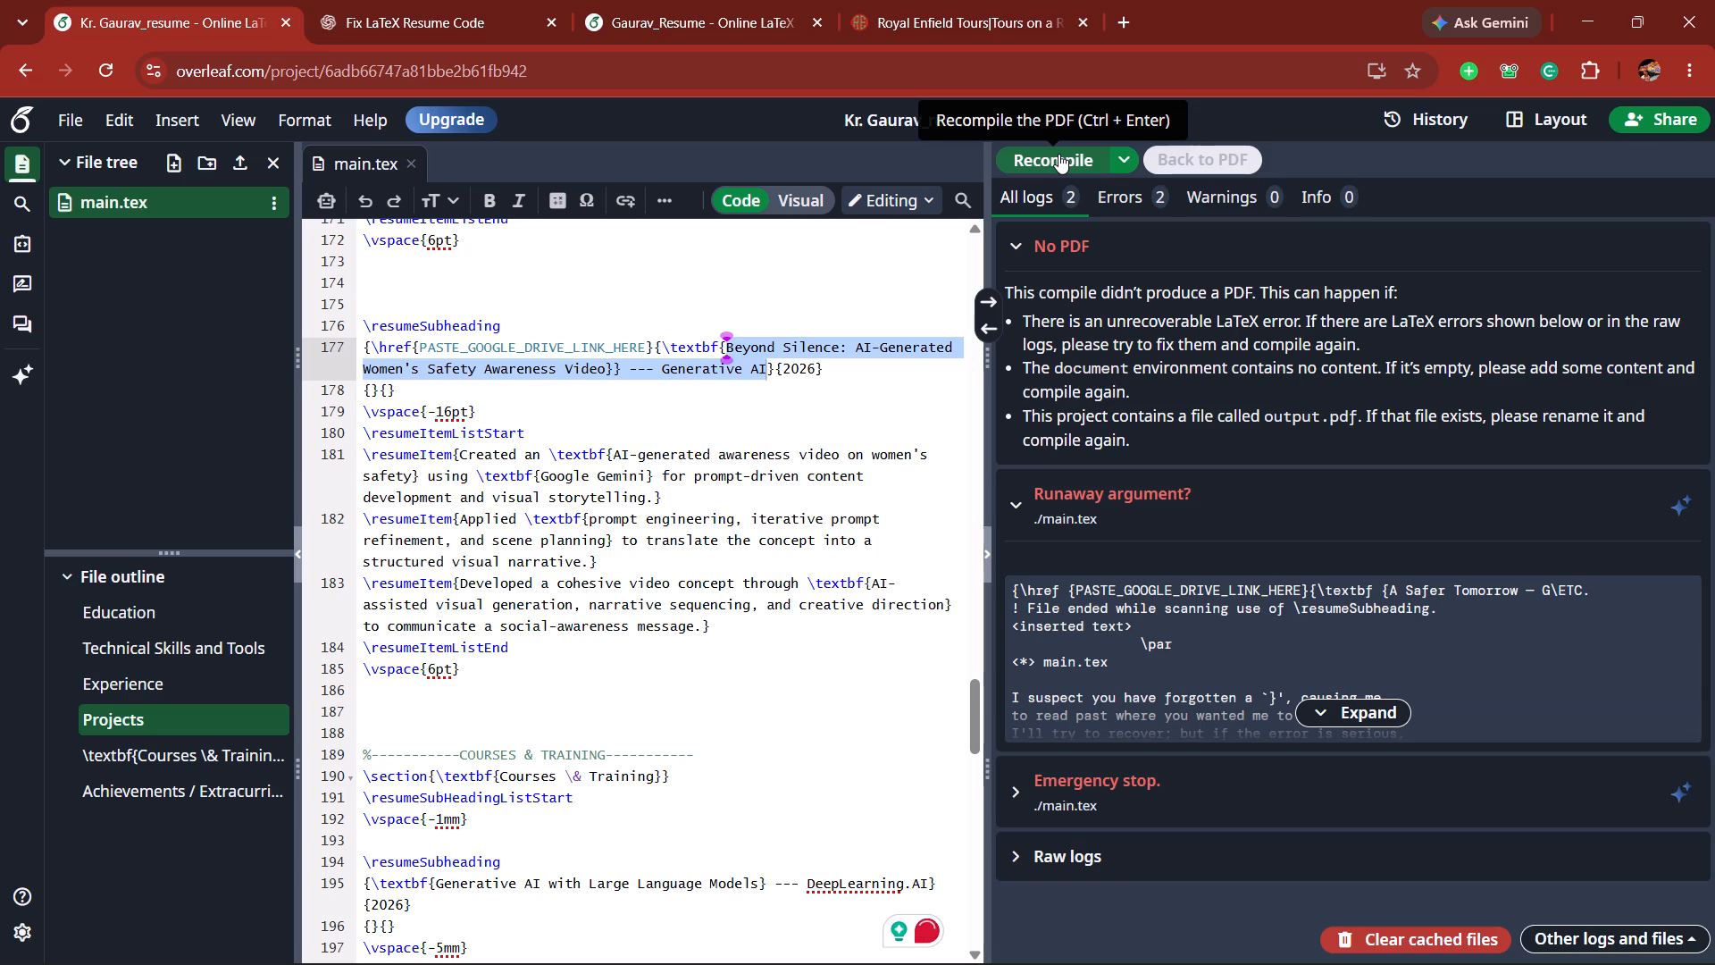
Replace only "Beyond Silence: AI-Generated Women's Safety Awareness Video" inside \textbf with "A Safer Tomorrow — Generative AI Video Project".
click(882, 331)
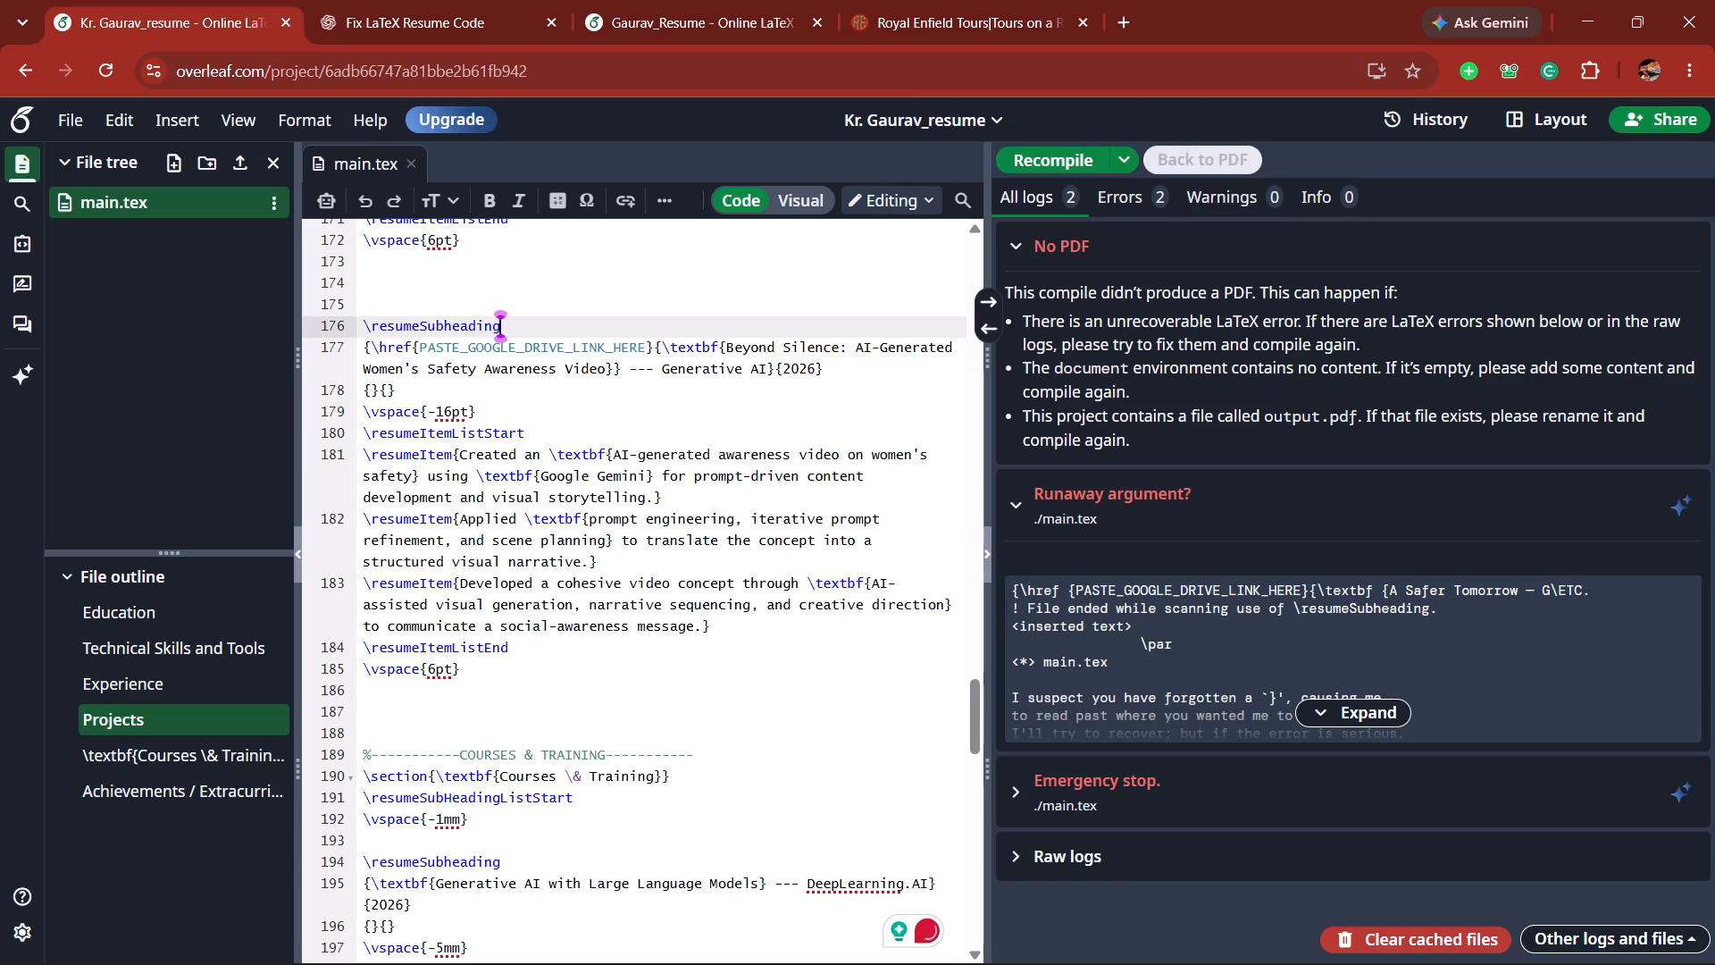
drag(727, 348, 609, 374)
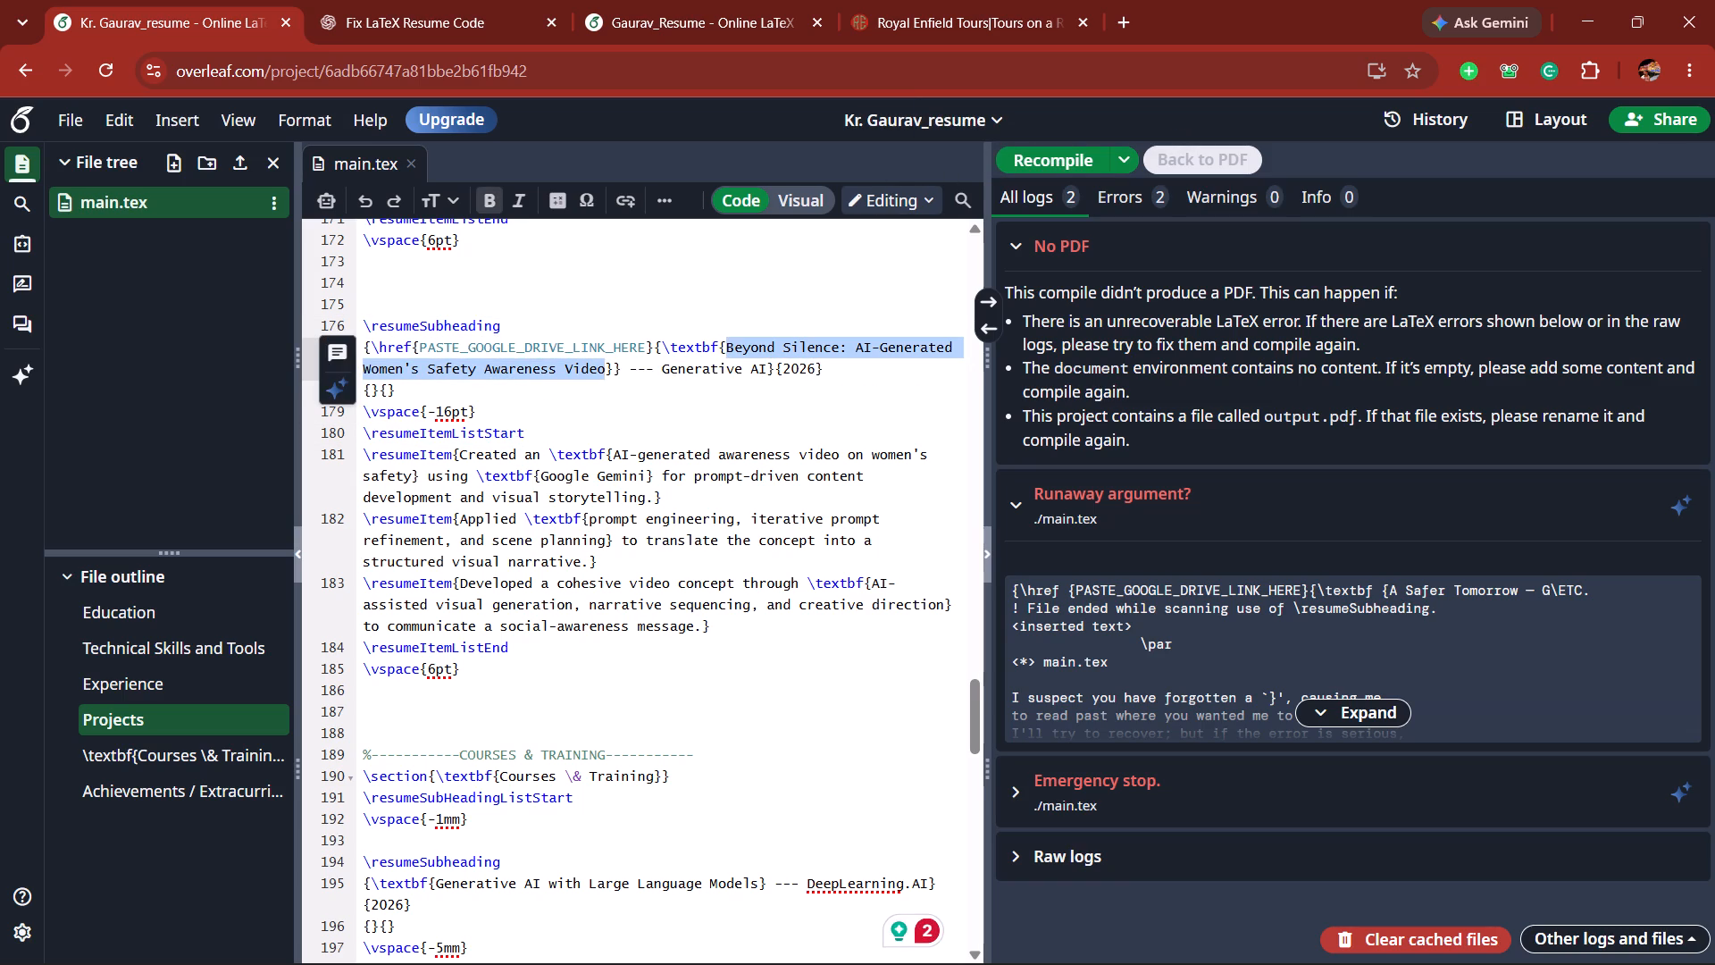
key(ctrl+v)
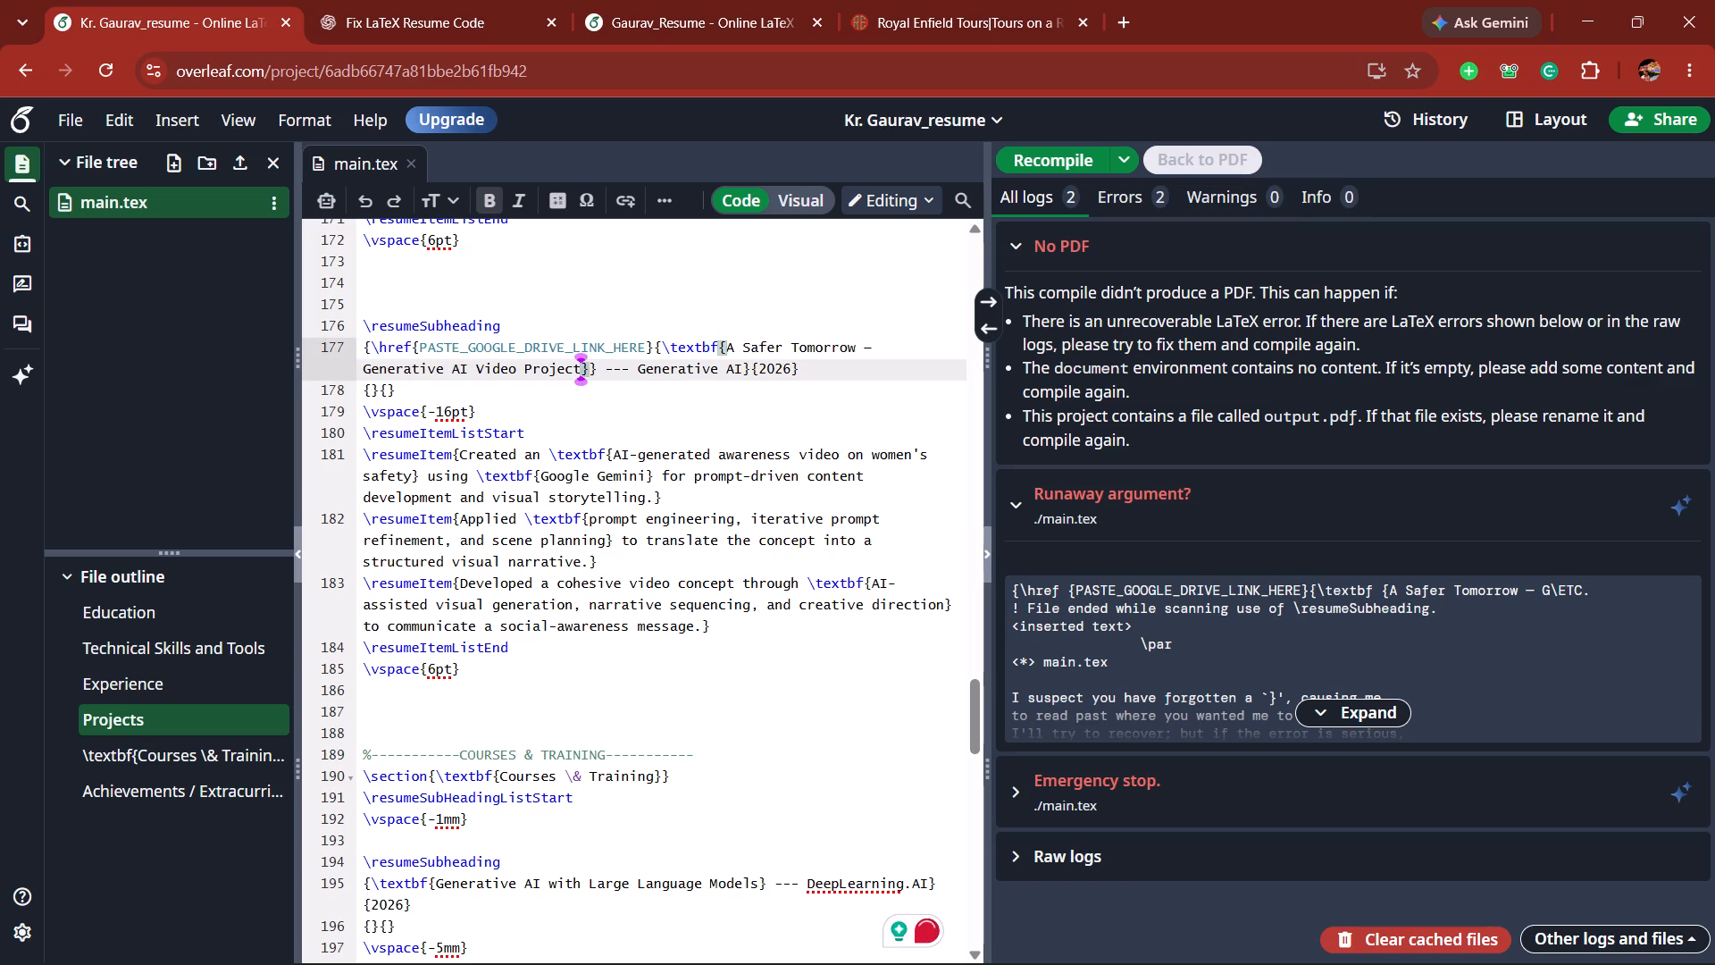
Recompile the resume PDF with the video project retitled "A Safer Tomorrow — Generative AI Video Project".
click(1056, 168)
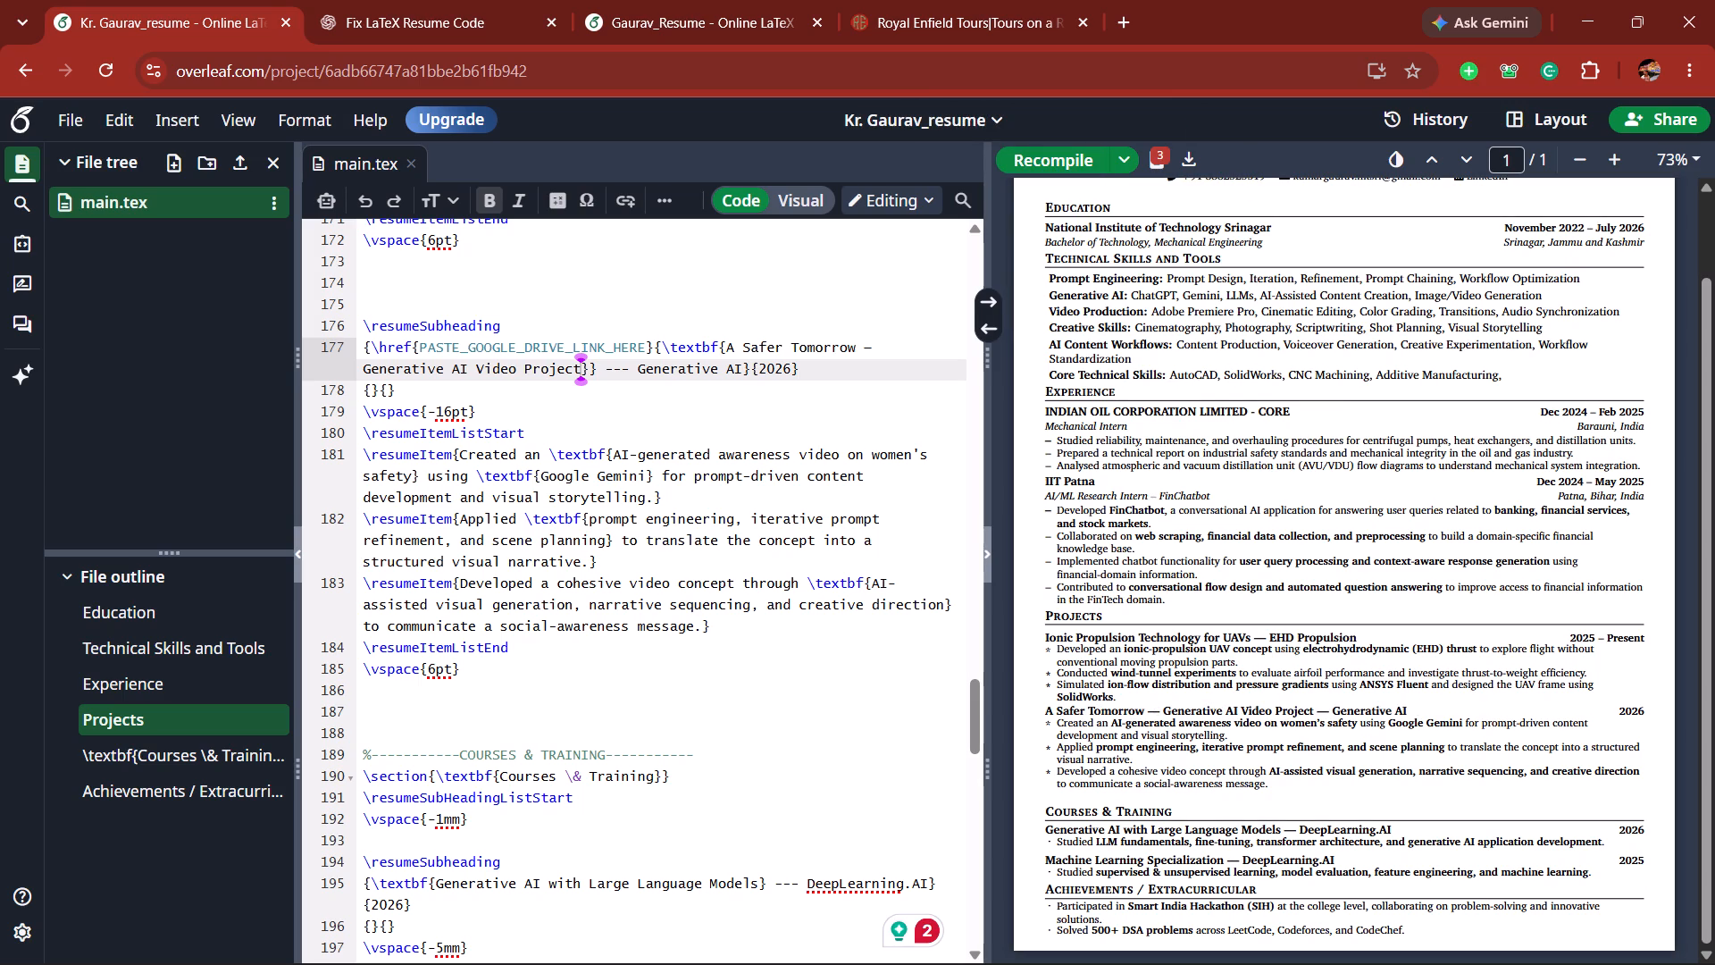
Delete the trailing "--- Generative AI" from the video project's heading, keeping its closing brace and {2026}.
drag(740, 366, 611, 362)
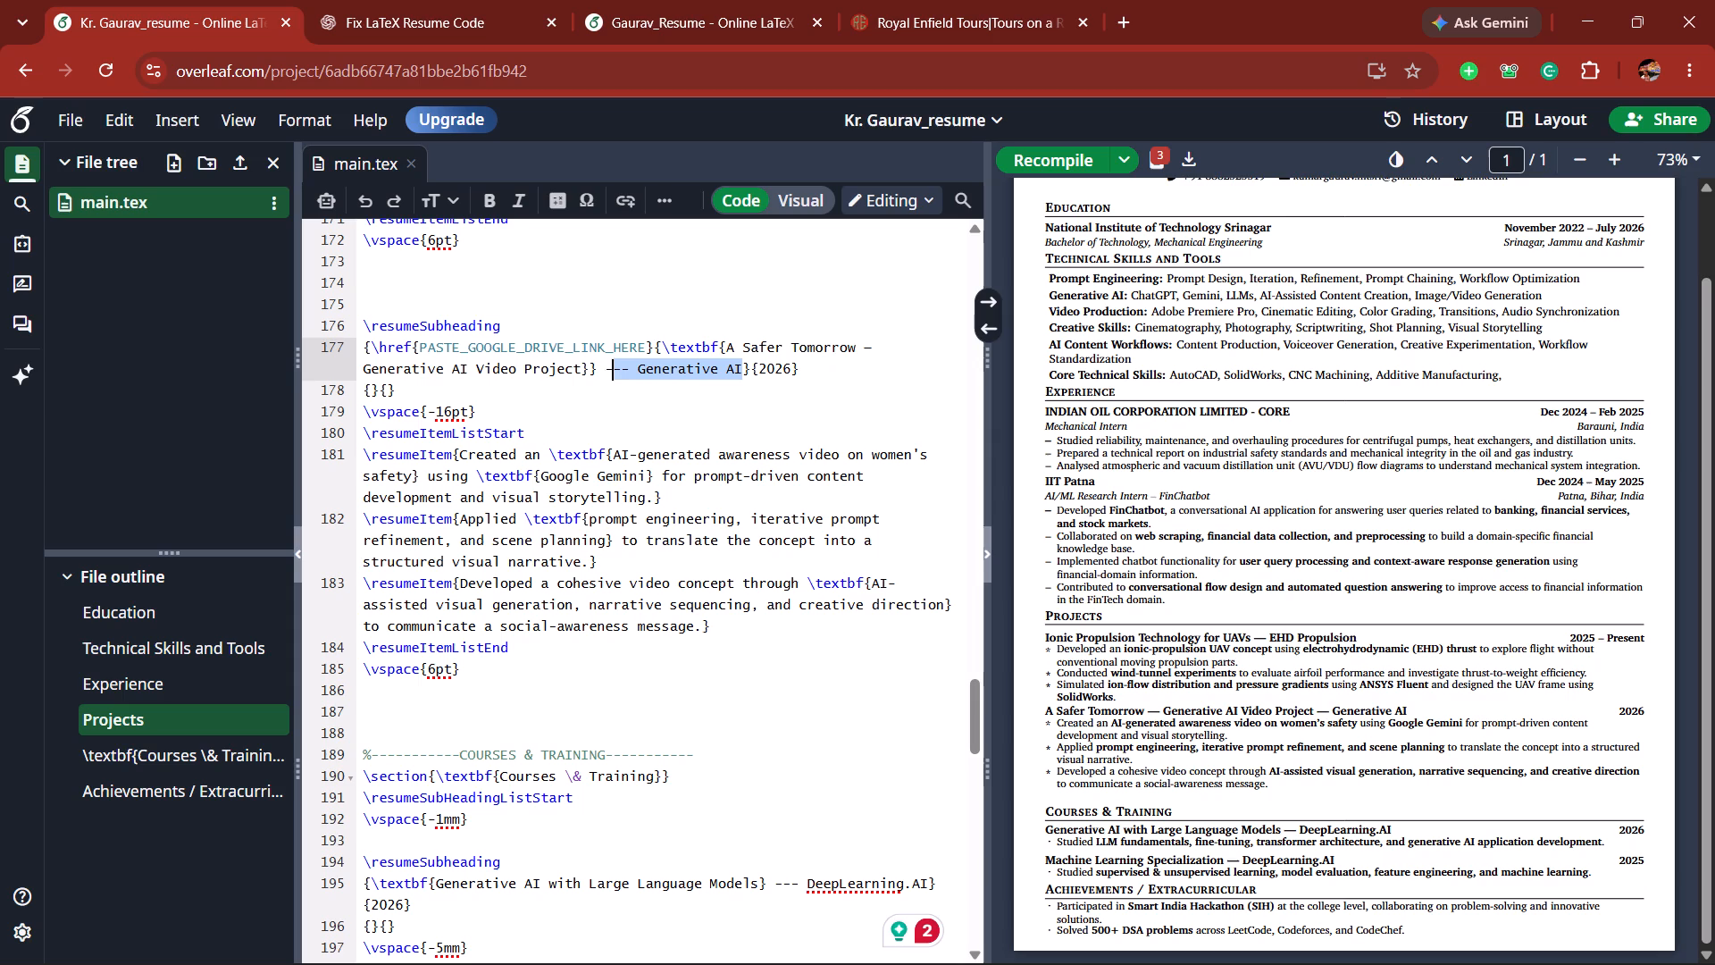
drag(611, 362, 607, 363)
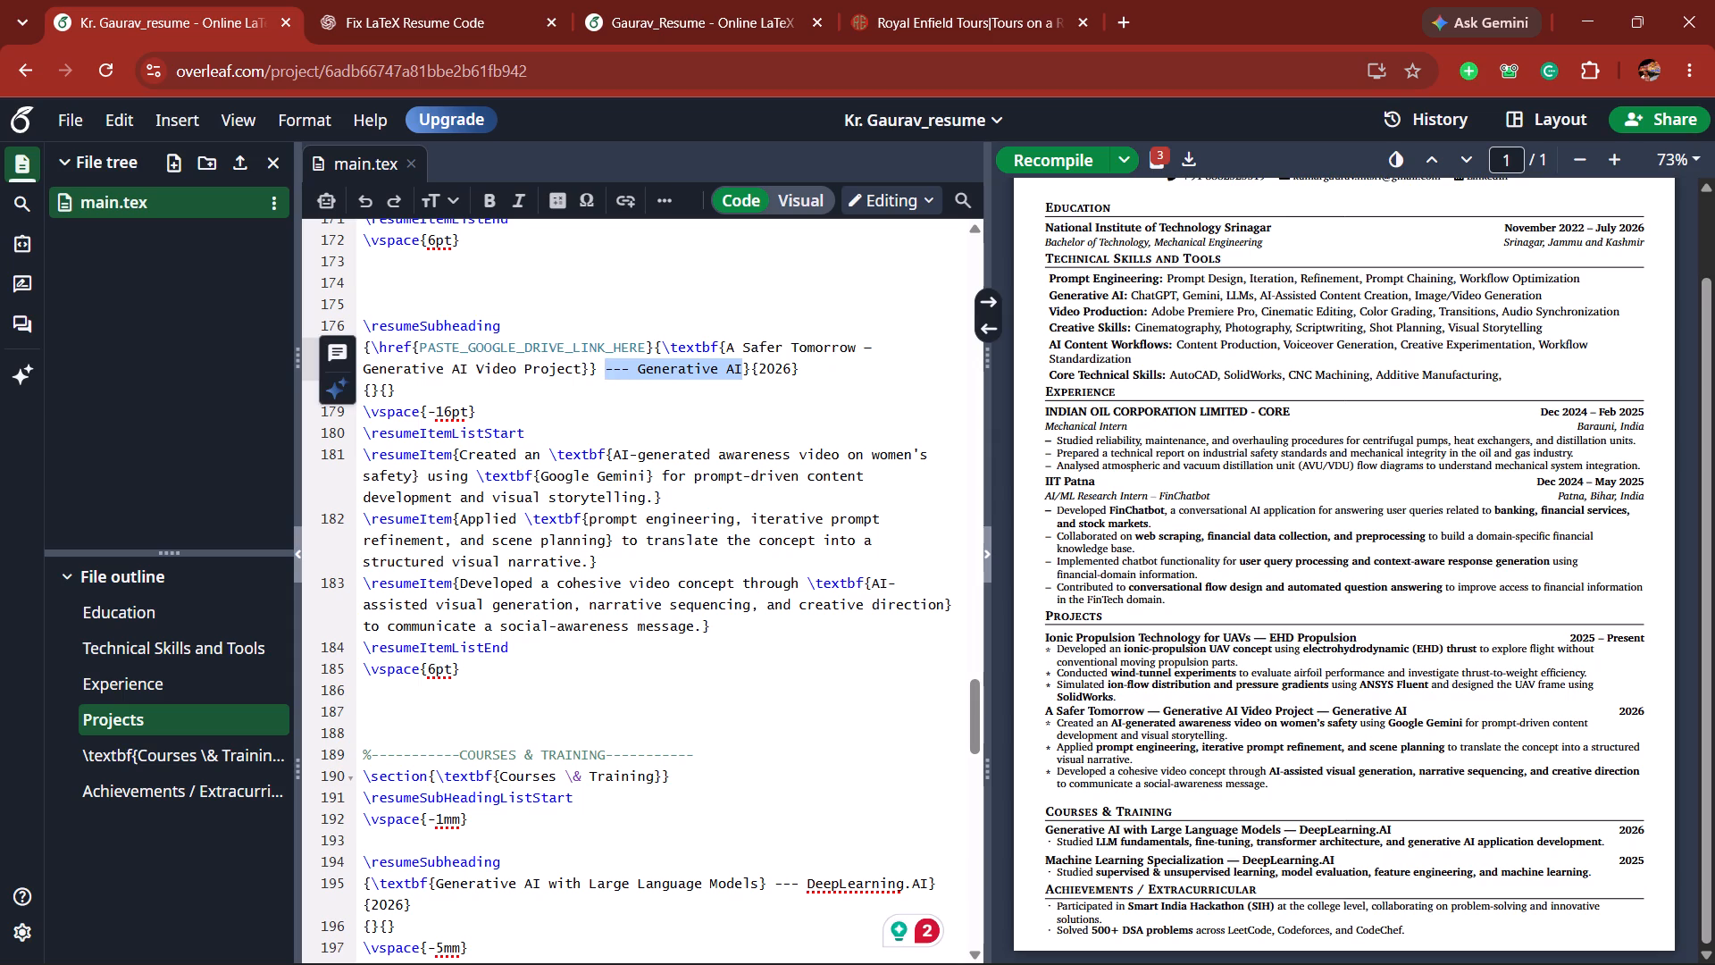
key(BackSpace)
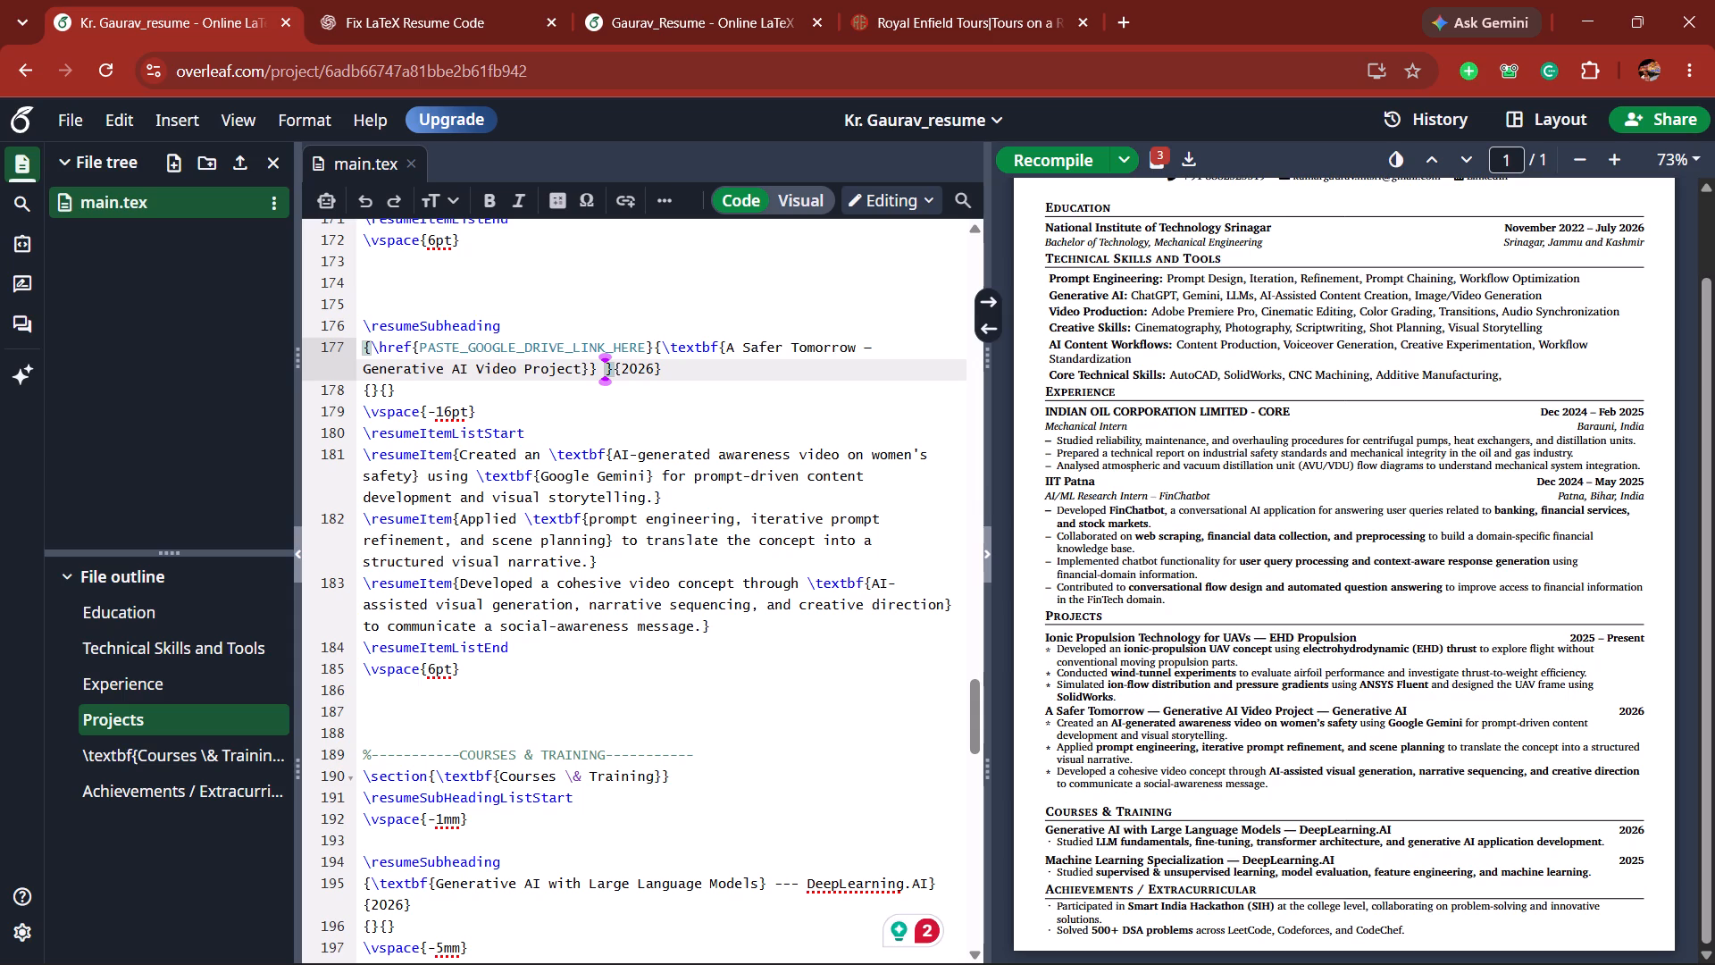
Recompile the resume PDF with the shortened video project heading.
click(1044, 143)
click(1125, 158)
click(1164, 219)
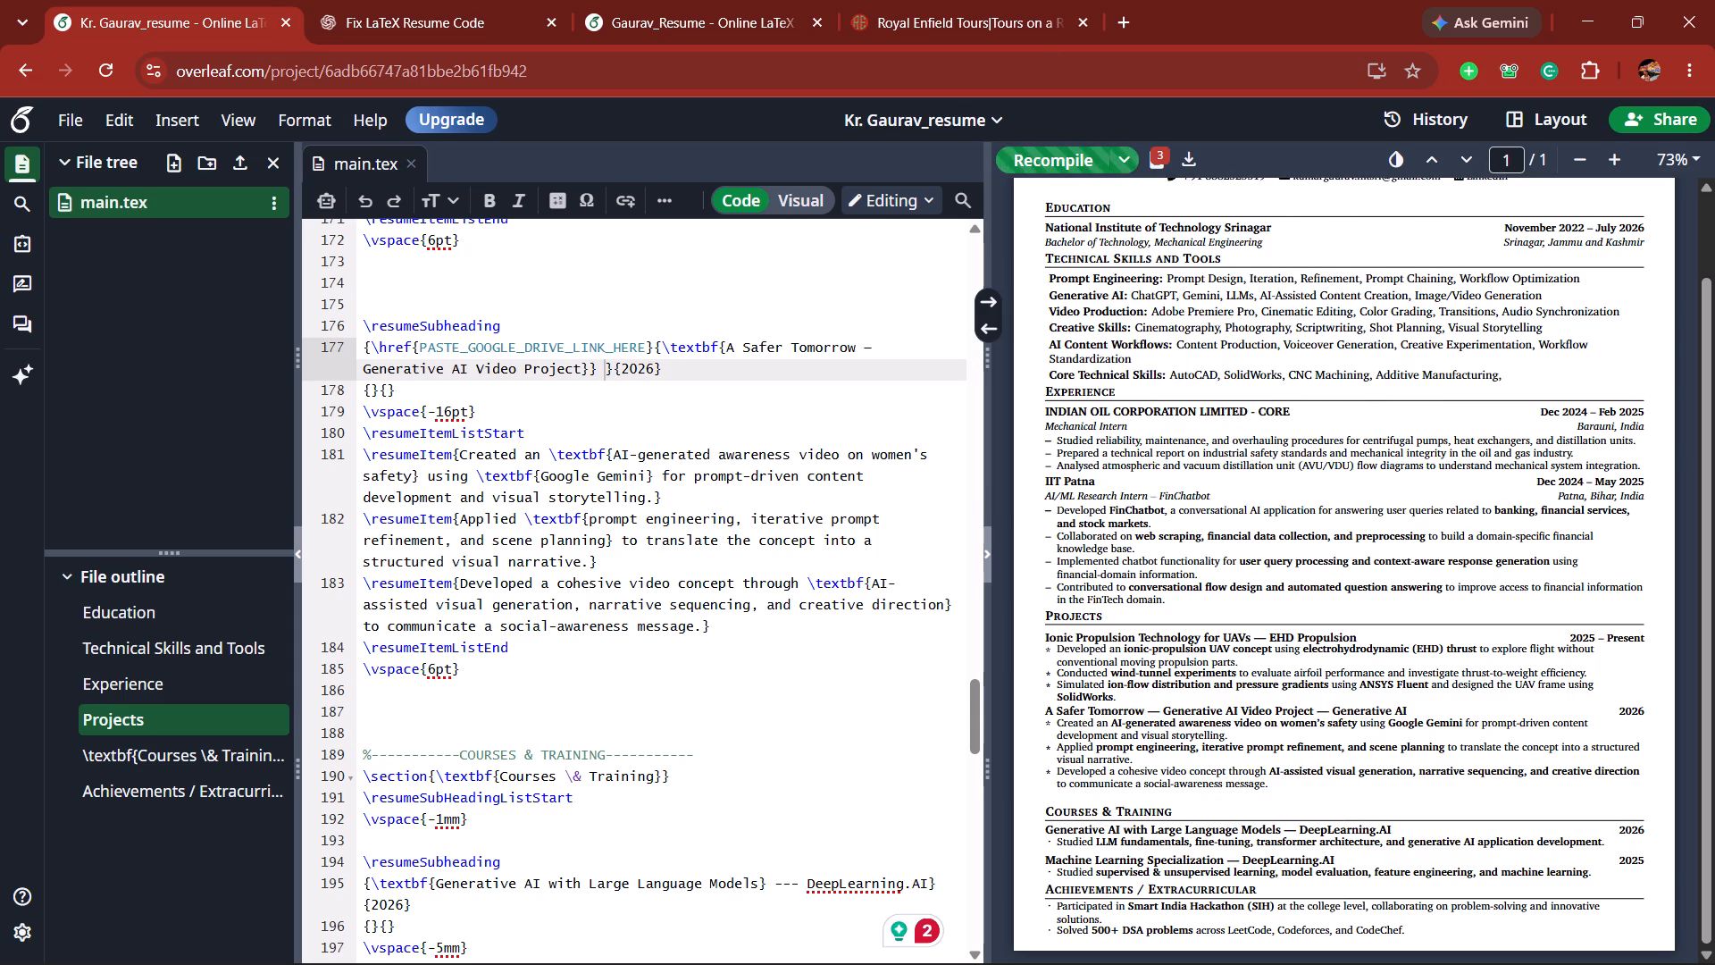
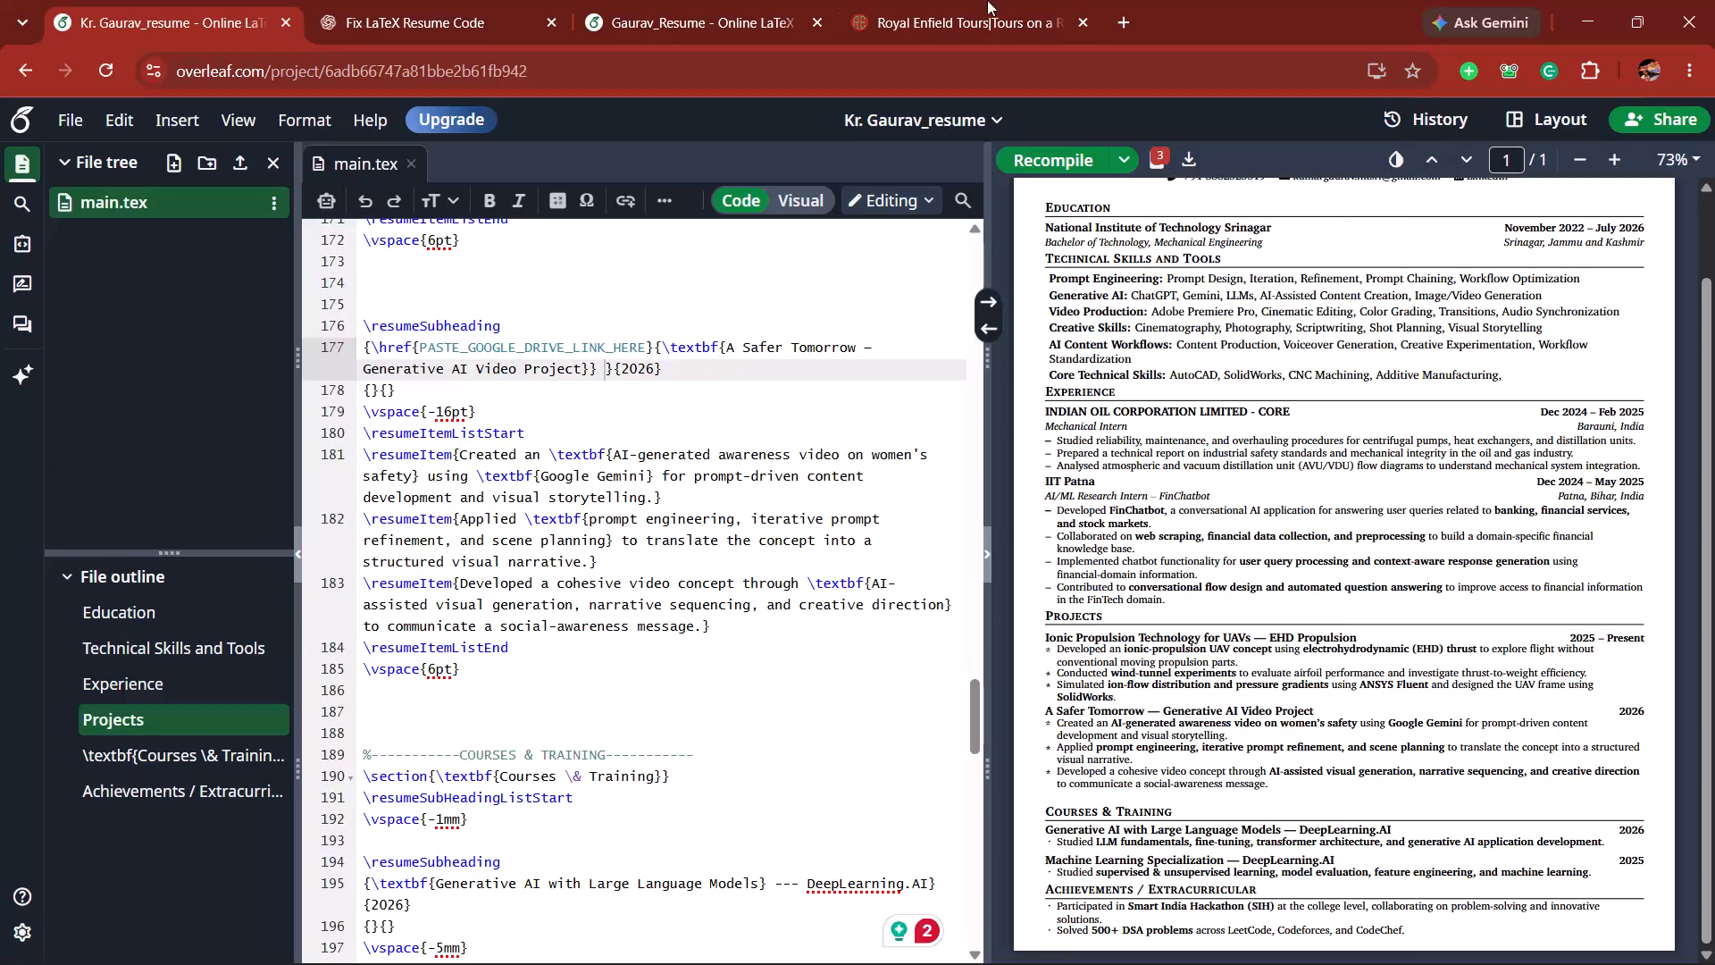
Review the compiled two-column resume in the other Overleaf project and return to the resume being edited.
click(687, 0)
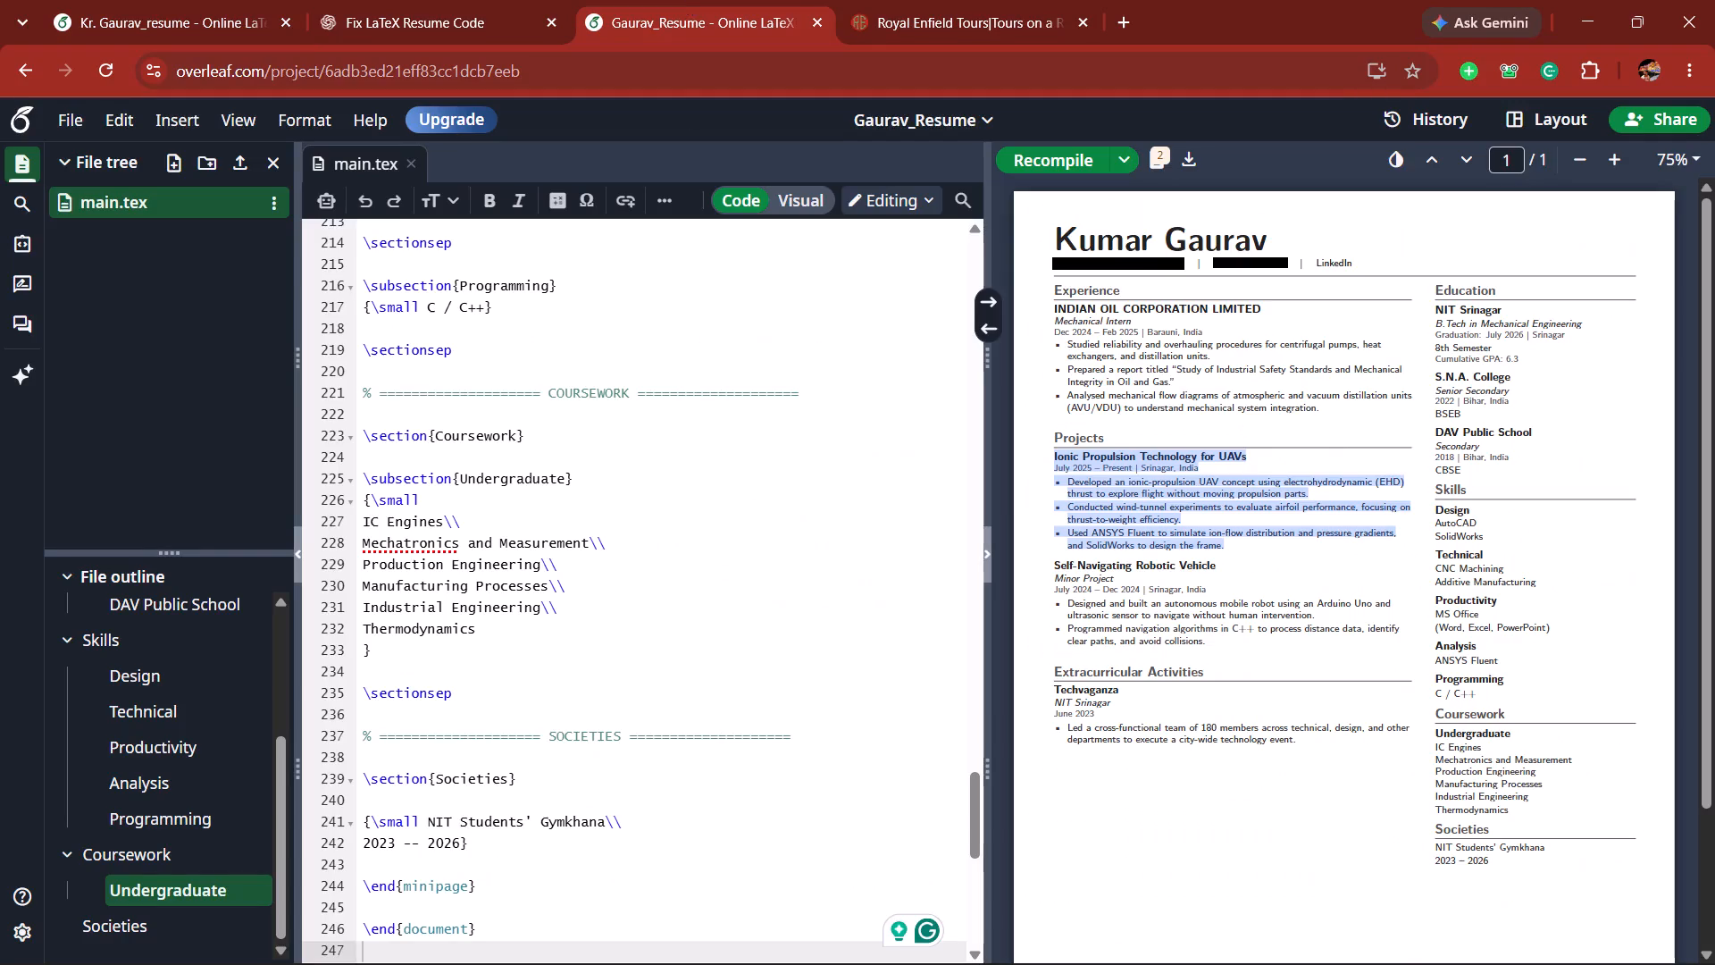
click(1184, 542)
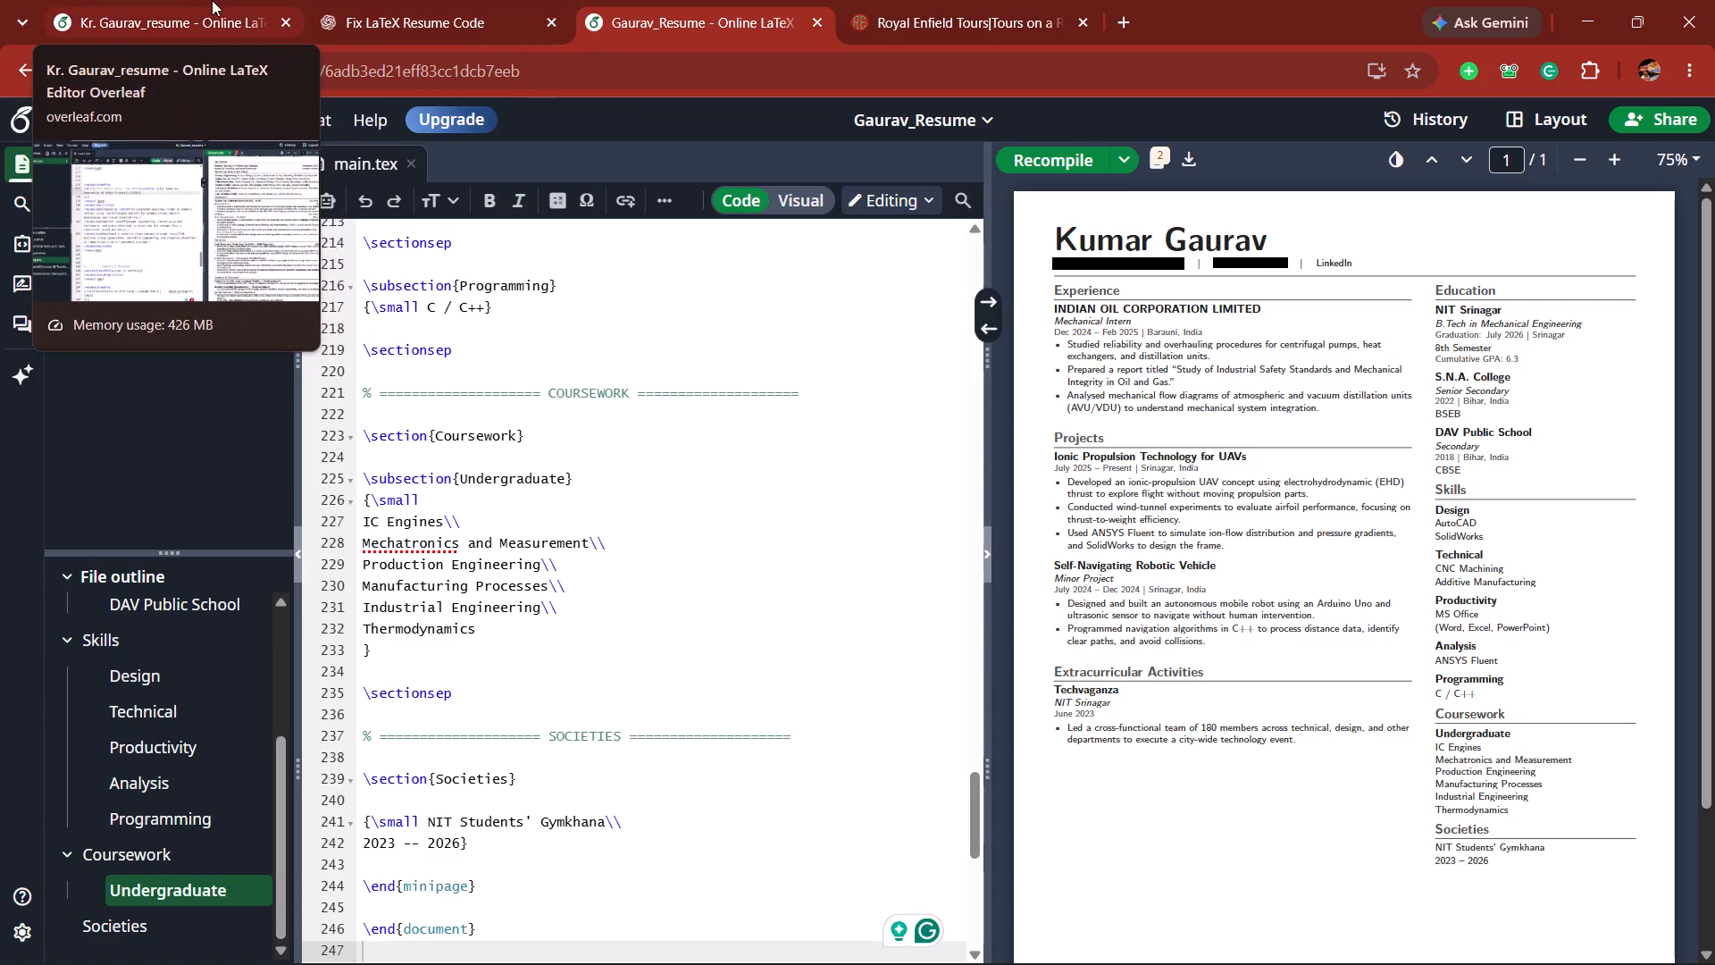
click(188, 0)
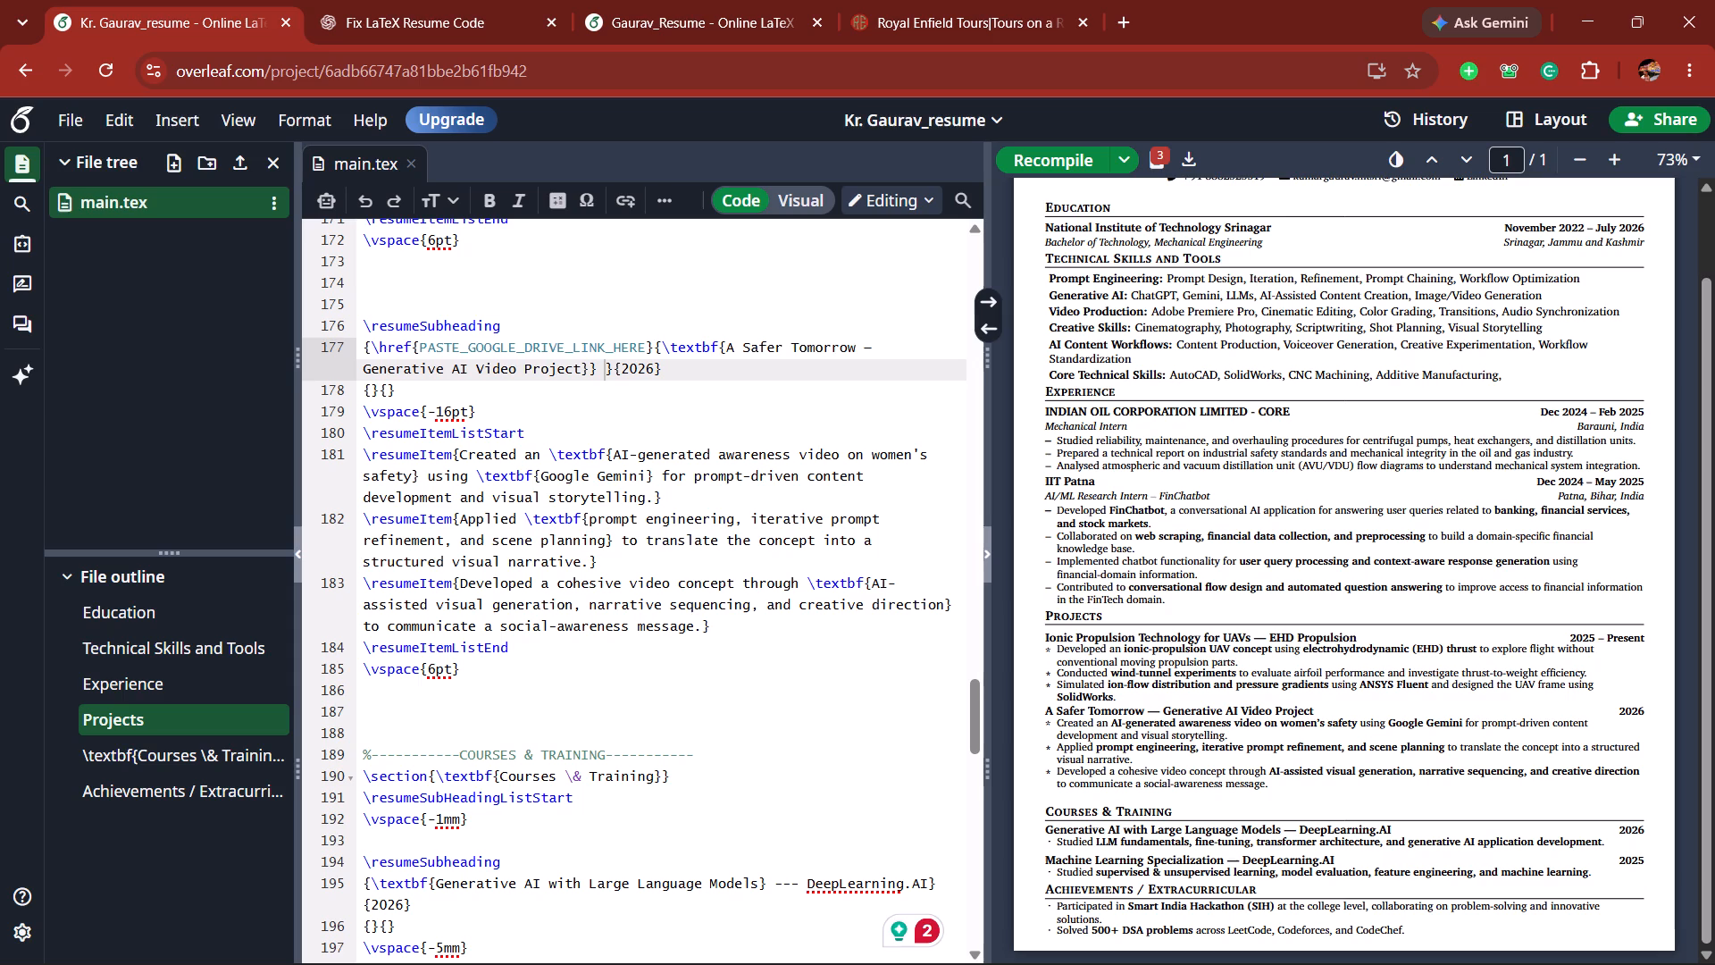
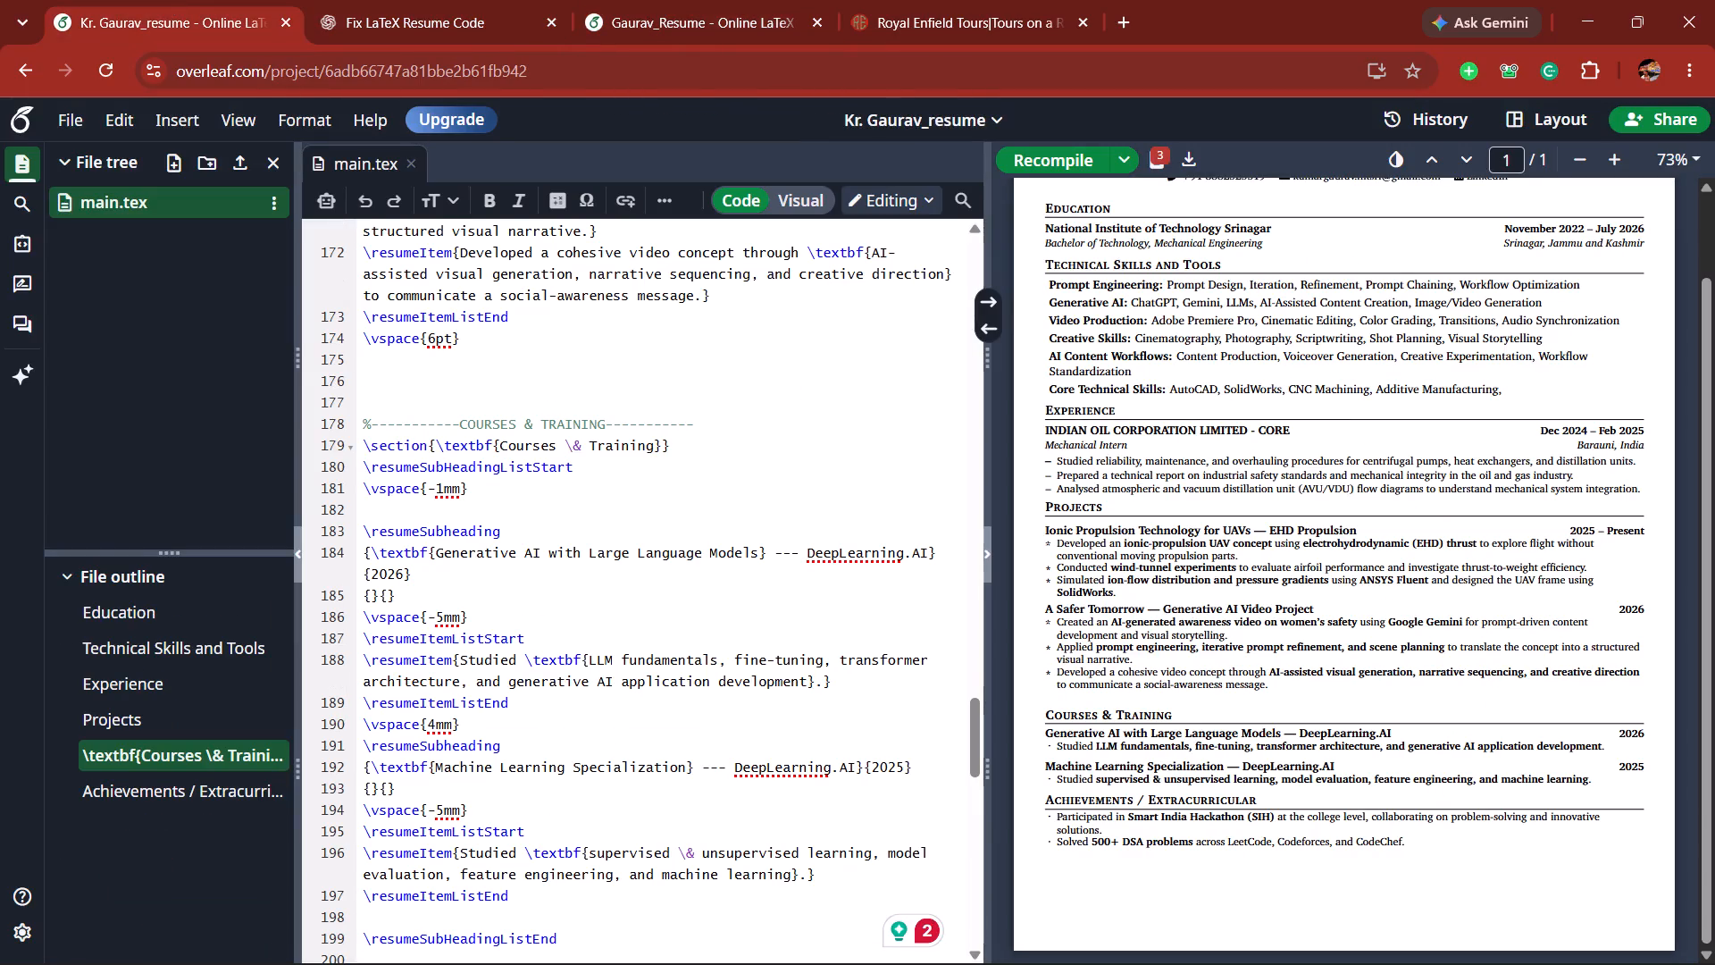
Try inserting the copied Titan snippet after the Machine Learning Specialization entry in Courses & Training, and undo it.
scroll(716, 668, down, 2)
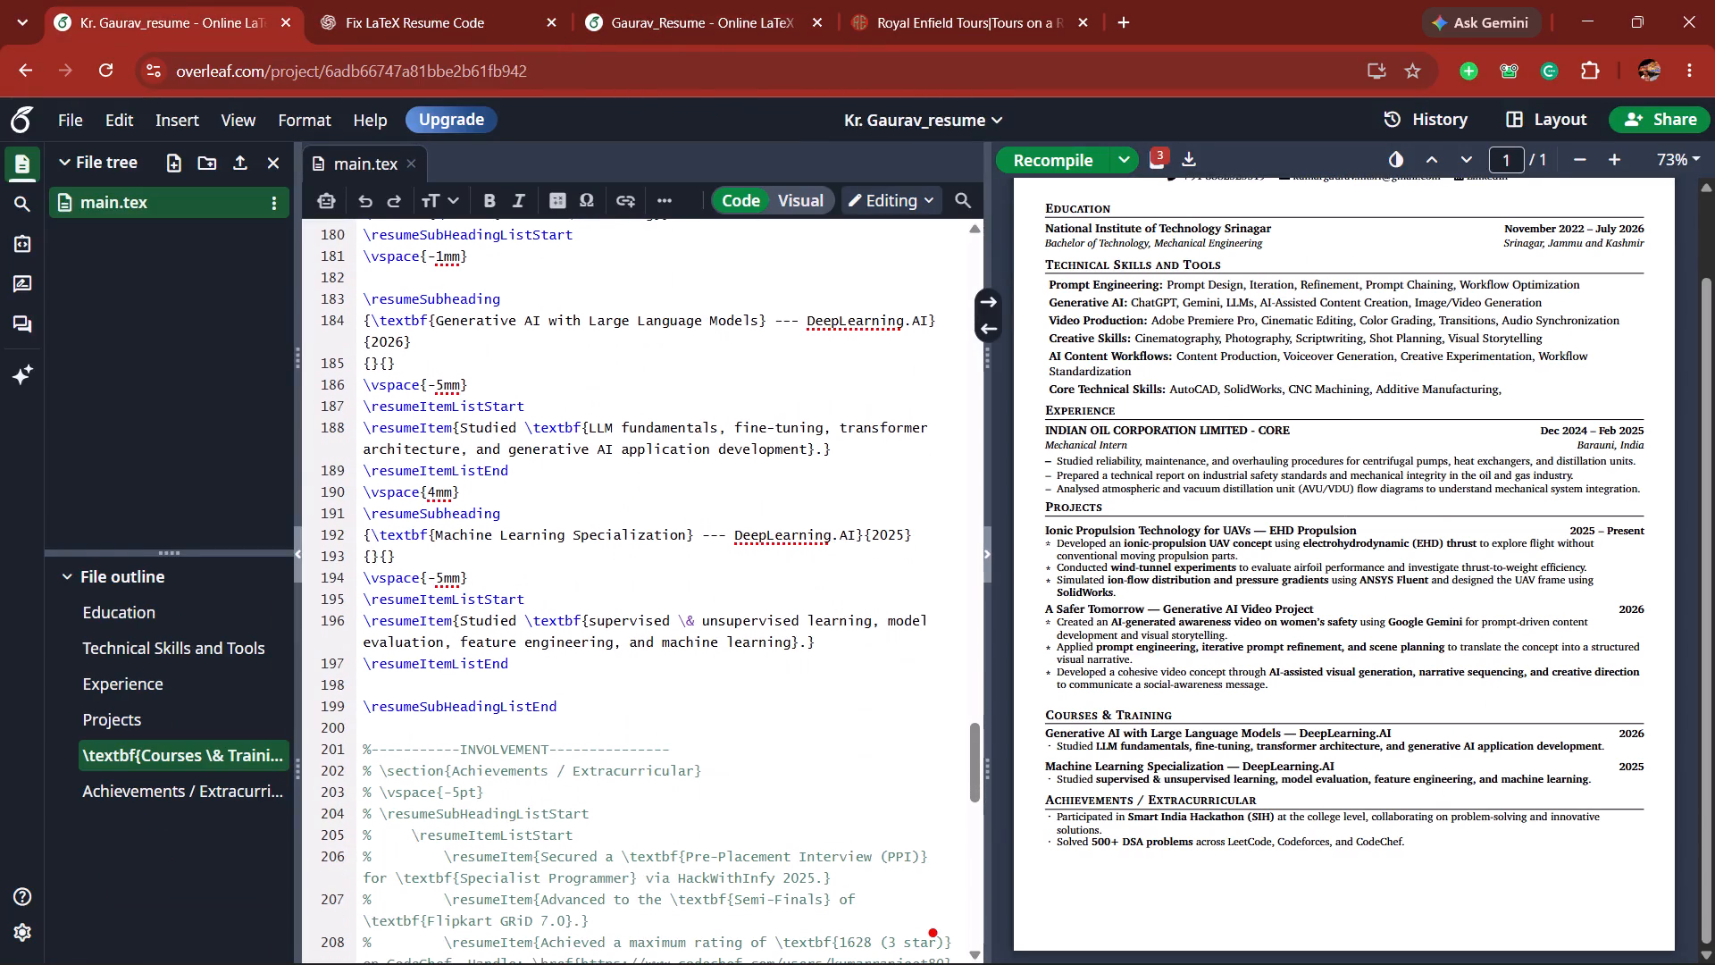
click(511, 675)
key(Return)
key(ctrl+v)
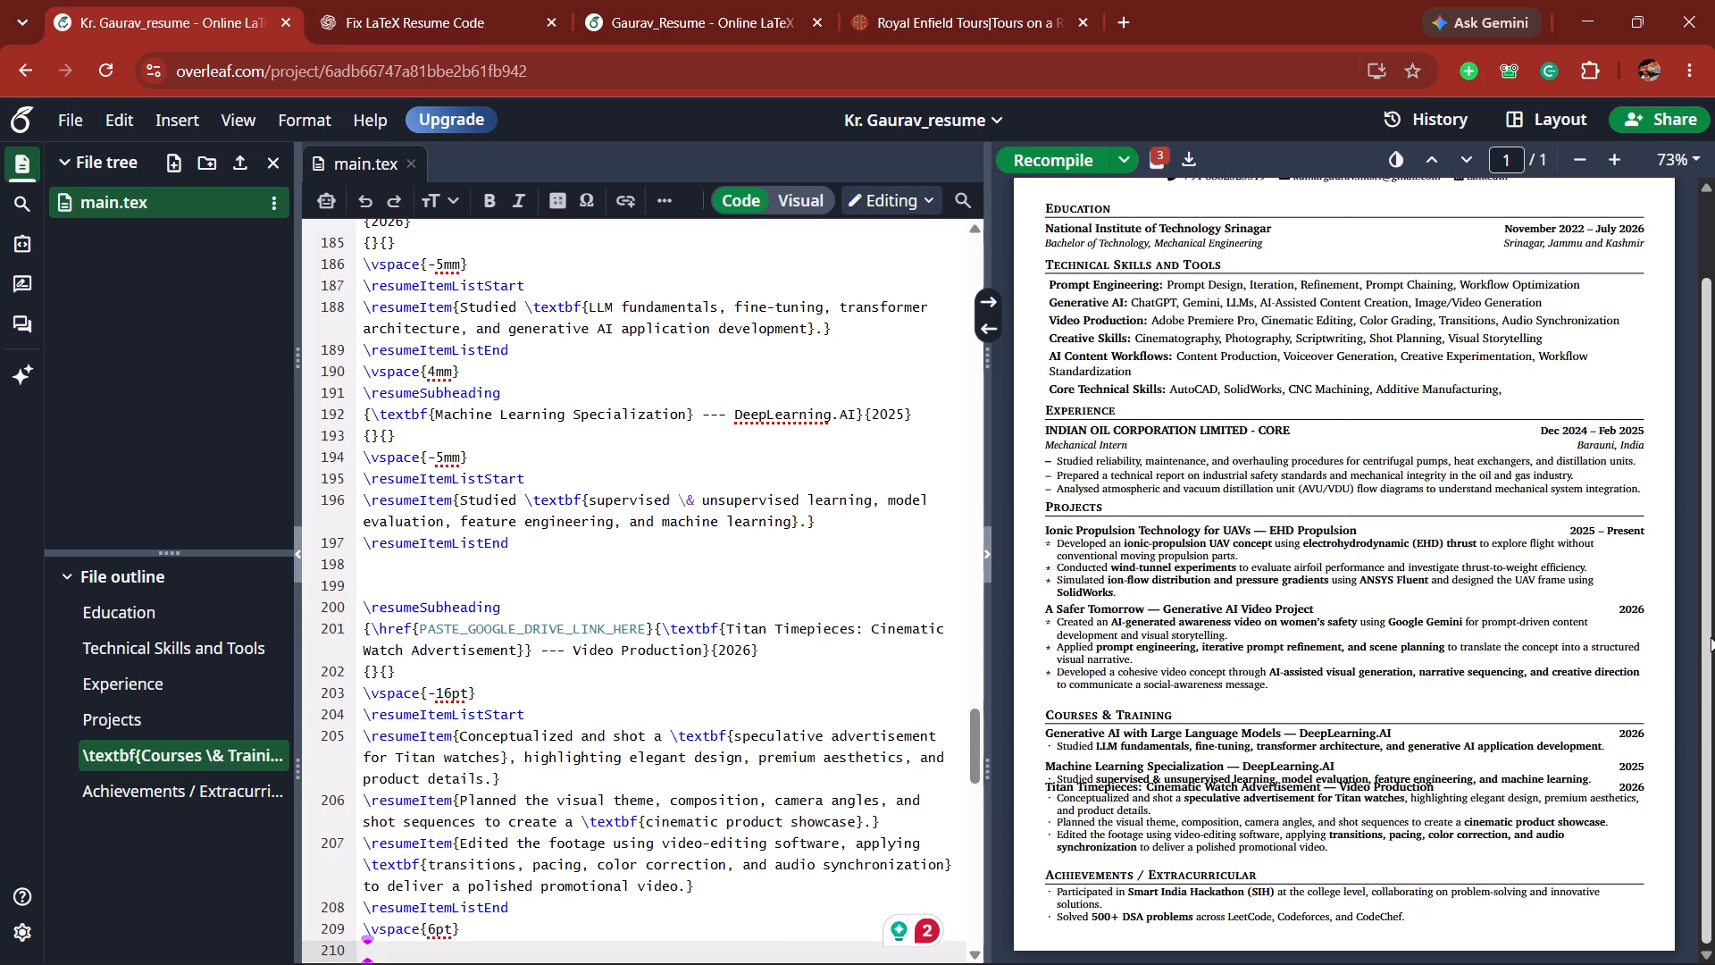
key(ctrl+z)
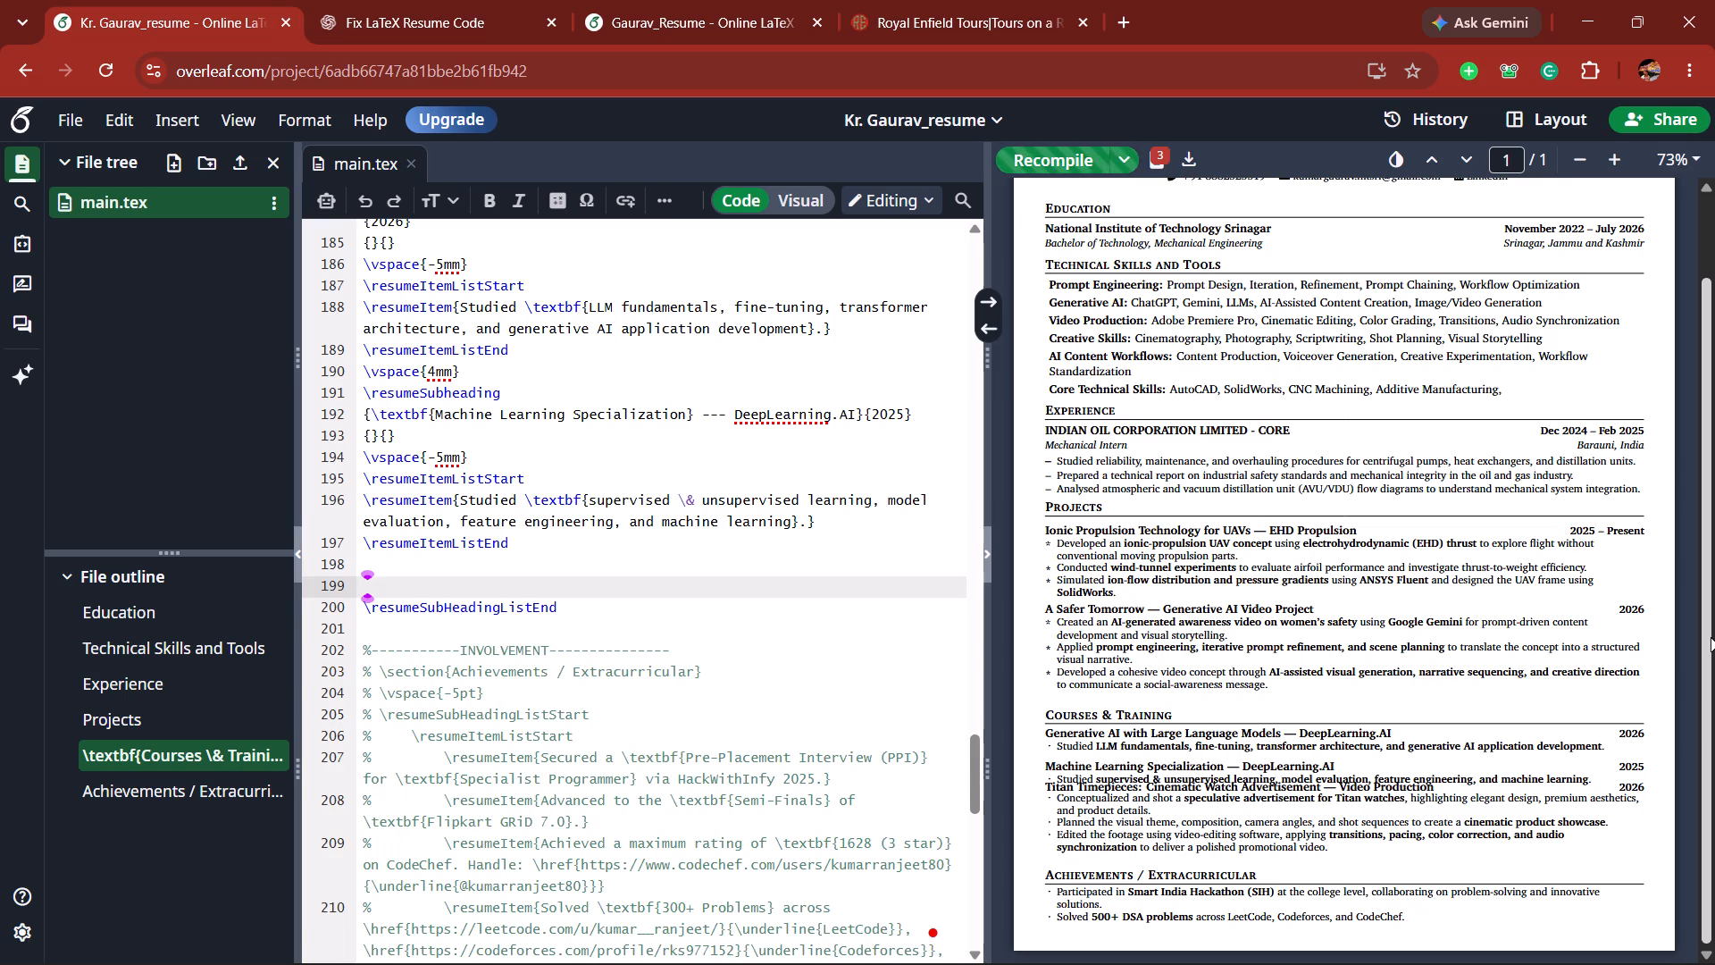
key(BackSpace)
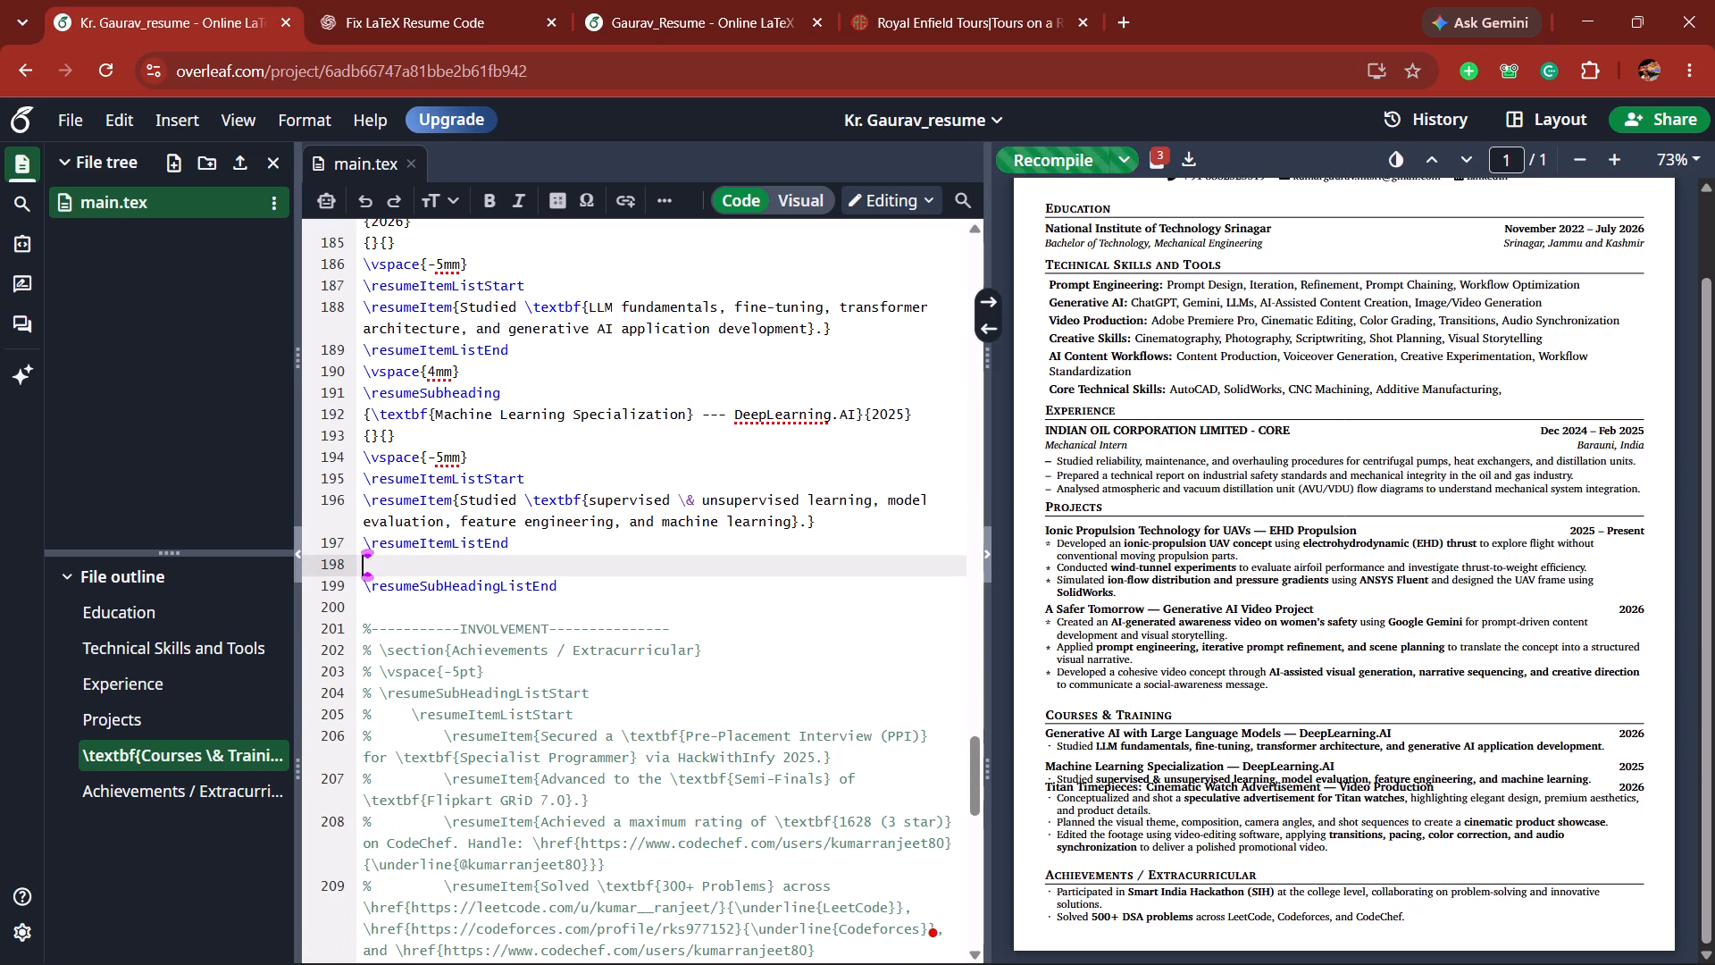
Insert the copied Titan Timepieces: Cinematic Watch Advertisement snippet in the Projects section, below the A Safer Tomorrow entry.
double_click(1083, 597)
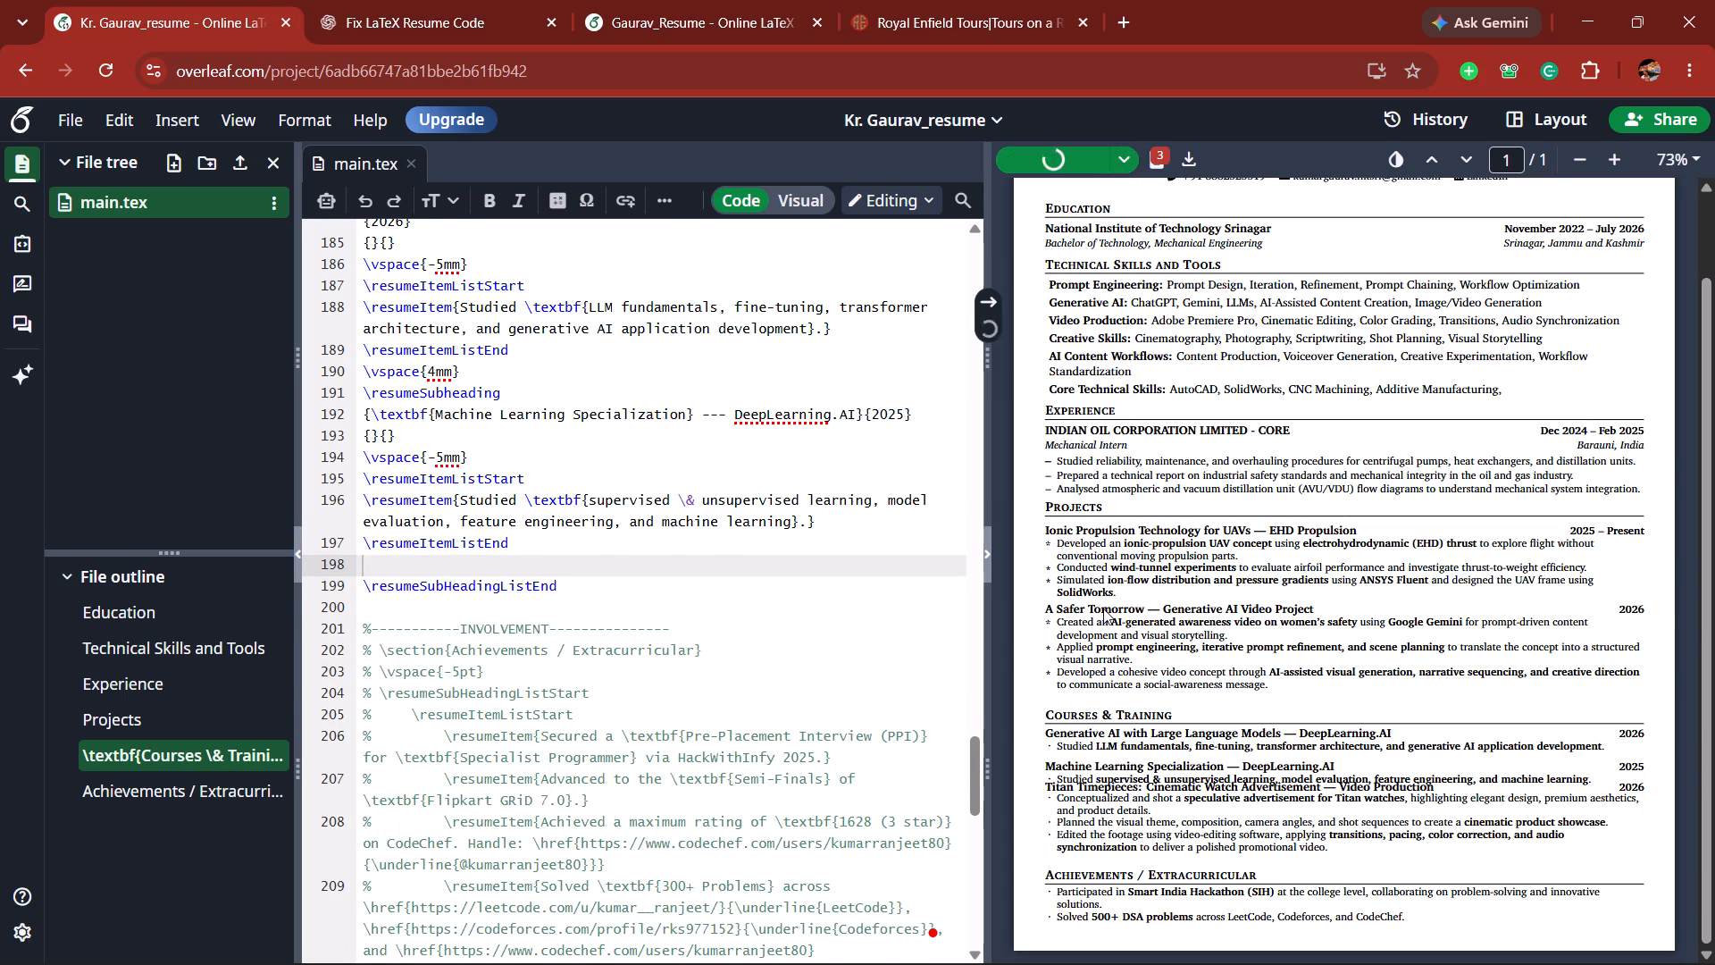
double_click(1103, 608)
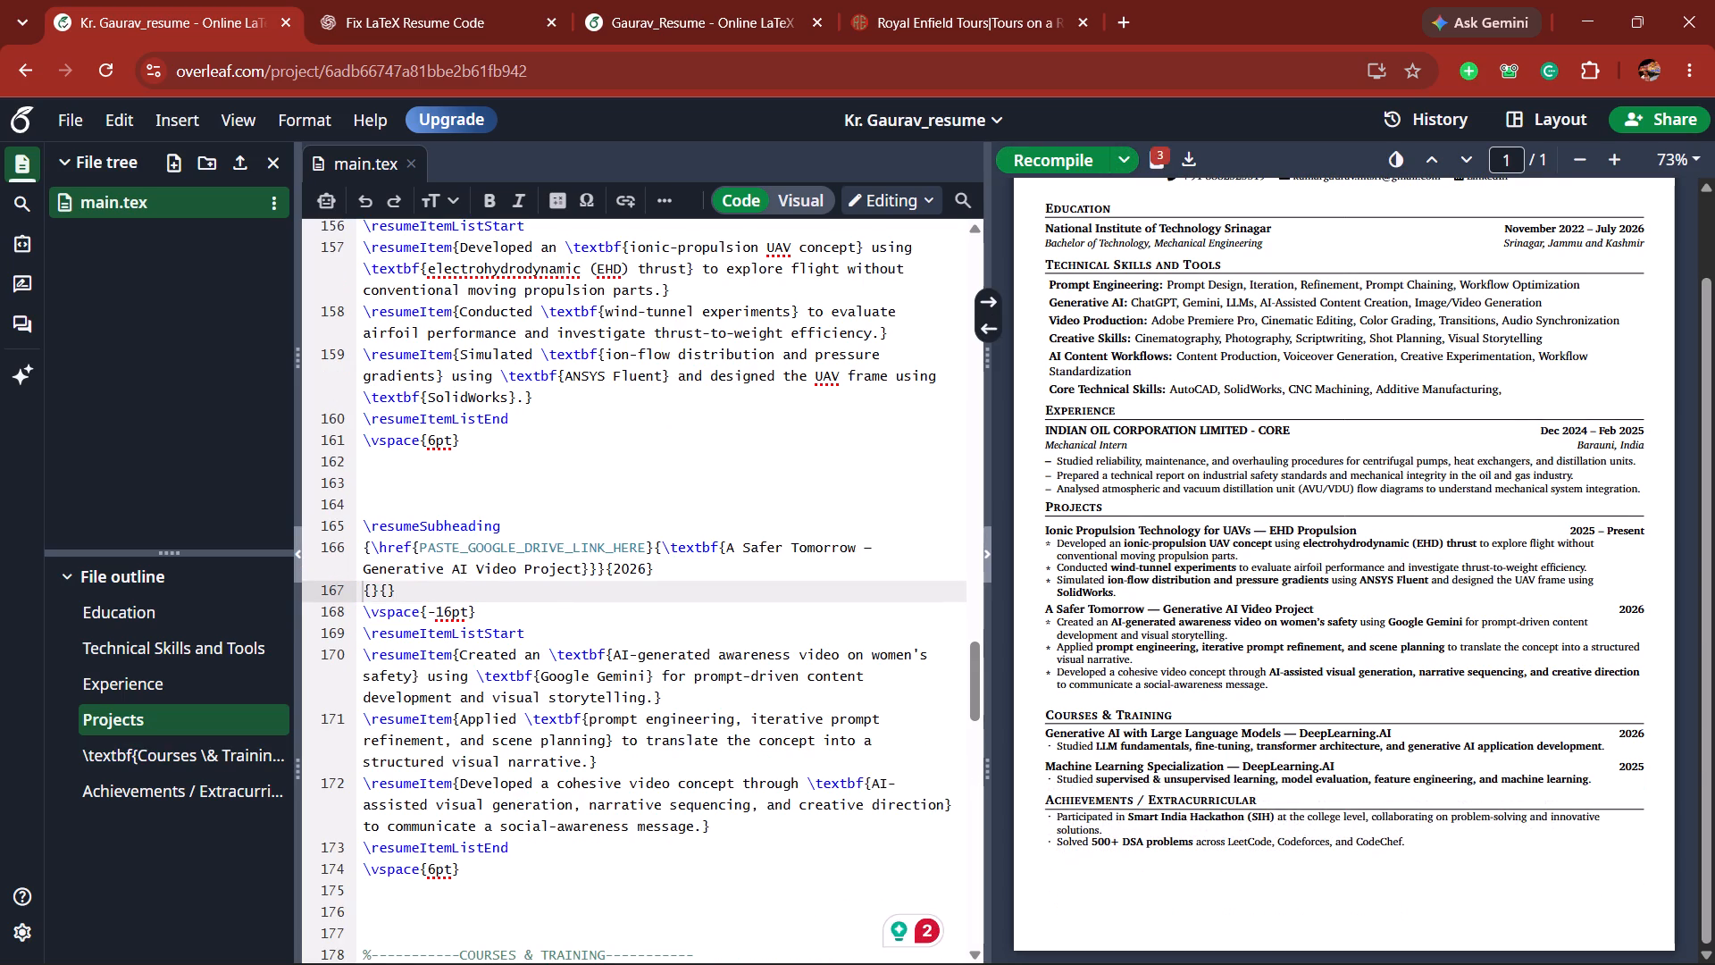
double_click(1109, 609)
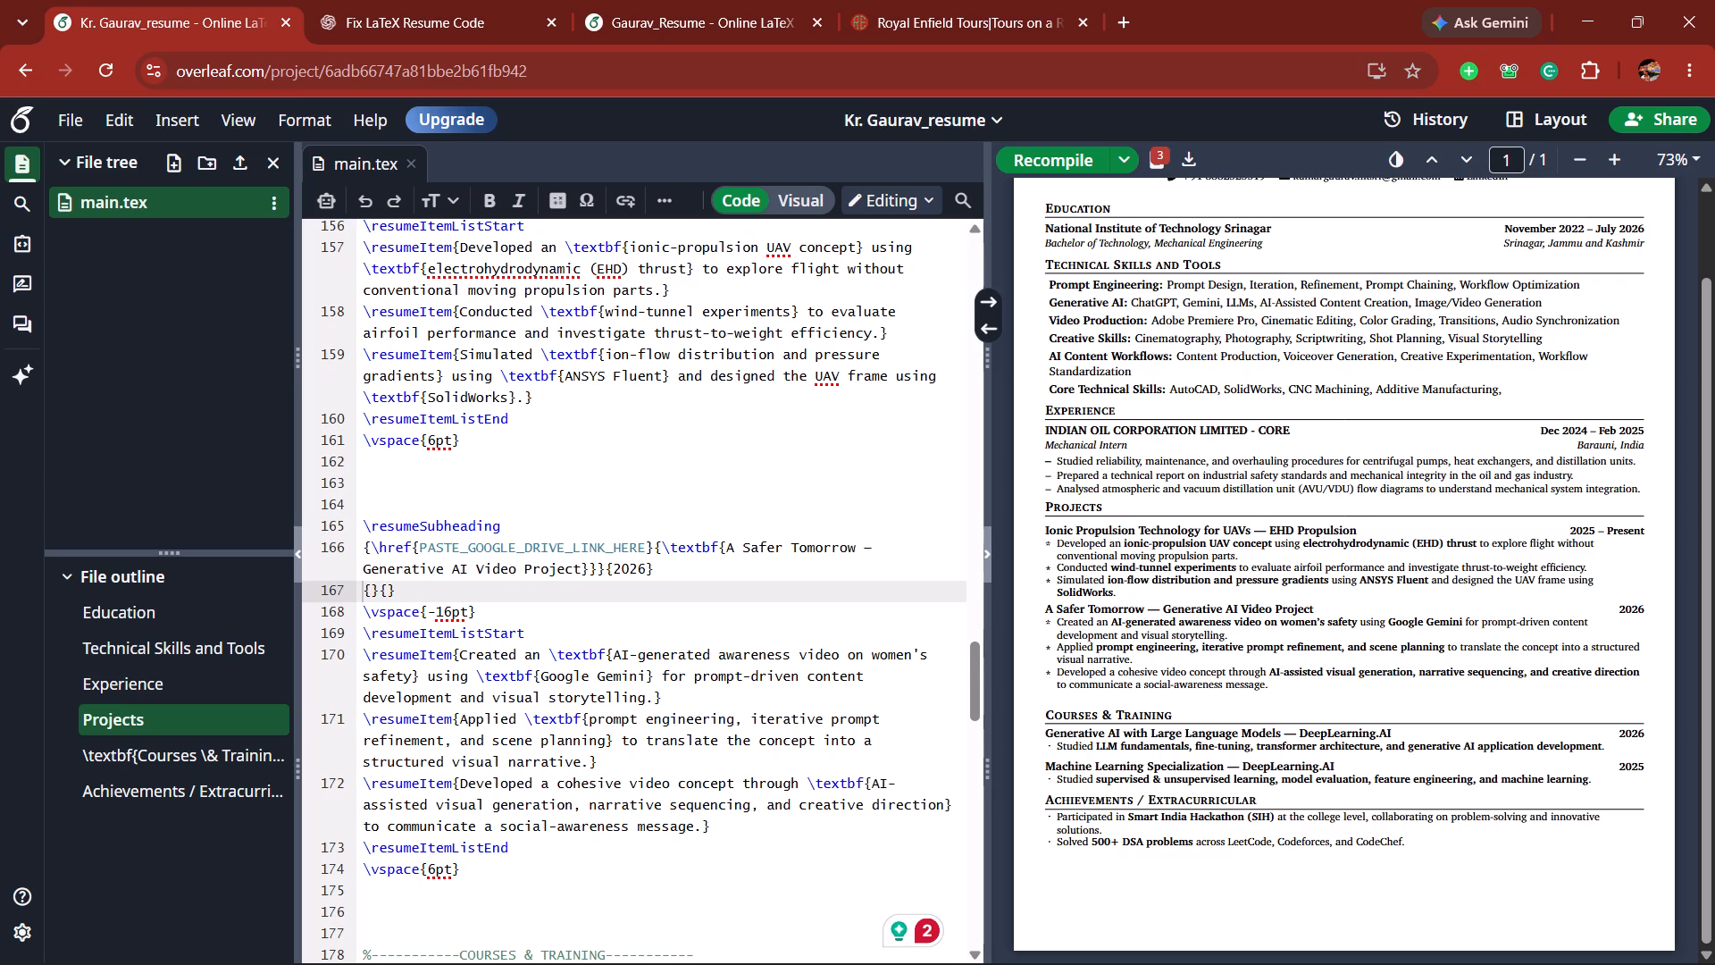
scroll(576, 684, down, 2)
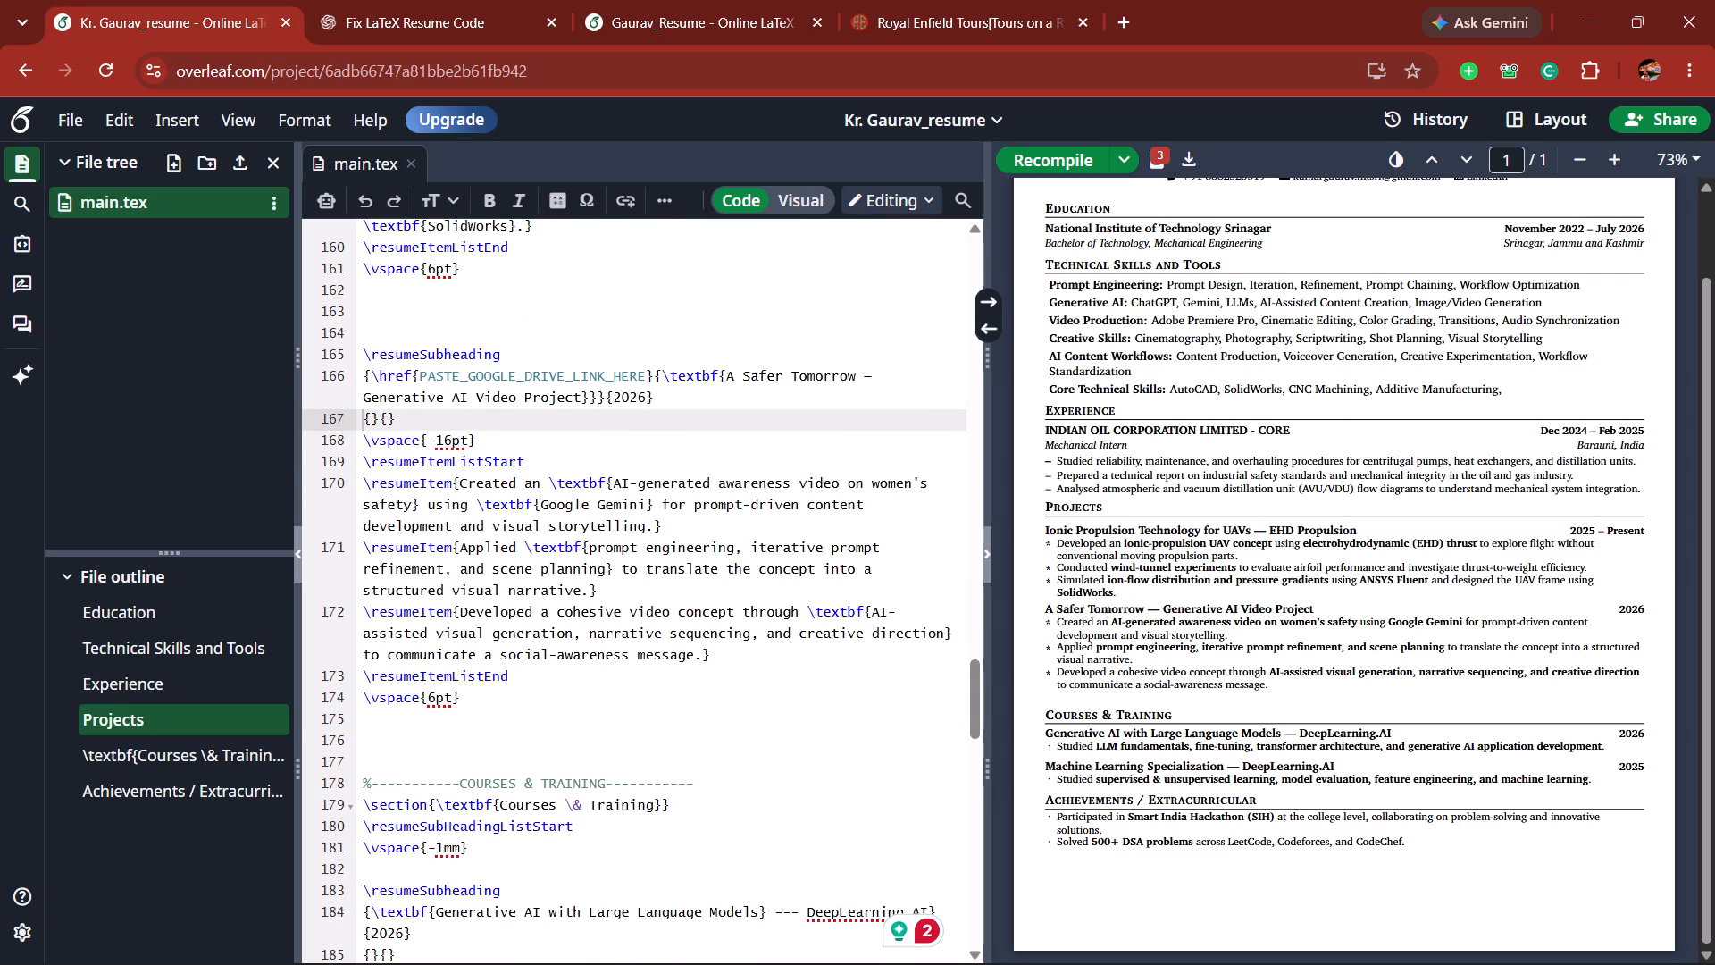
click(448, 721)
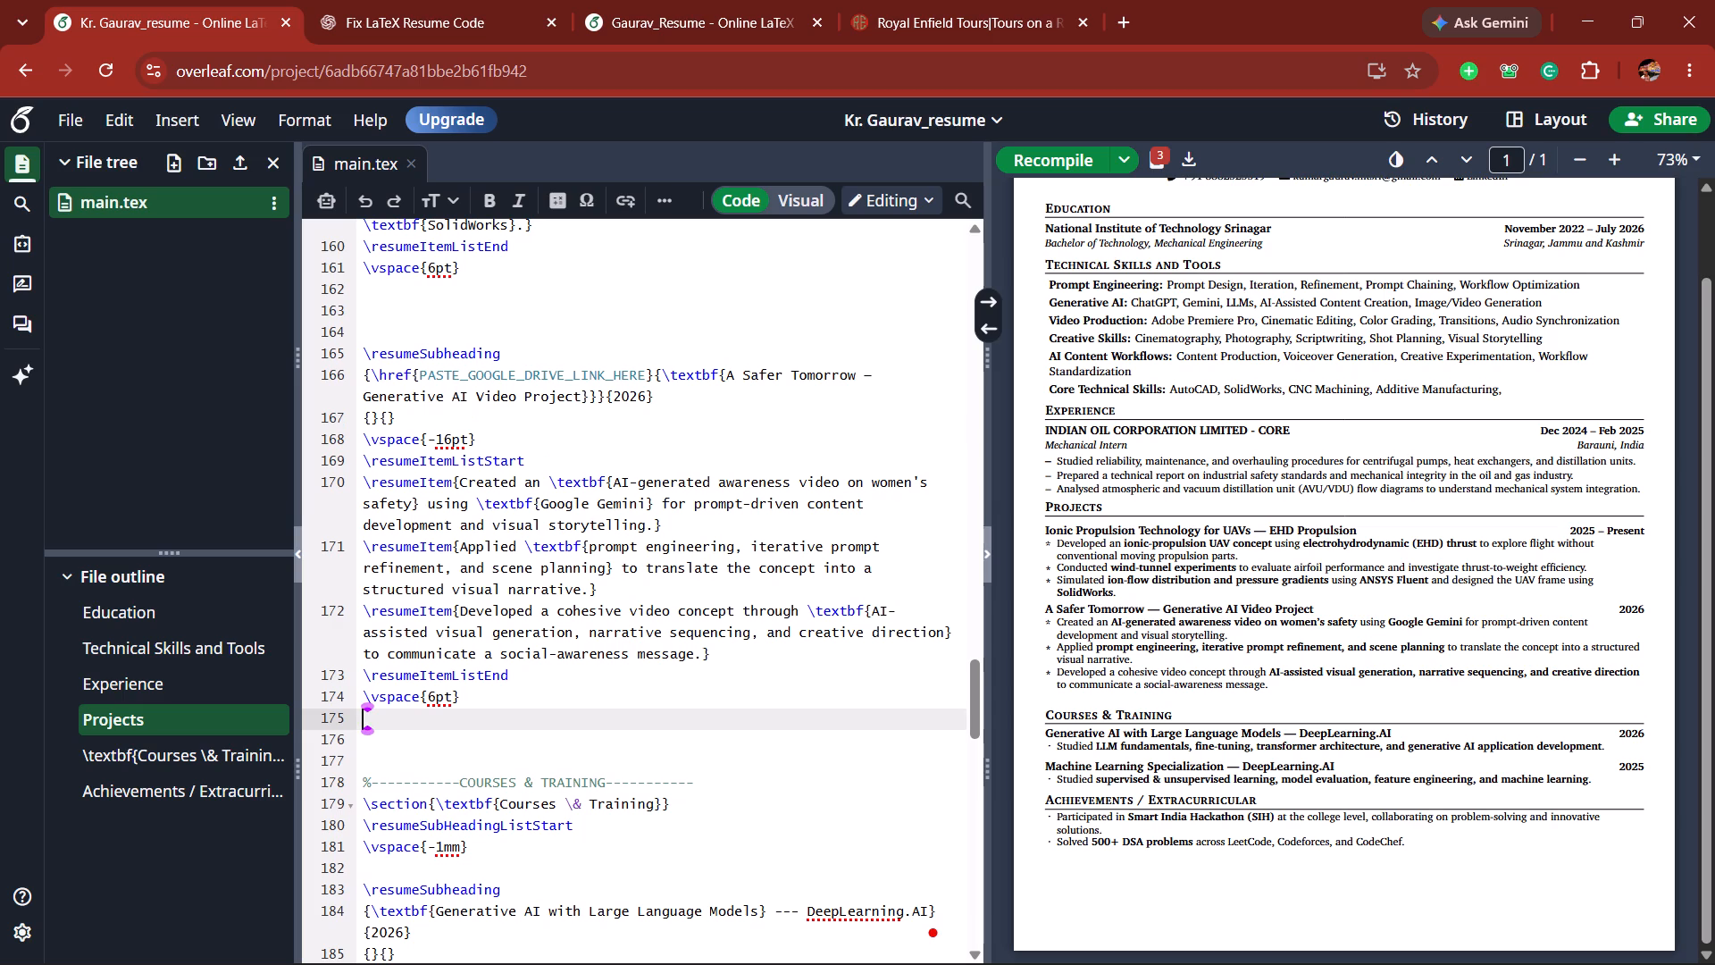
key(Return)
key(ctrl+v)
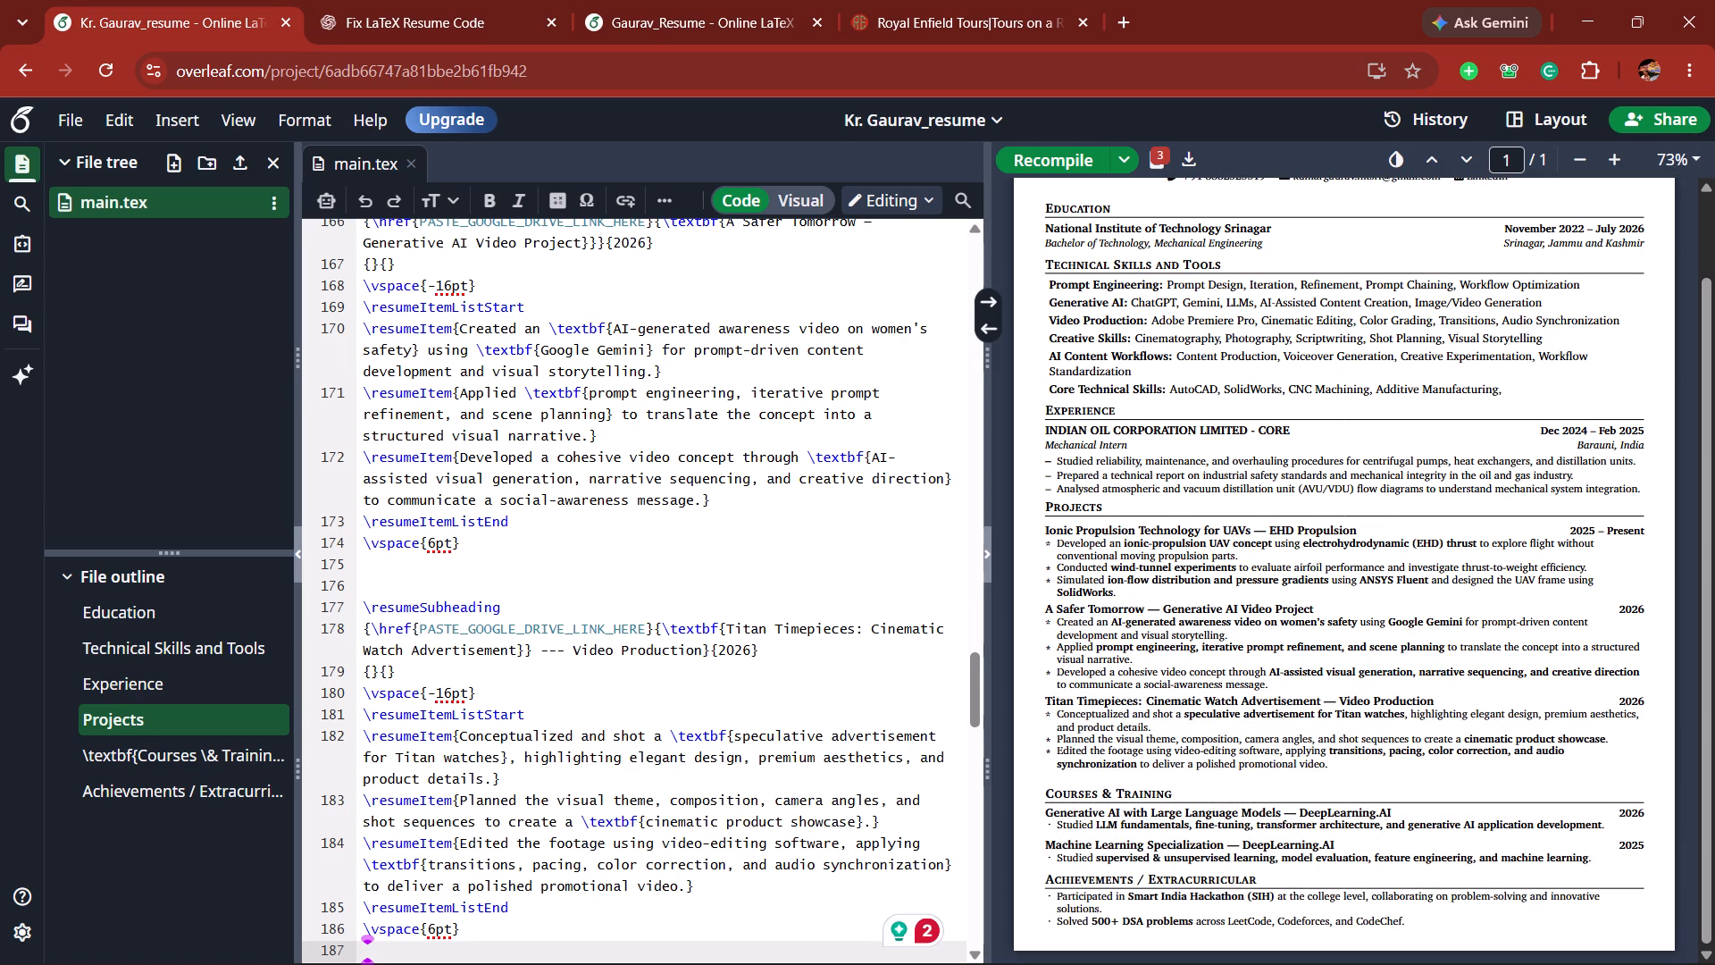
Check the updated resume's compiled page, and switch to the candidate's older two-column resume project in Overleaf for reference.
scroll(1360, 745, down, 2)
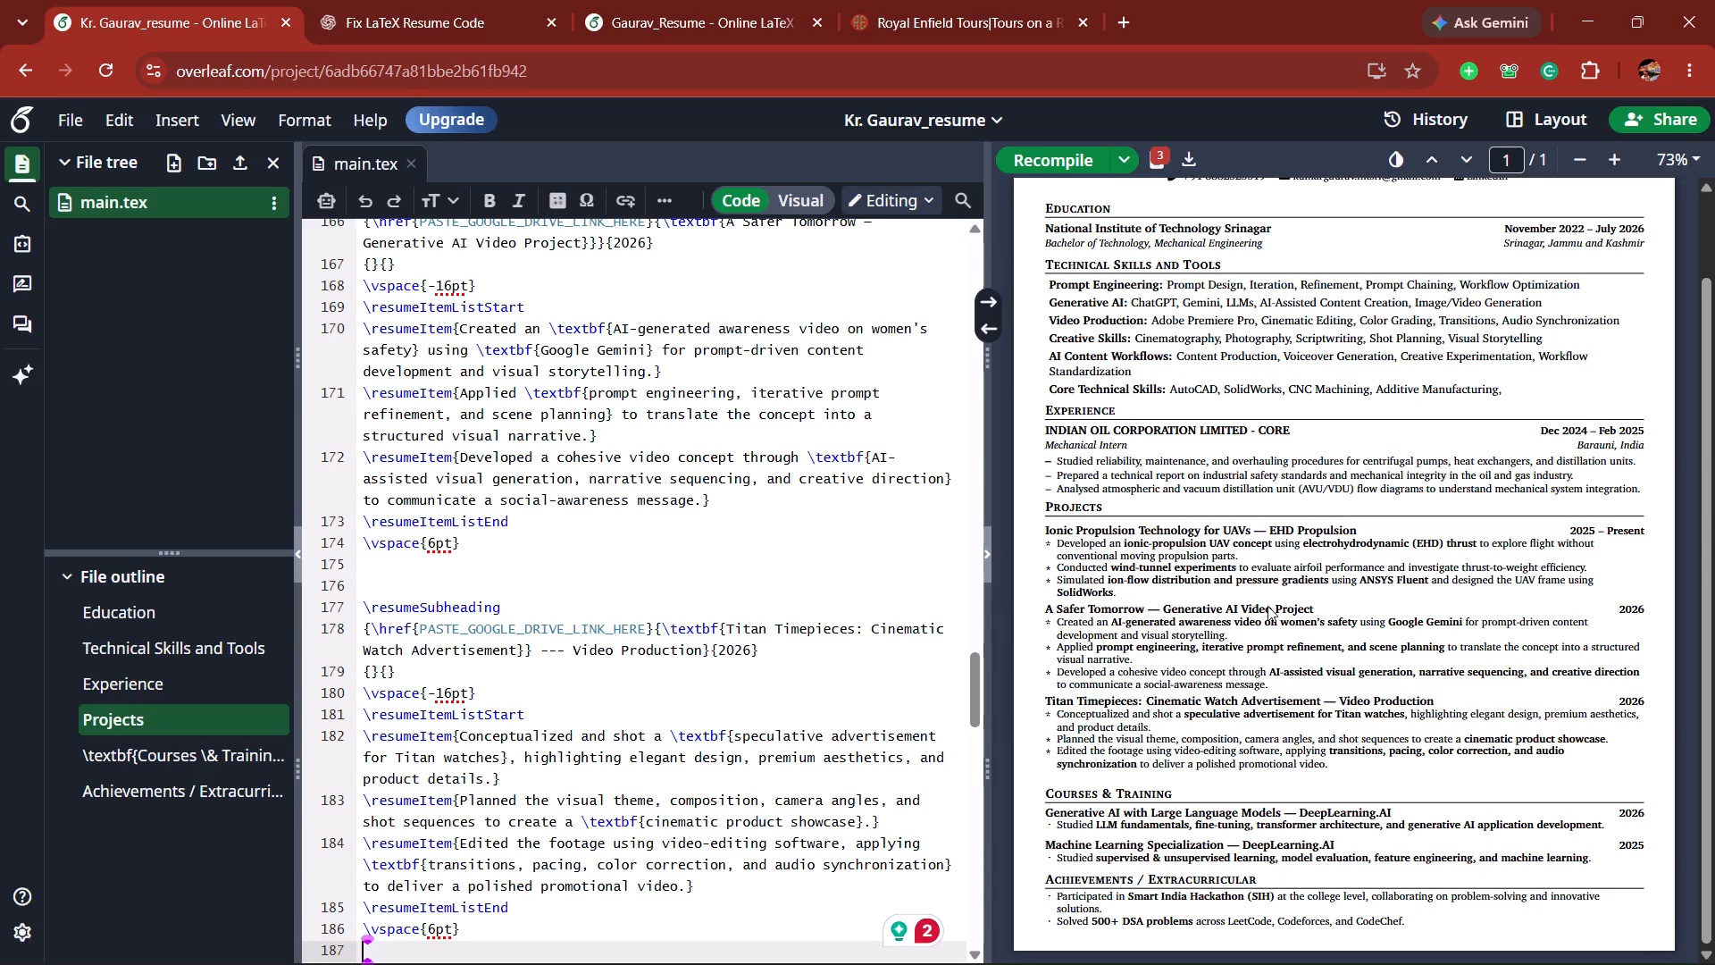
click(698, 2)
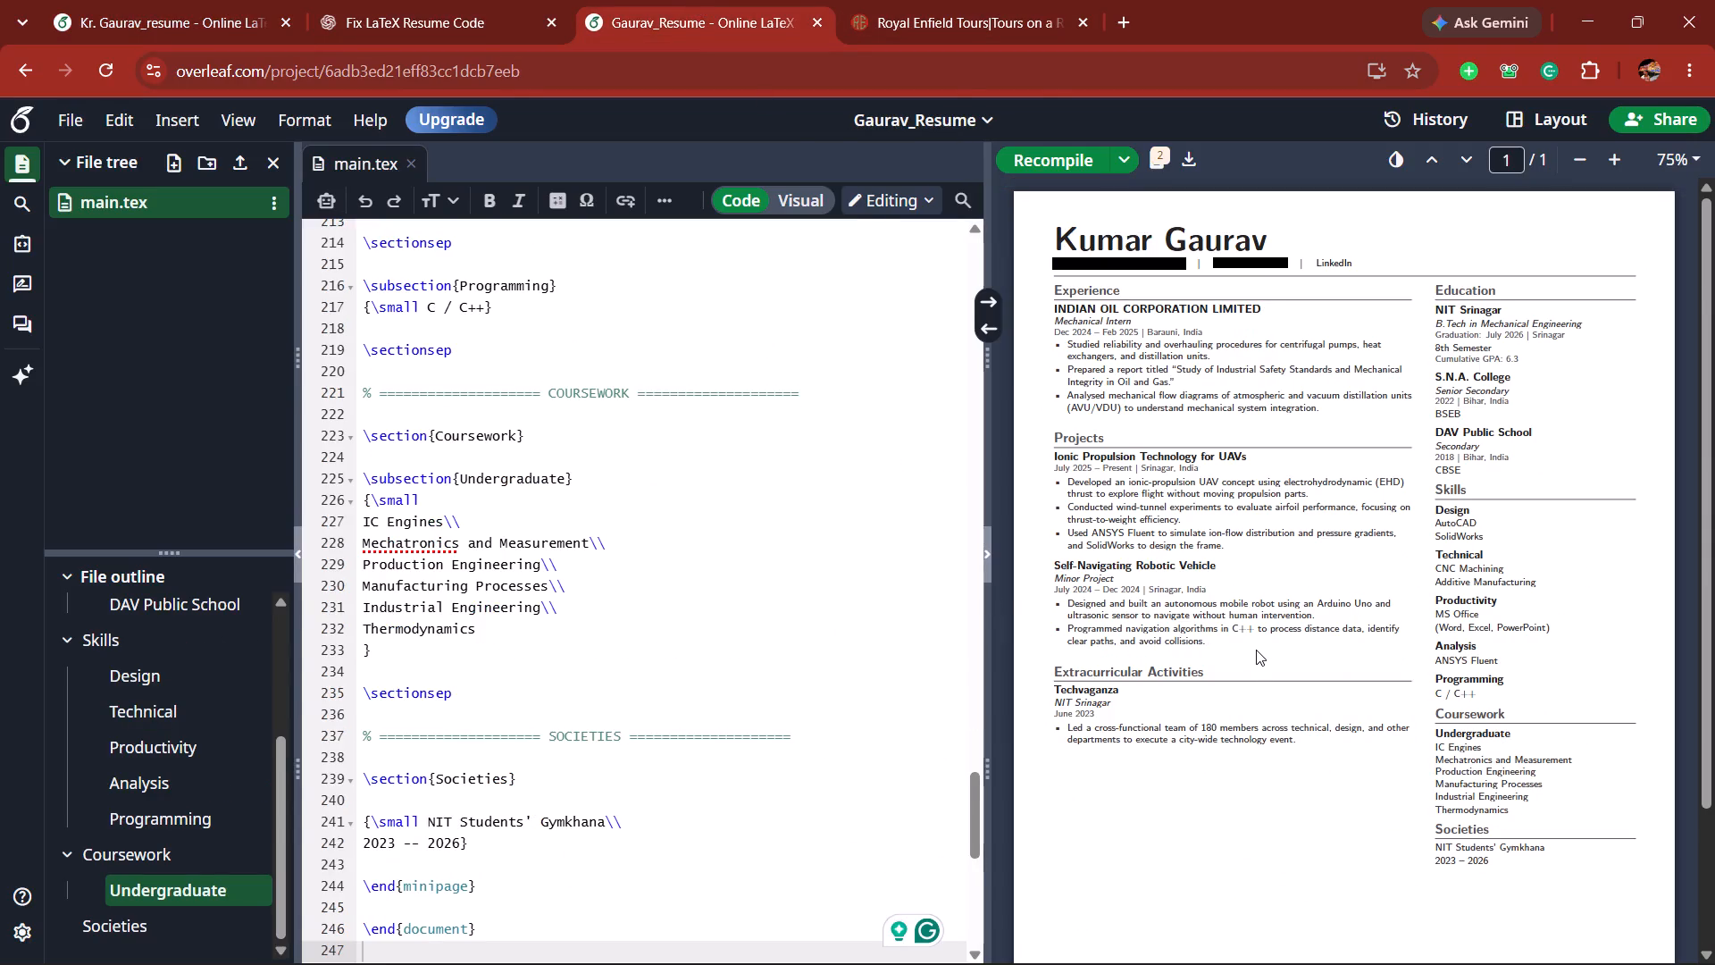
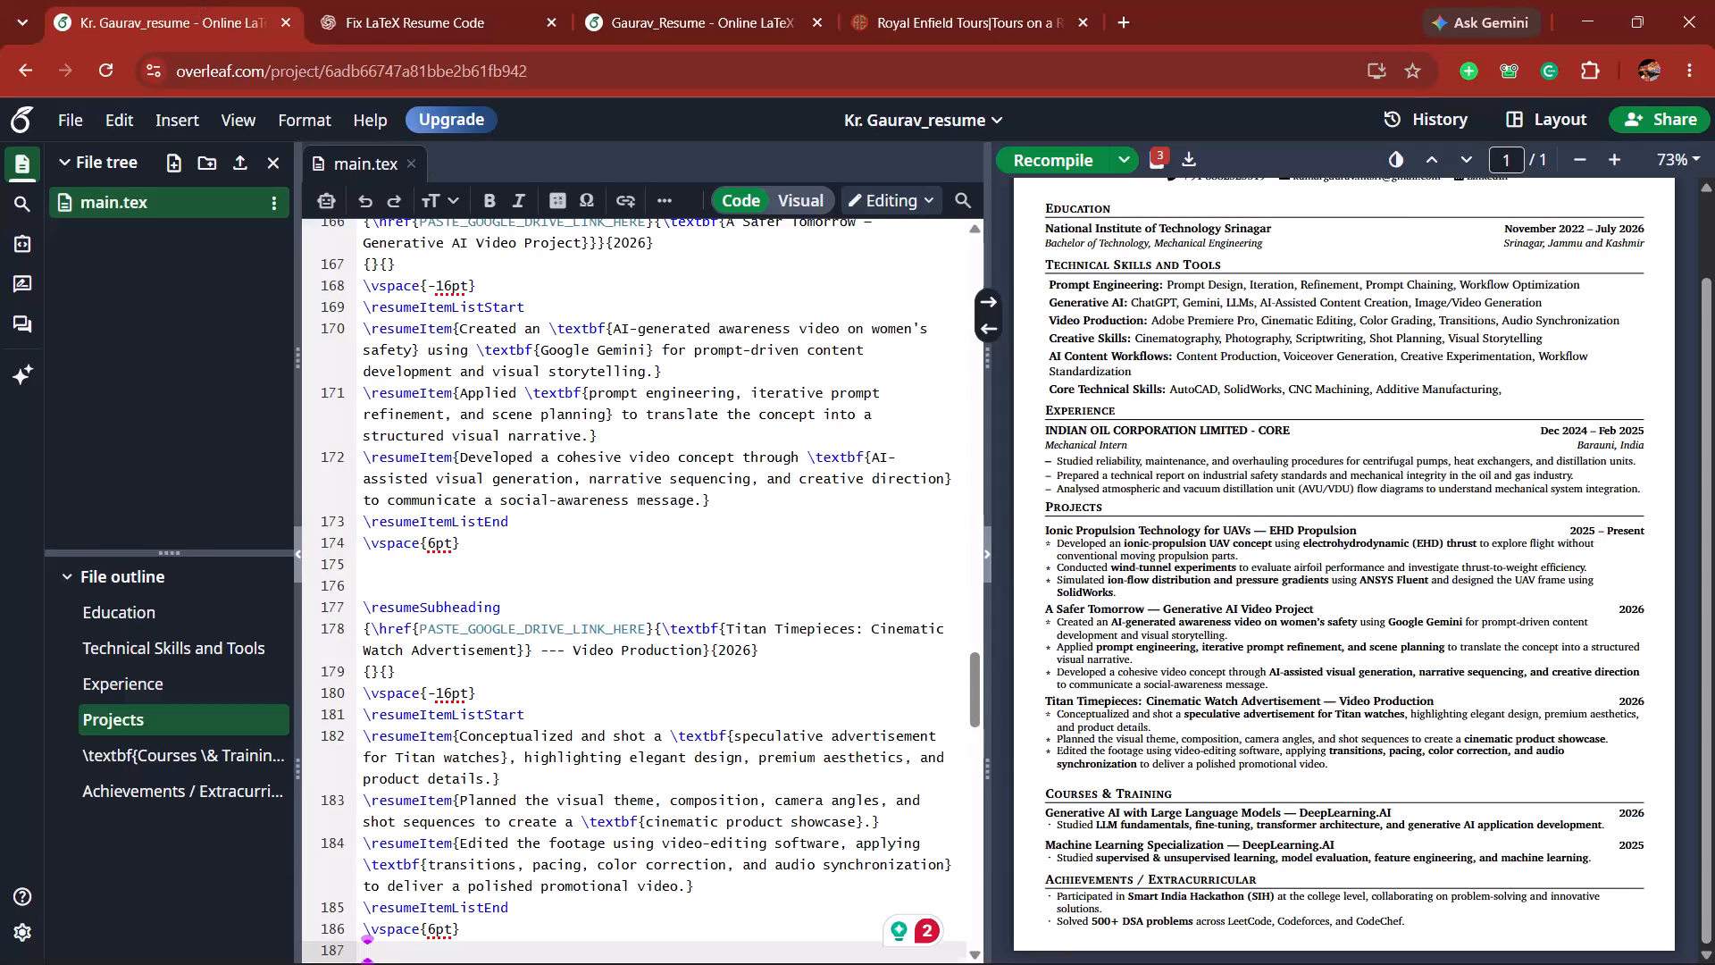
Select the entire Courses & Training block in main.tex, from its comment line through the closing \resumeSubHeadingListEnd.
scroll(716, 518, down, 1)
scroll(520, 573, down, 1)
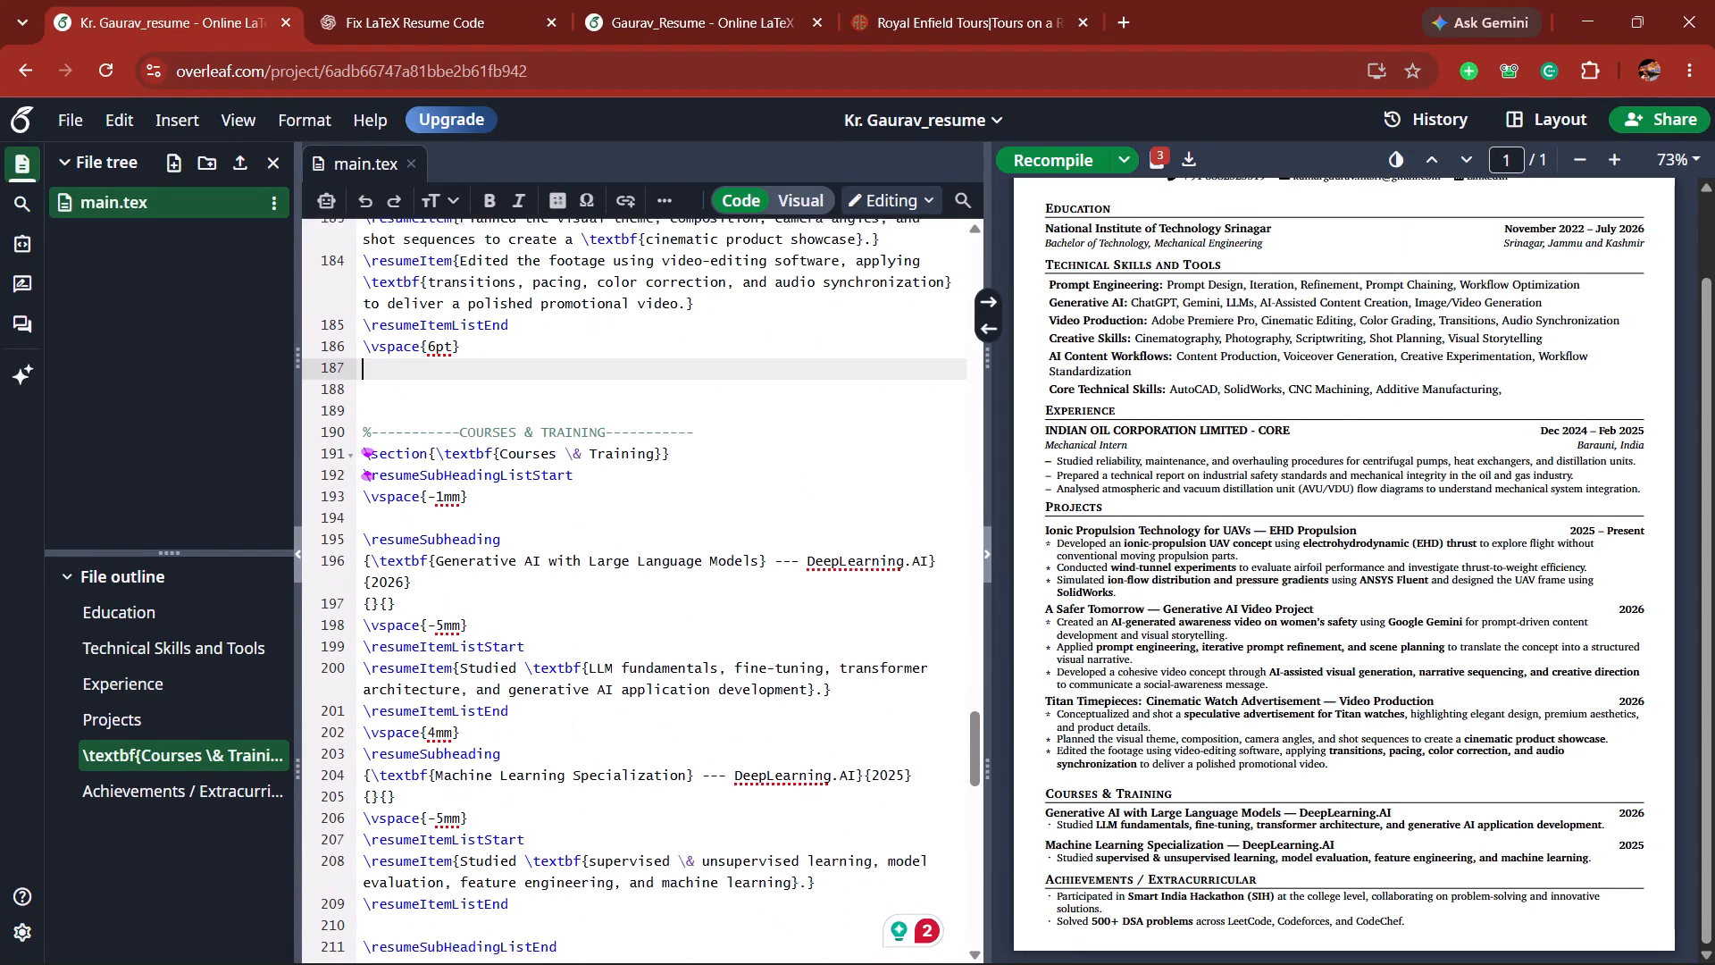
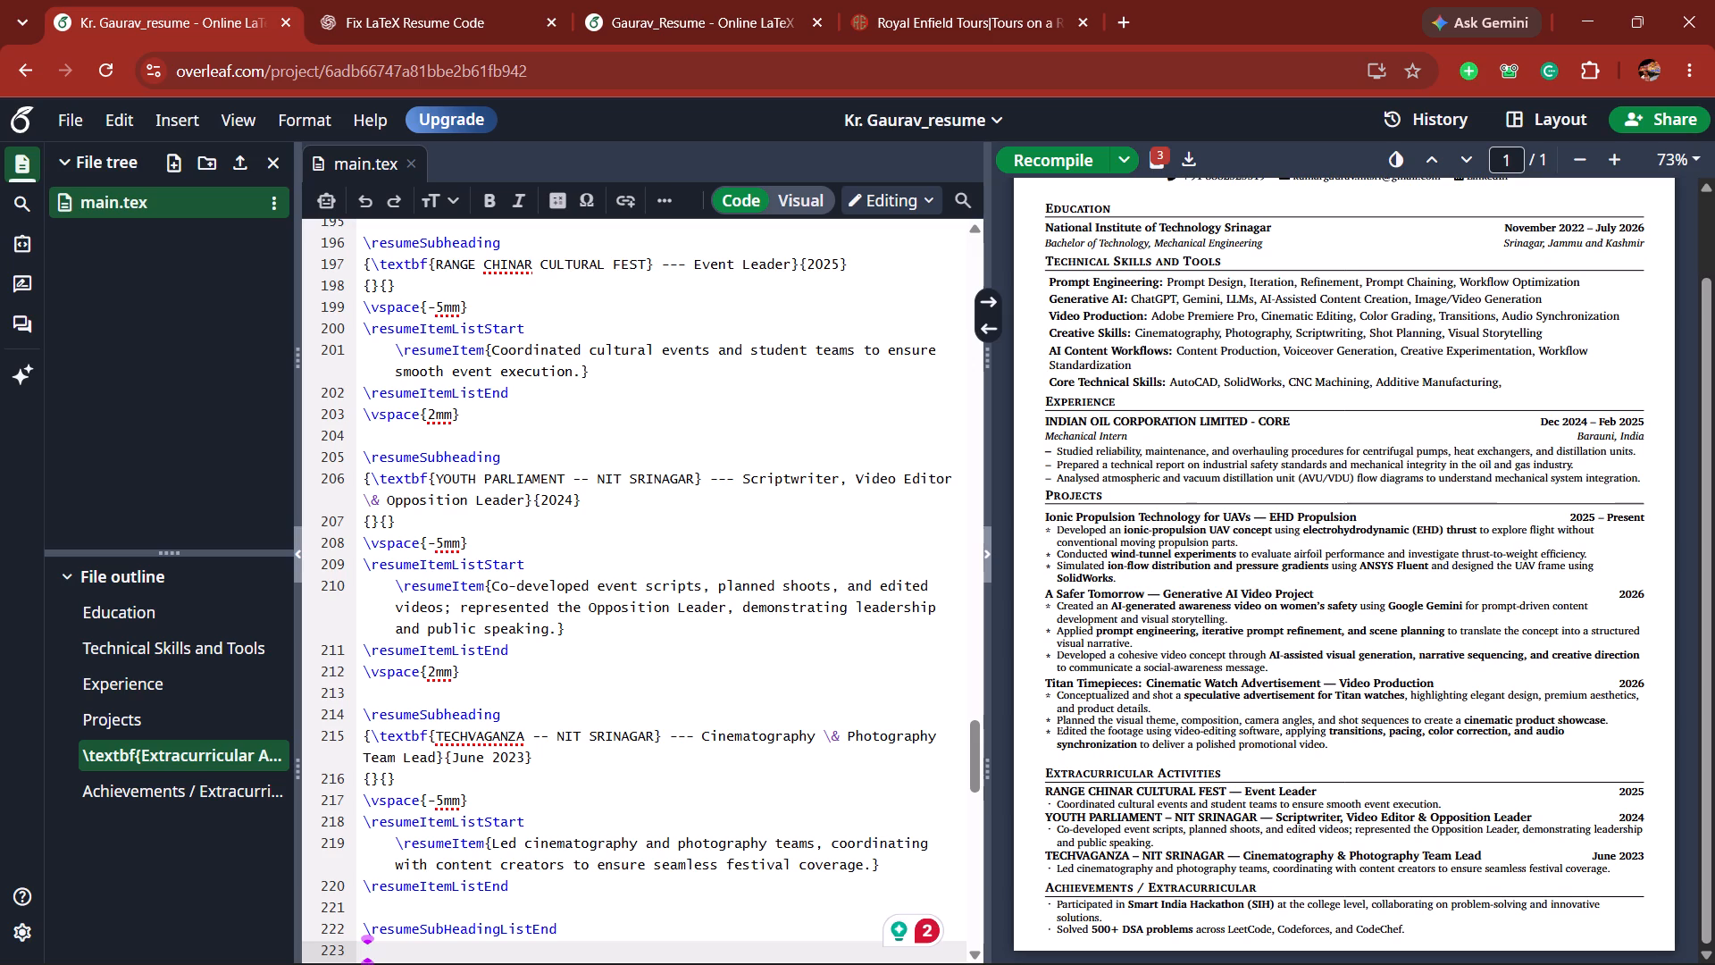
Tighten the vspace after the Titan Timepieces project, trying 4pt, 1pt and -5pt before setting it to -6pt.
scroll(903, 533, up, 5)
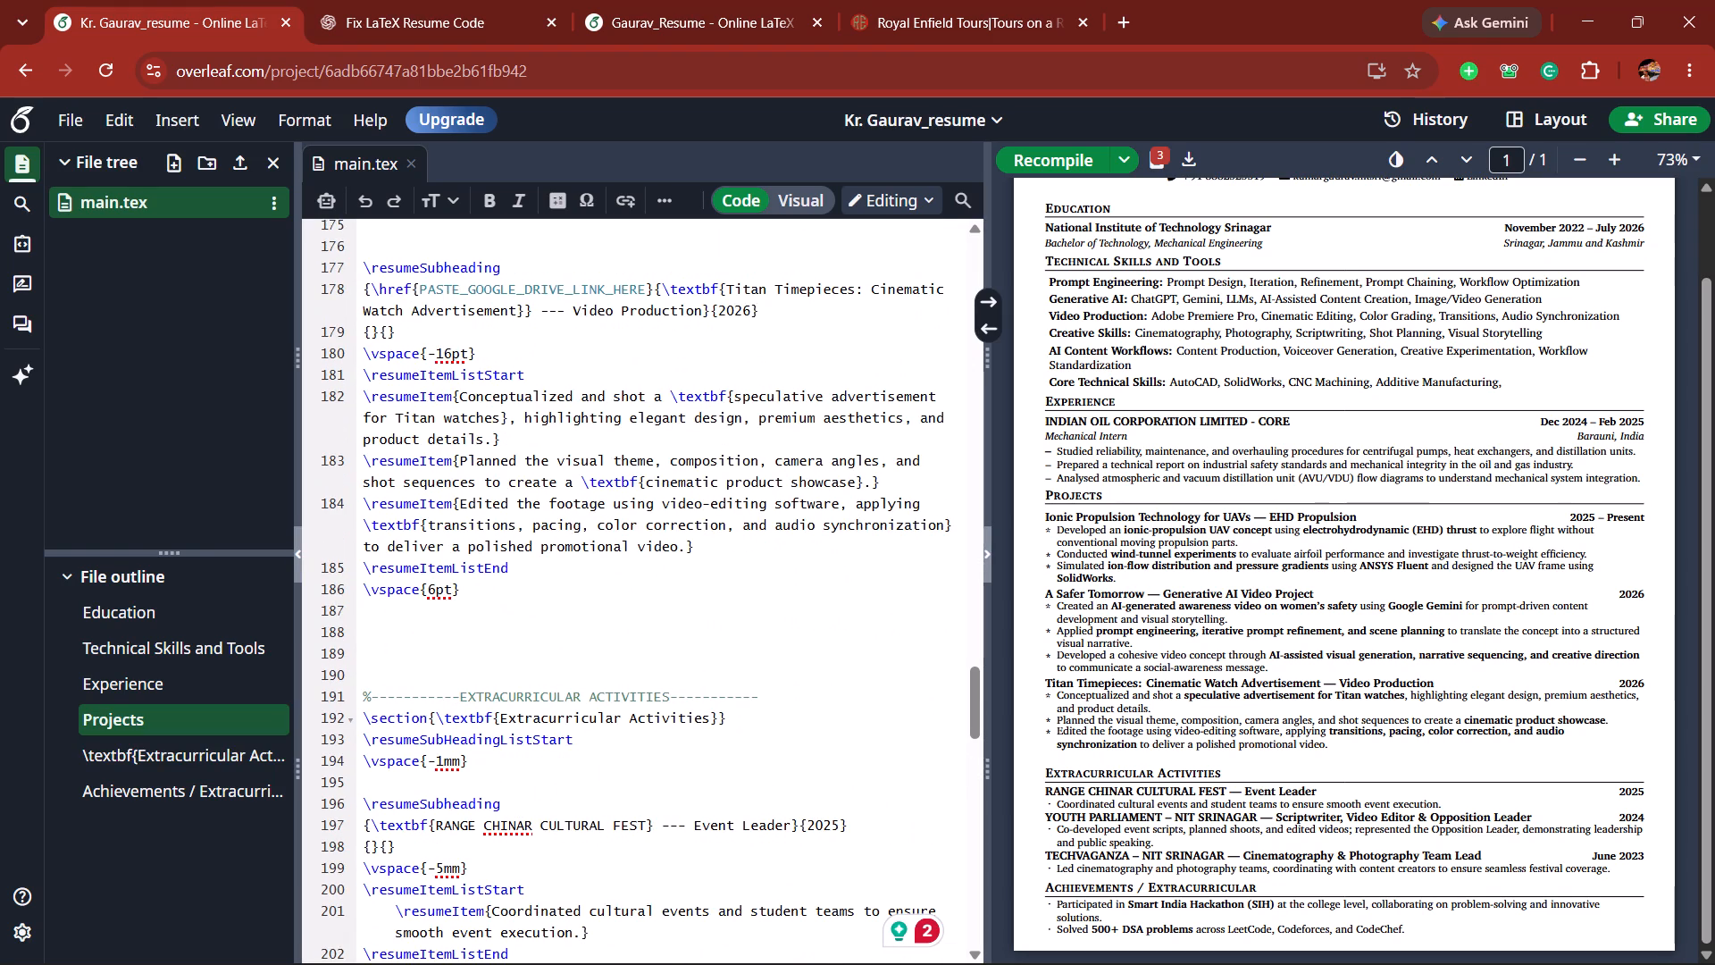
click(435, 592)
key(BackSpace)
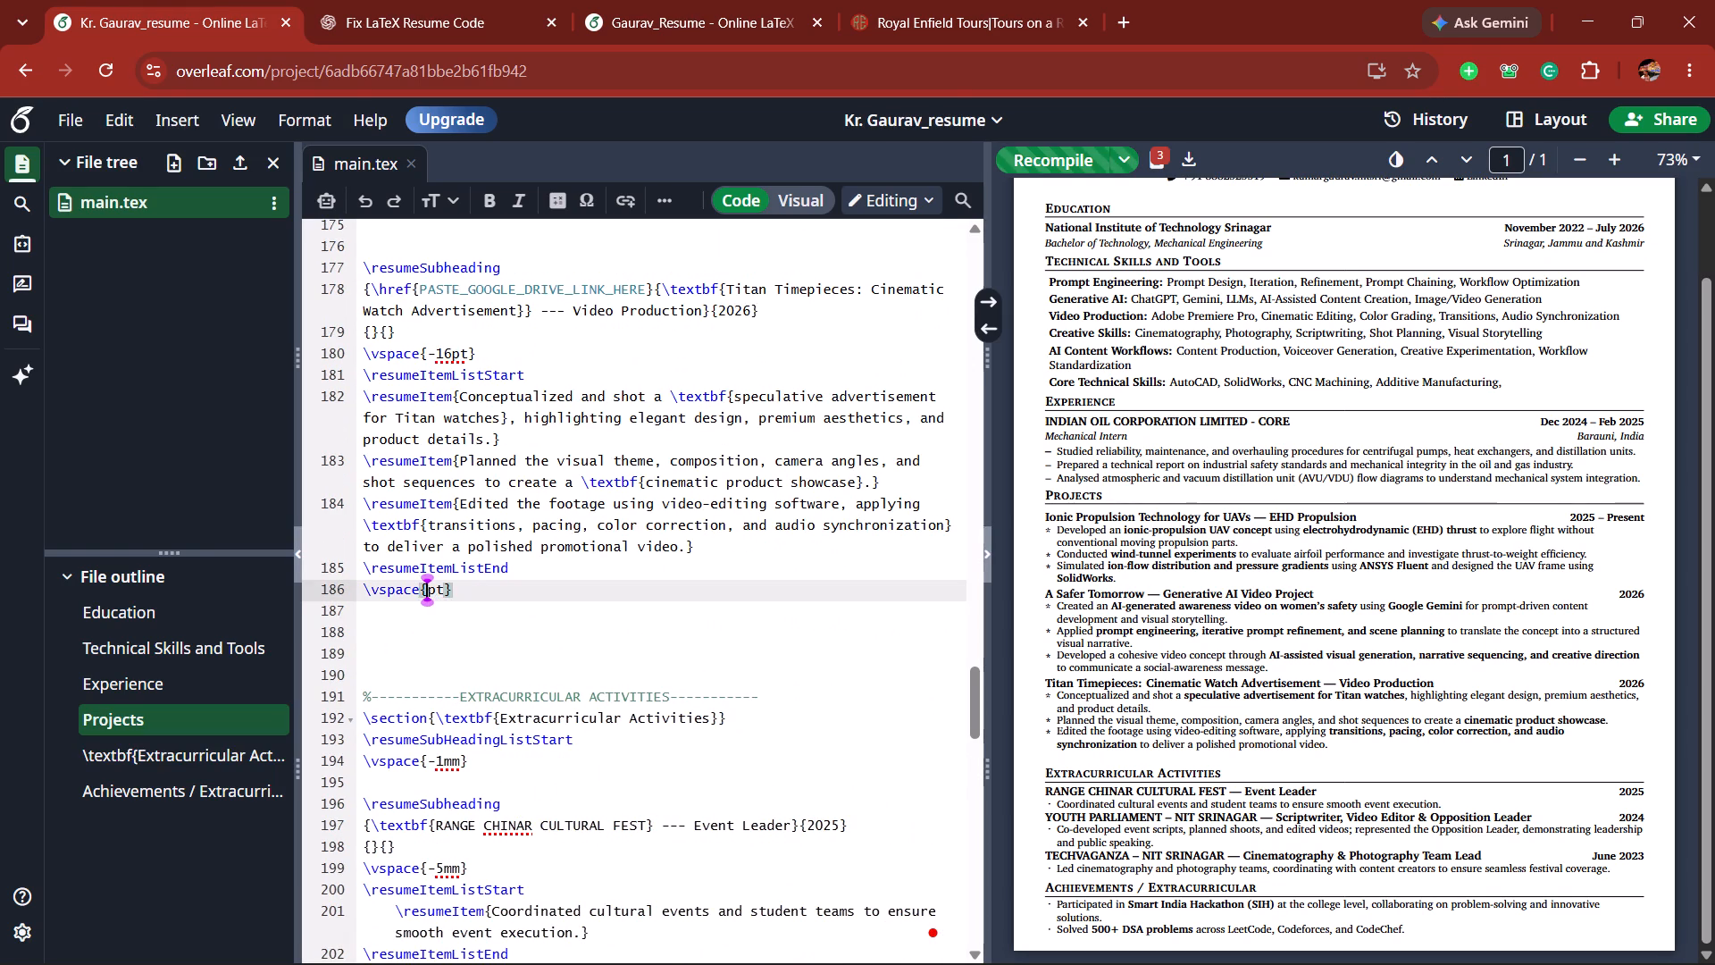
key(Left)
key(4)
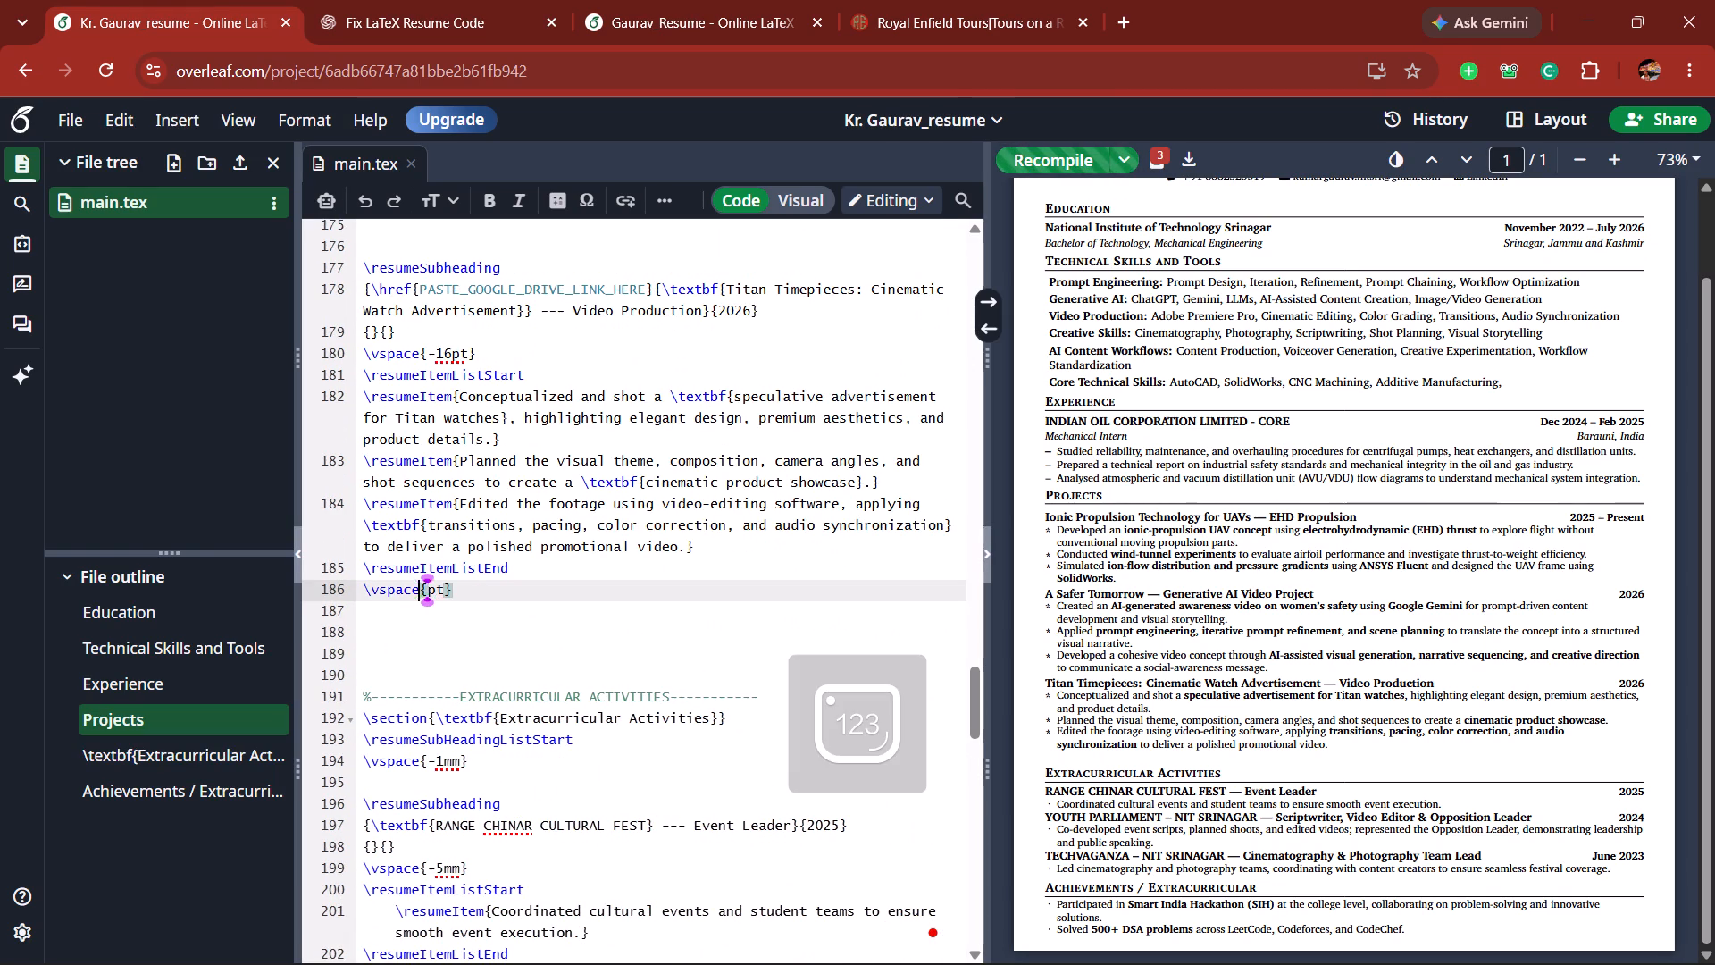
key(BackSpace)
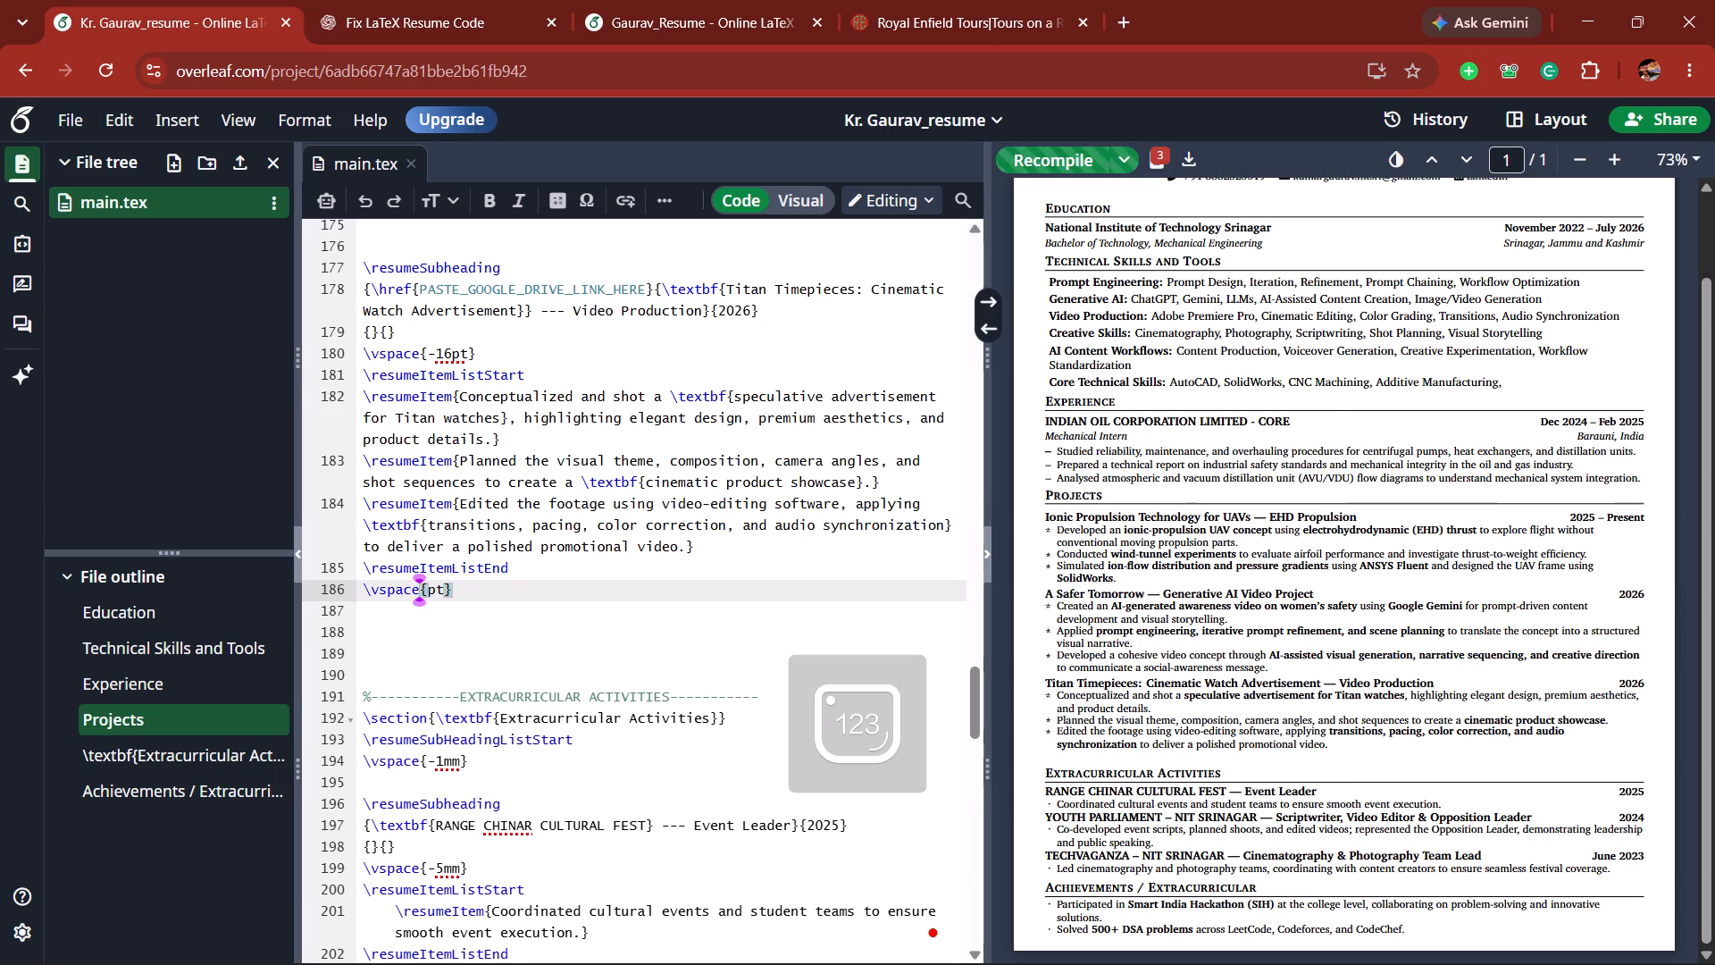
key(Right)
key(4)
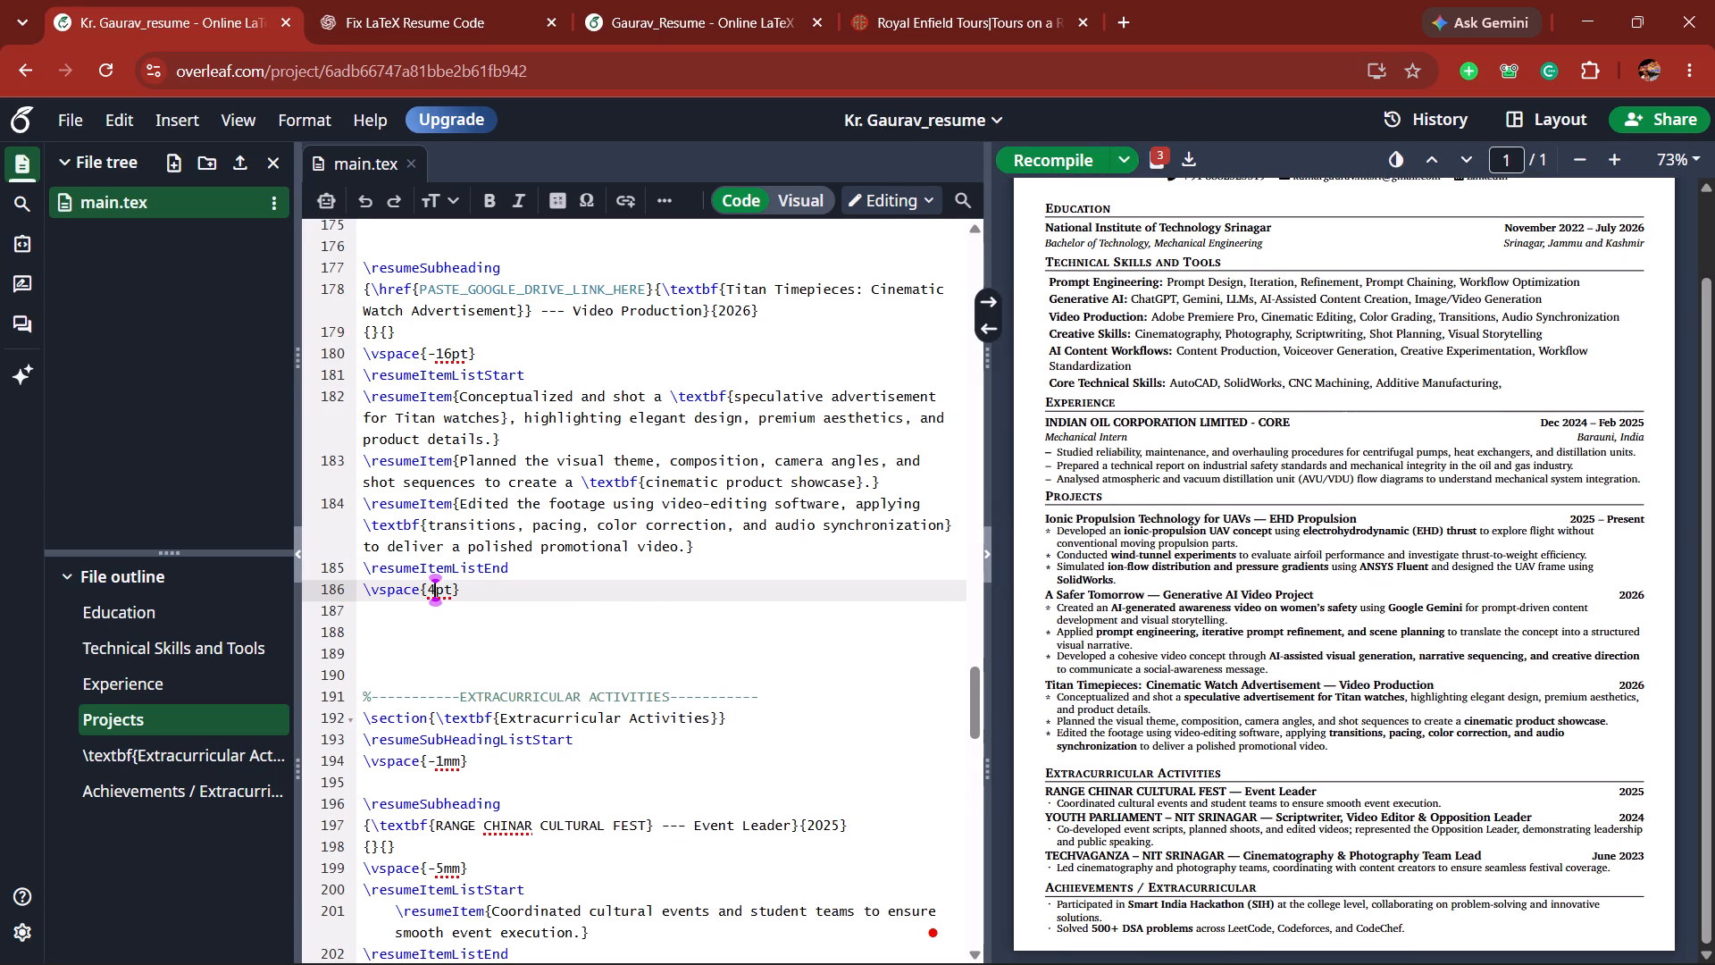
key(BackSpace)
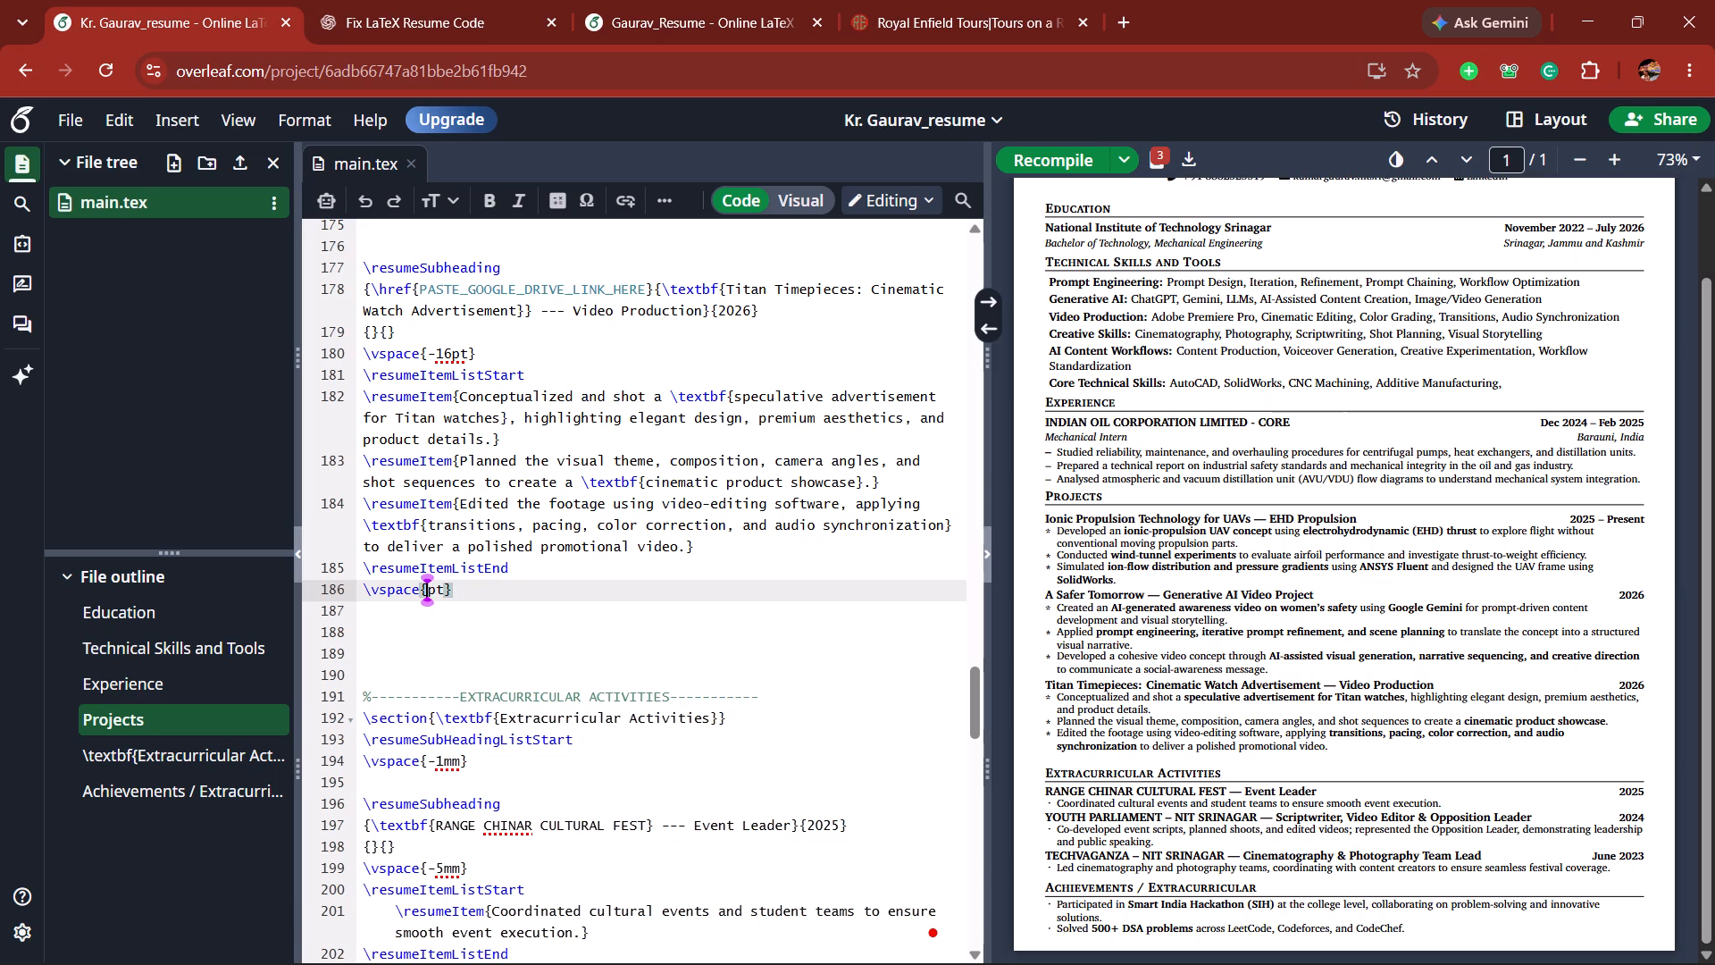
key(1)
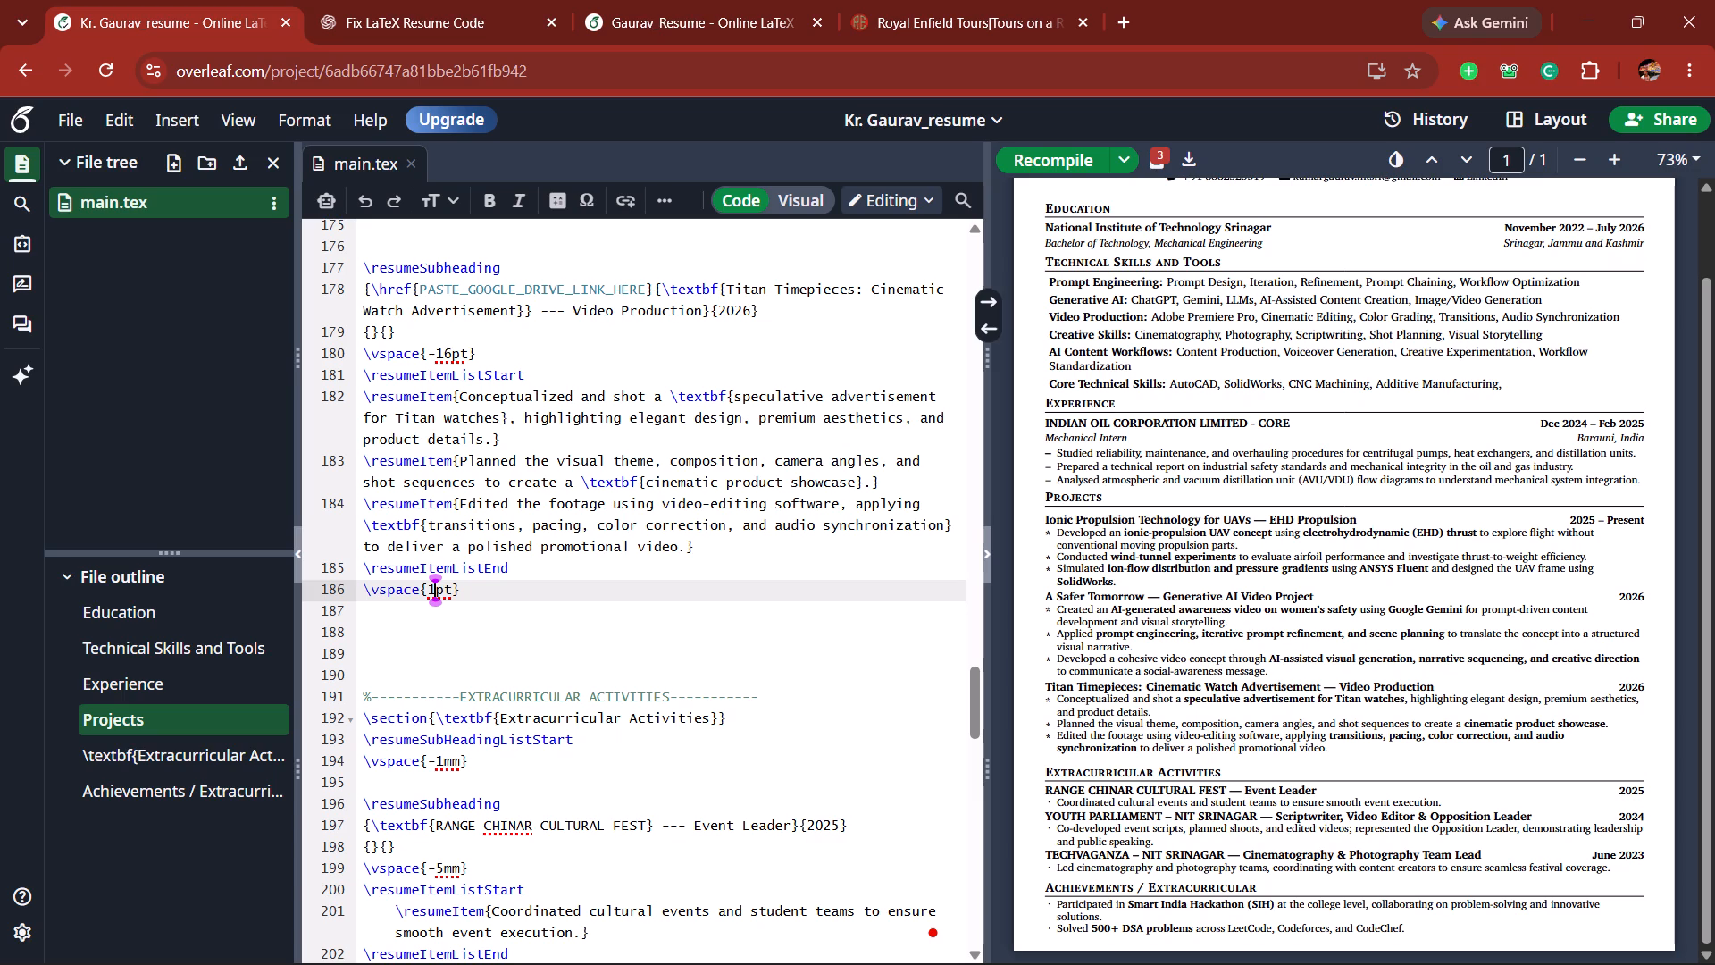
key(BackSpace)
key(minus)
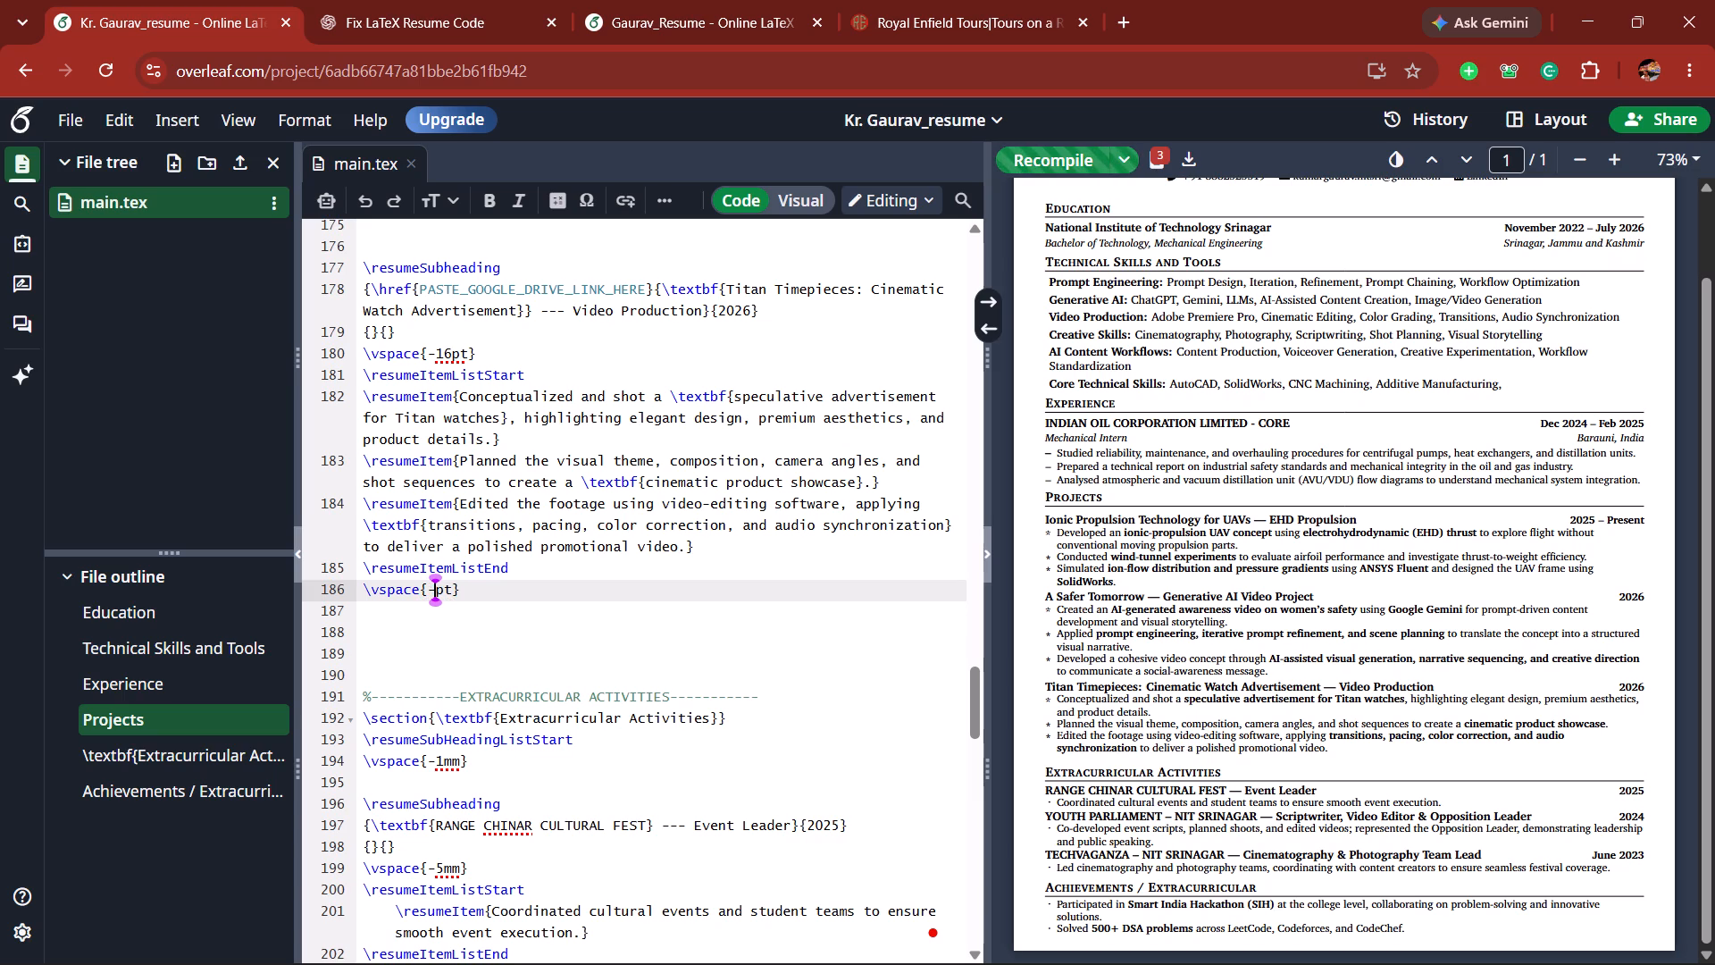
key(5)
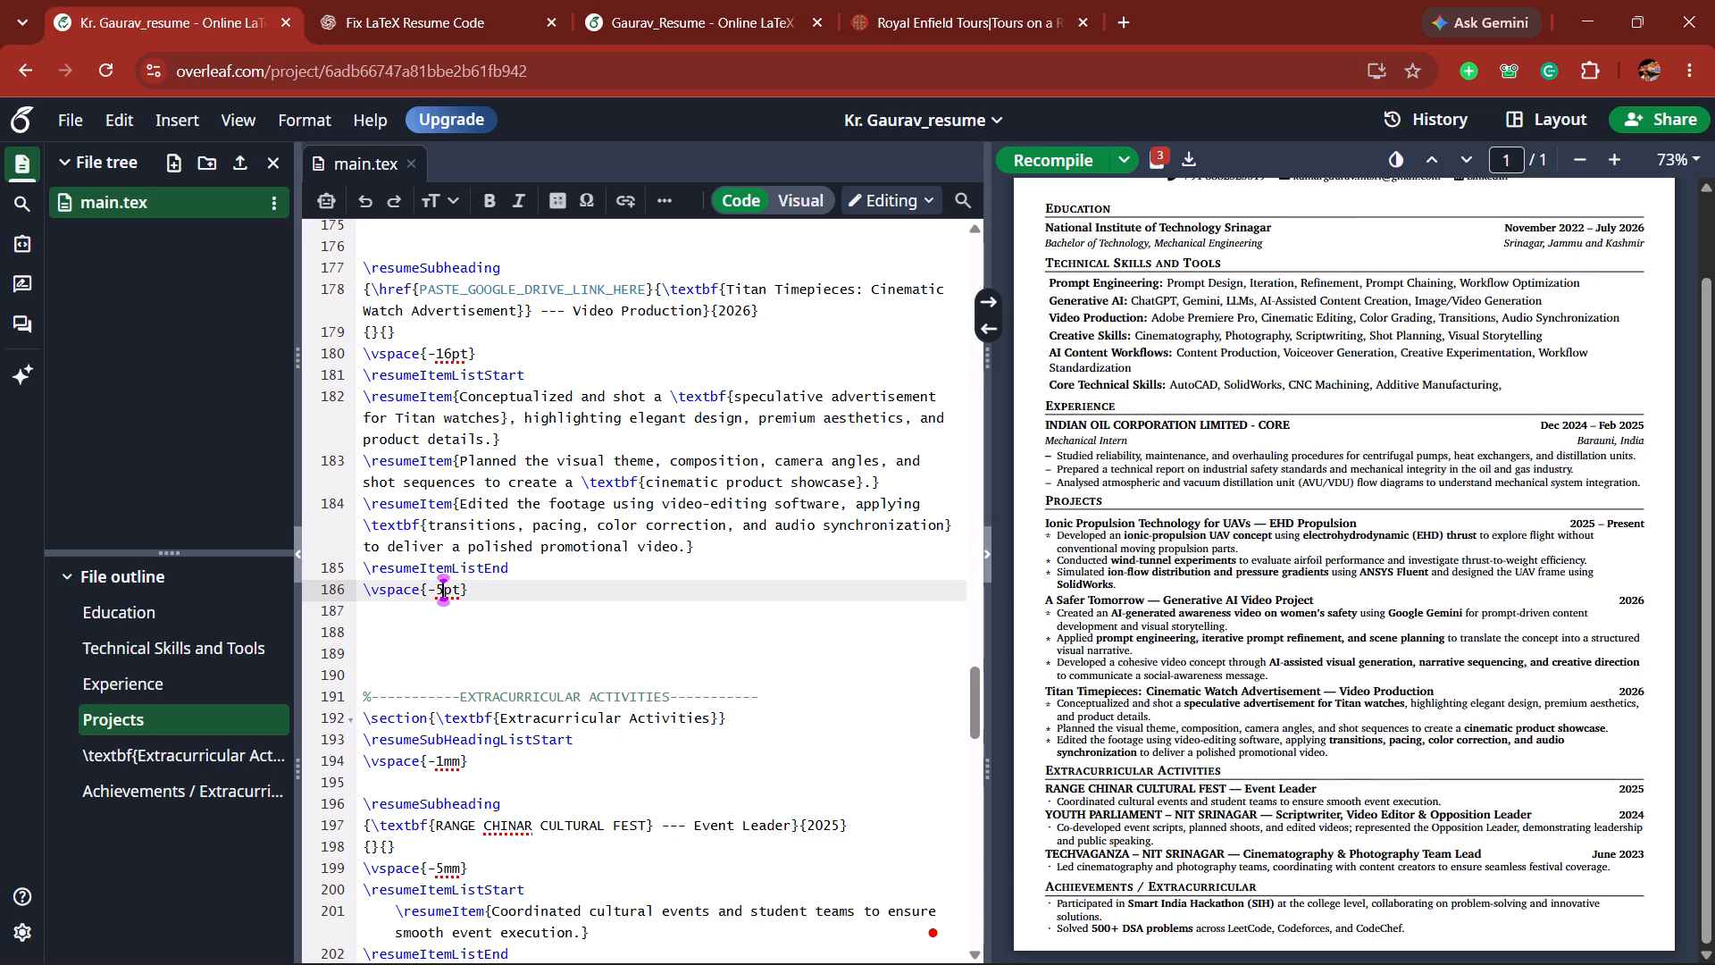
key(BackSpace)
key(6)
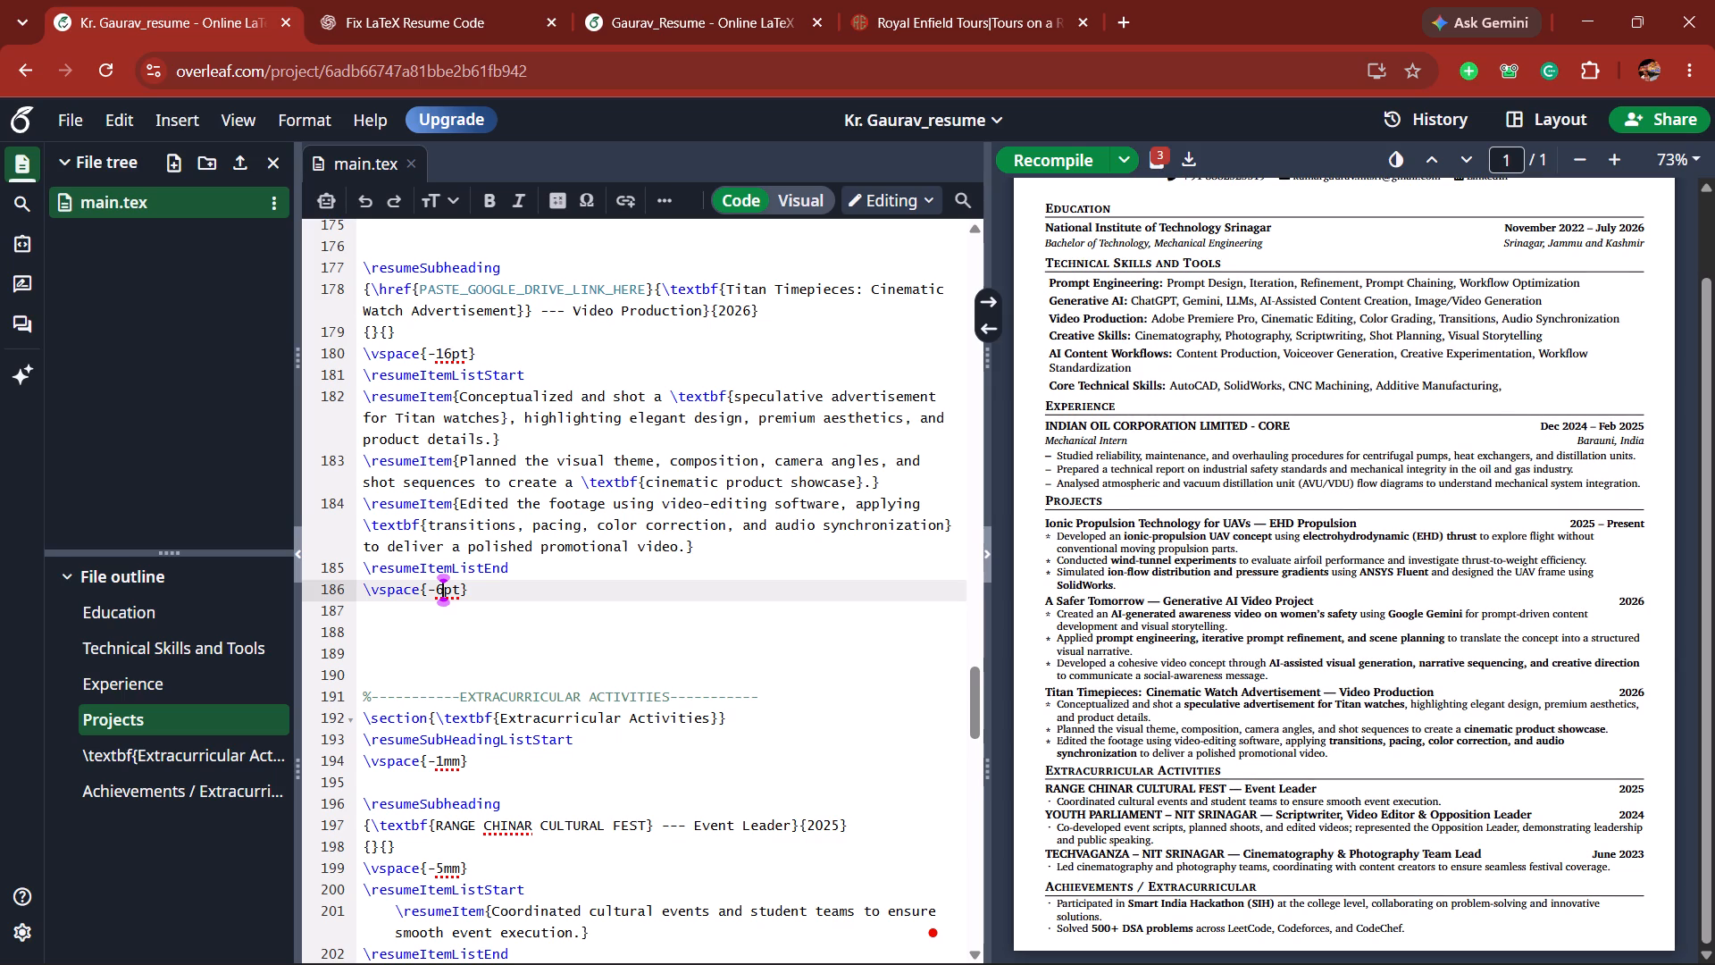
Set the vspace at the start of the Extracurricular Activities list to 1mm.
click(441, 763)
key(BackSpace)
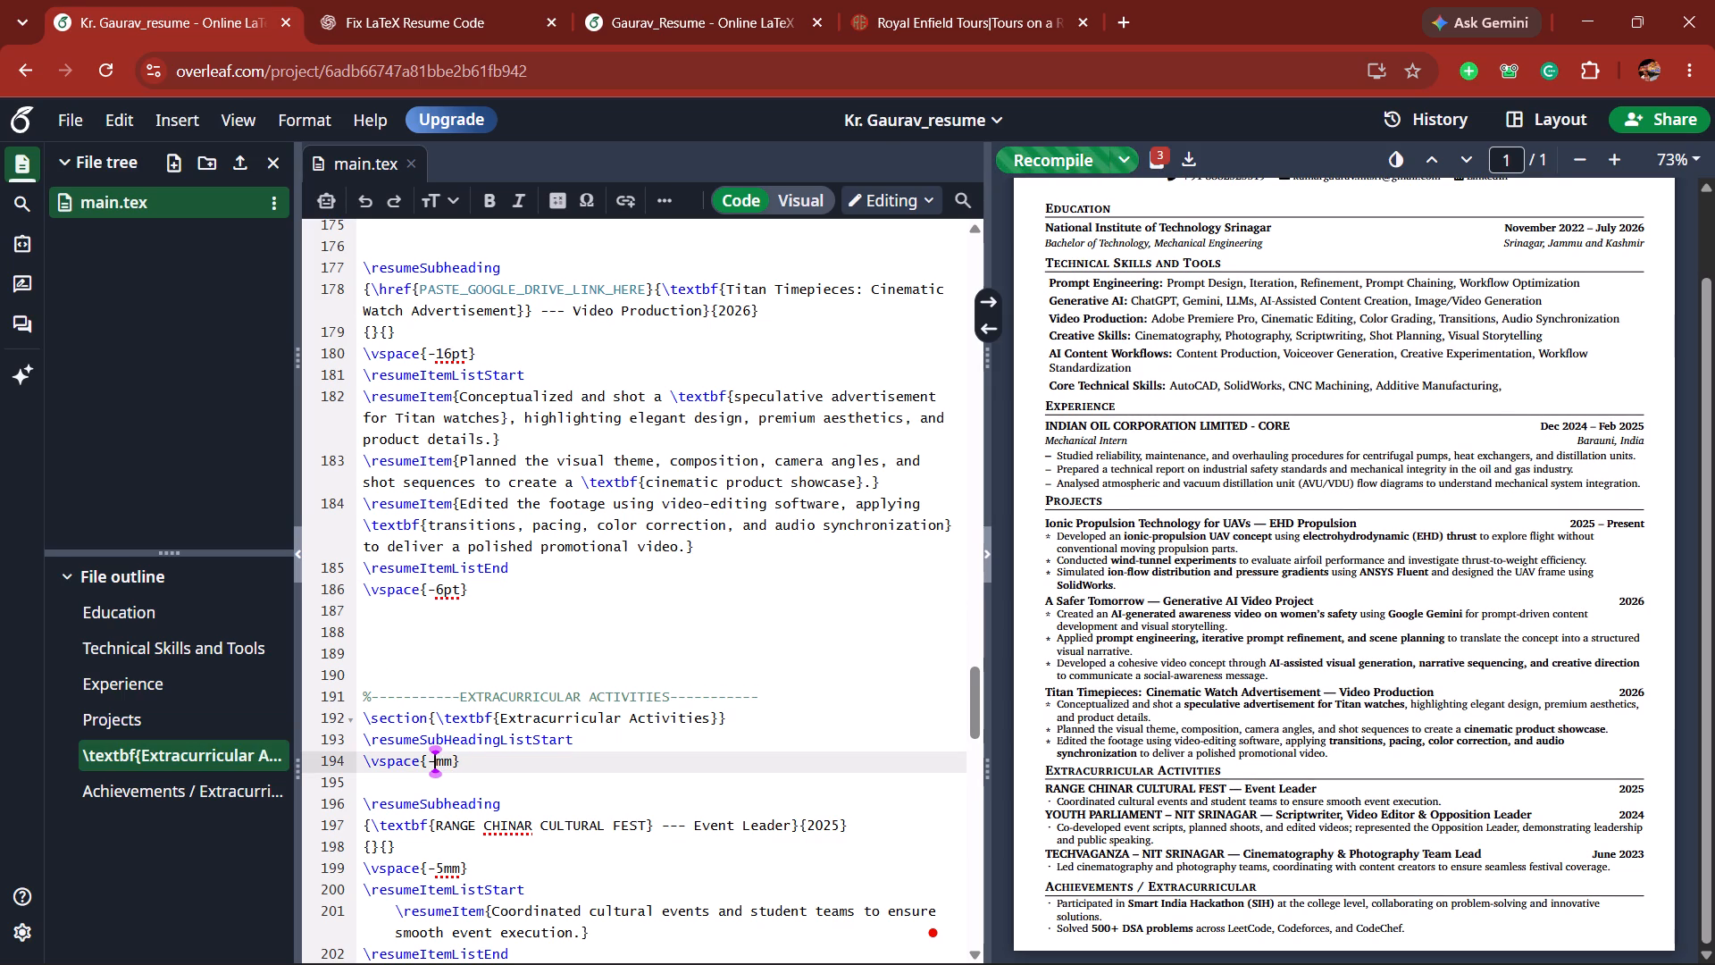
key(BackSpace)
key(1)
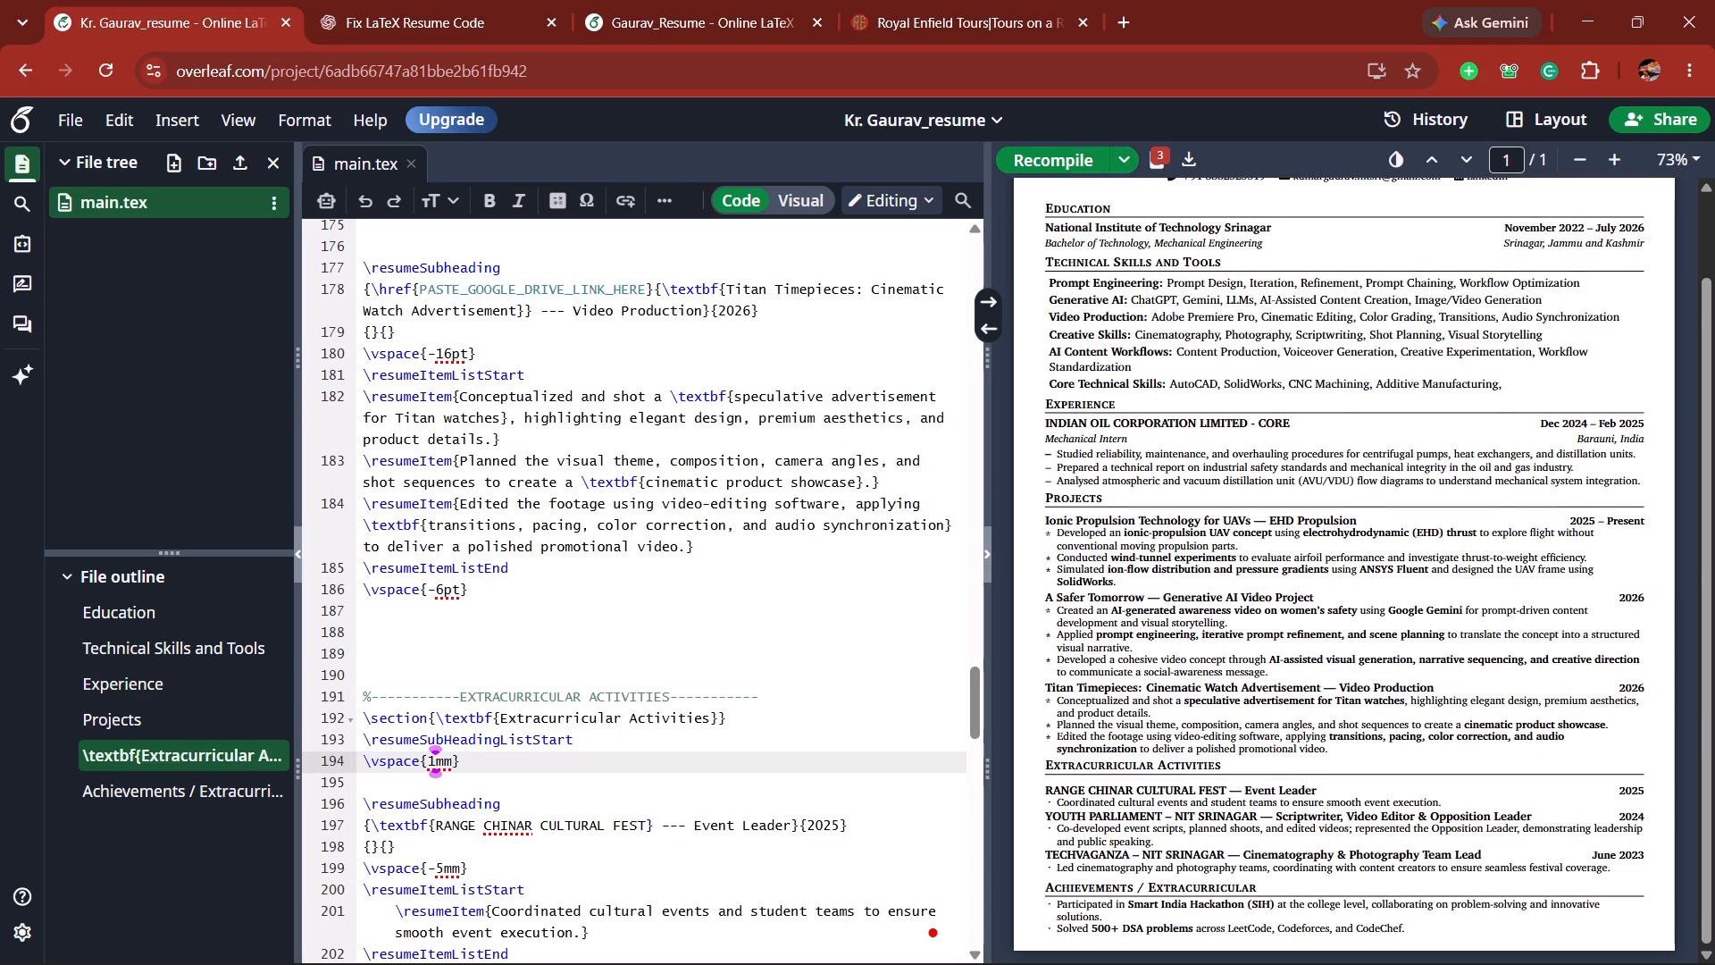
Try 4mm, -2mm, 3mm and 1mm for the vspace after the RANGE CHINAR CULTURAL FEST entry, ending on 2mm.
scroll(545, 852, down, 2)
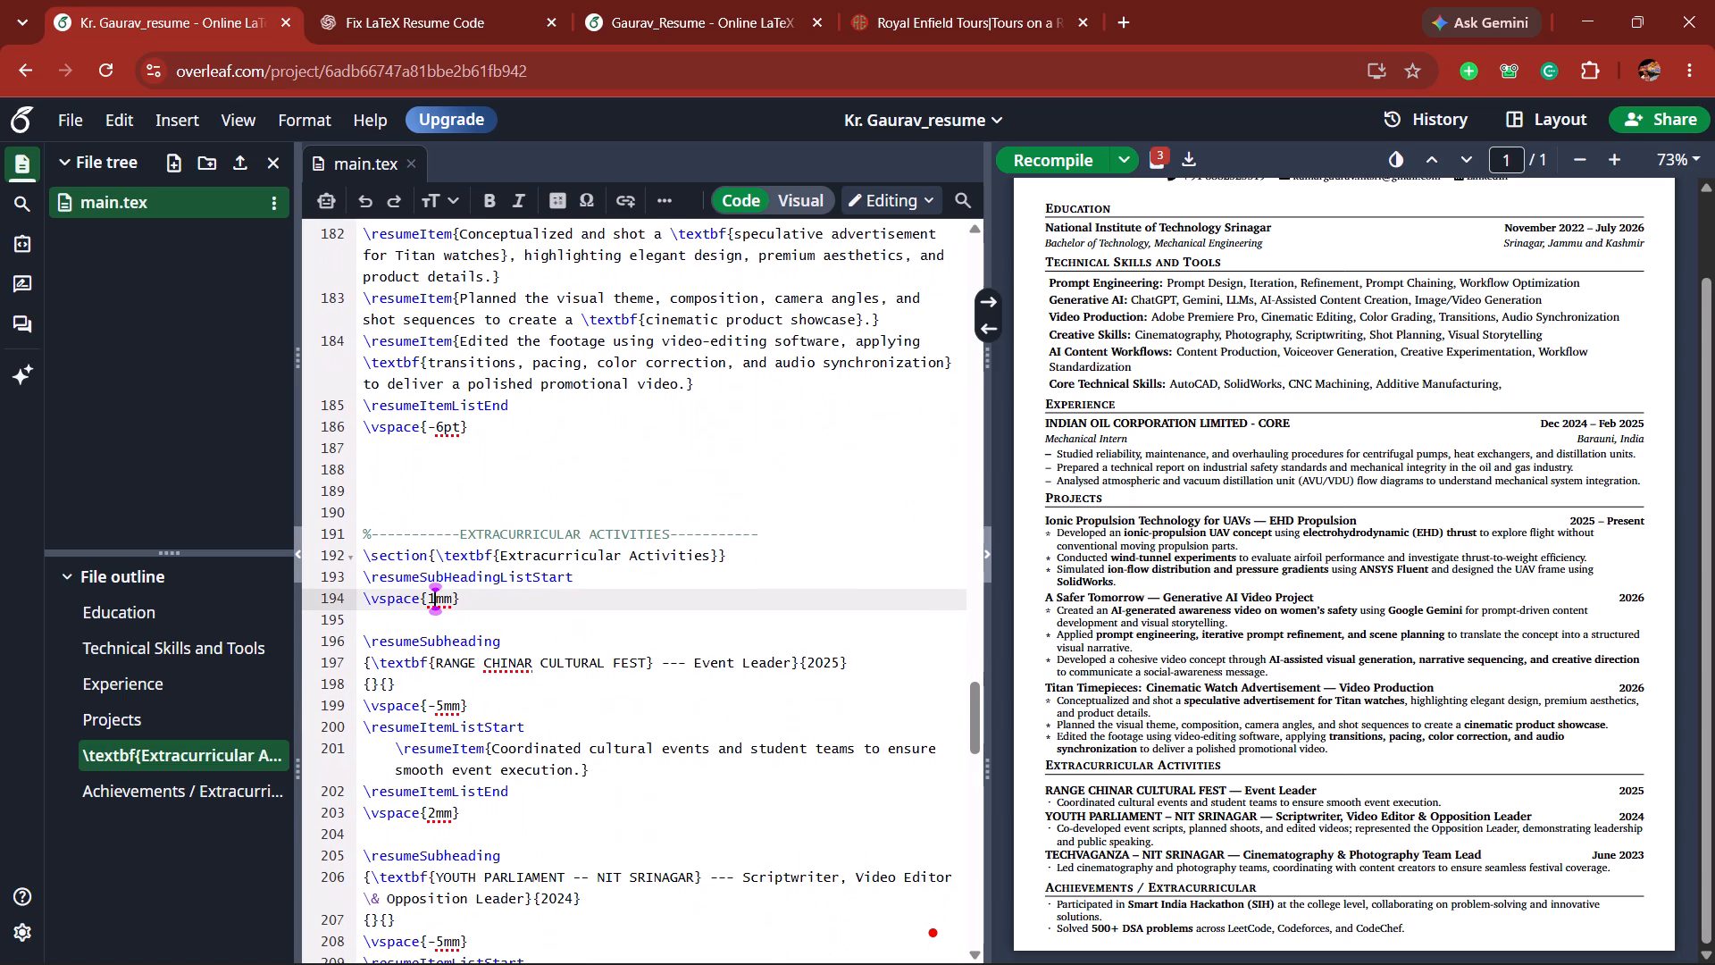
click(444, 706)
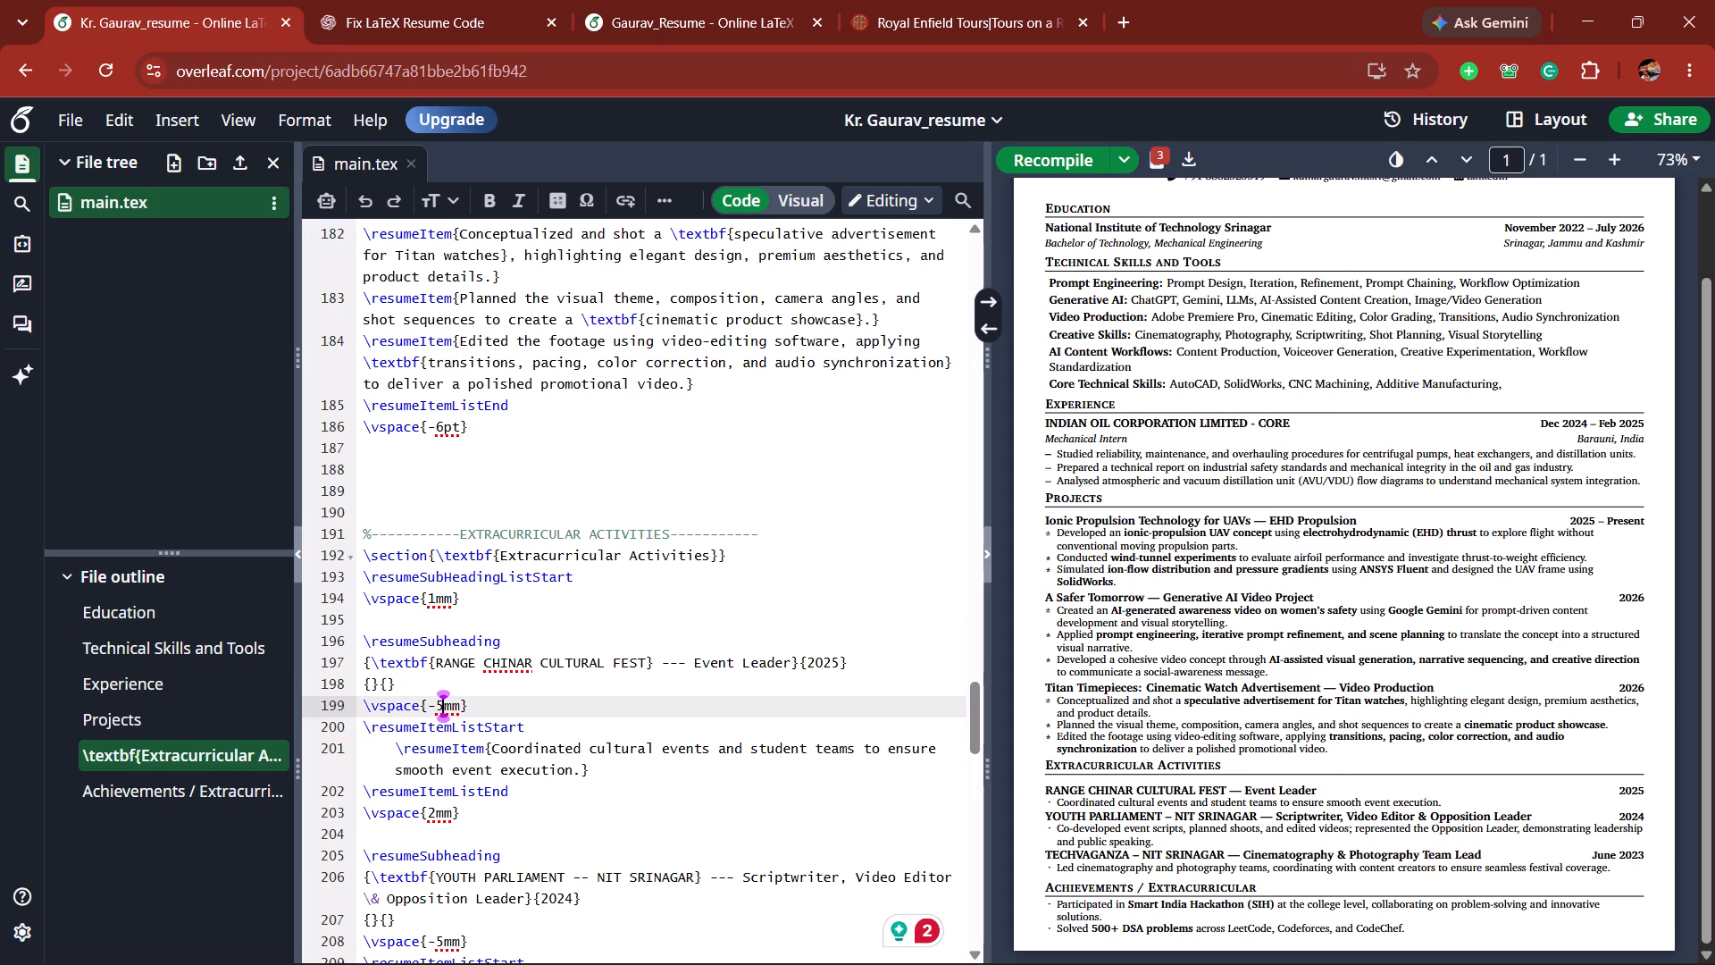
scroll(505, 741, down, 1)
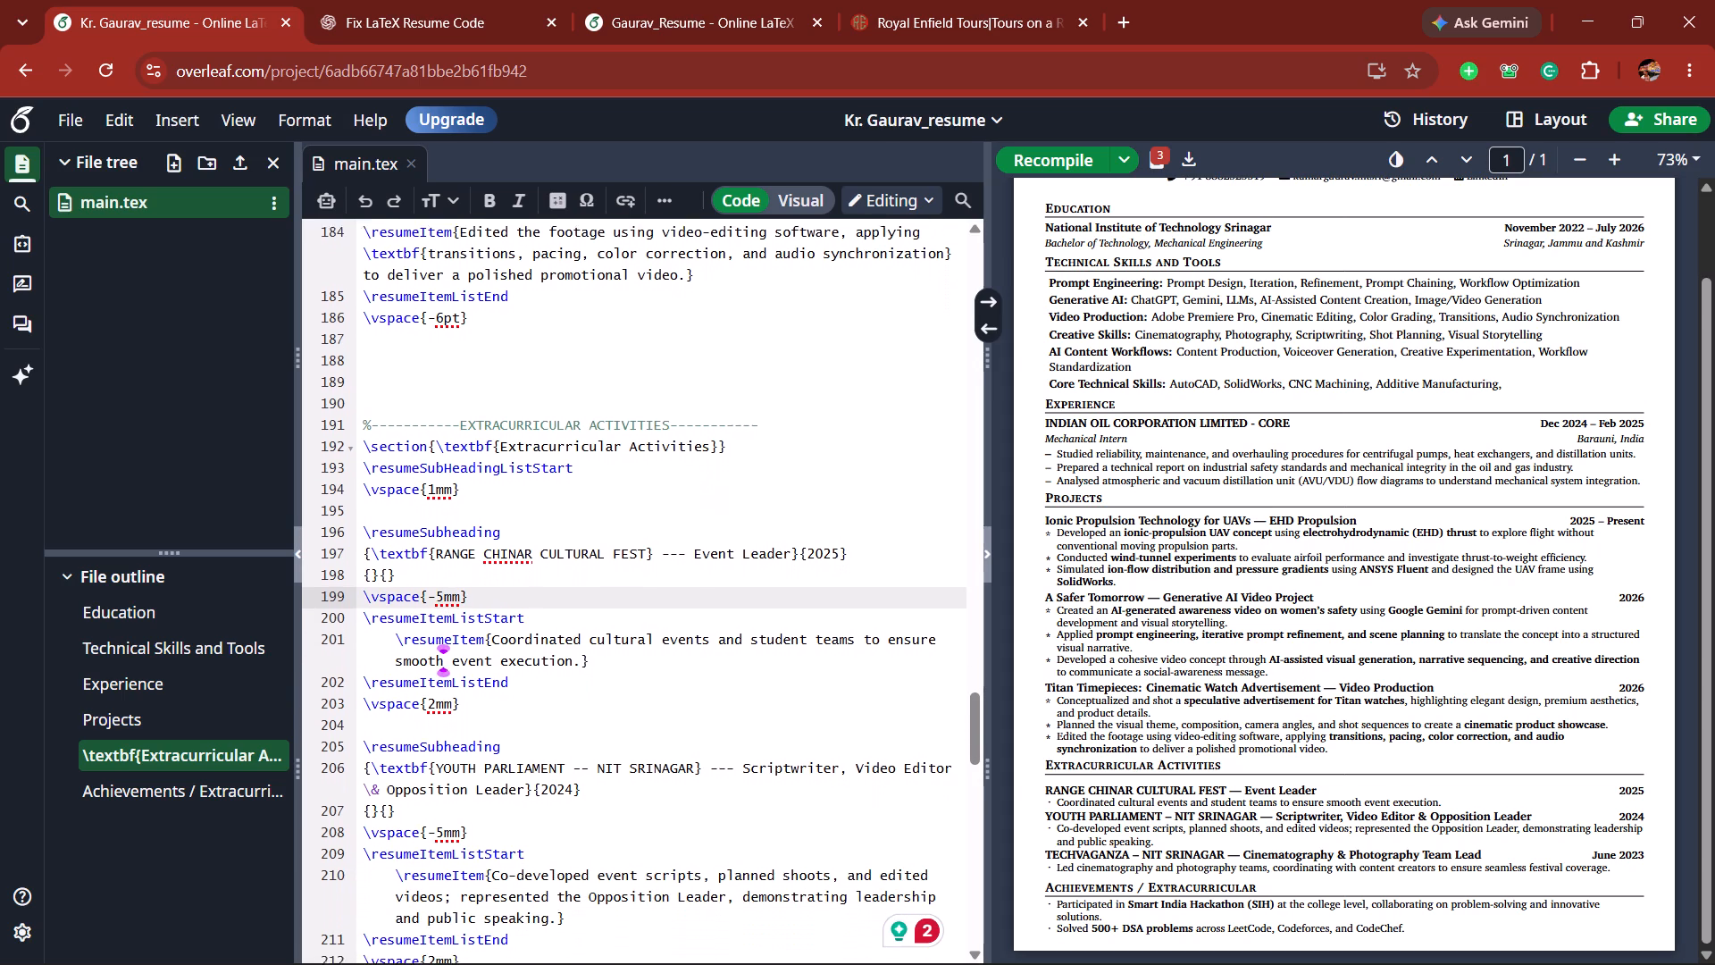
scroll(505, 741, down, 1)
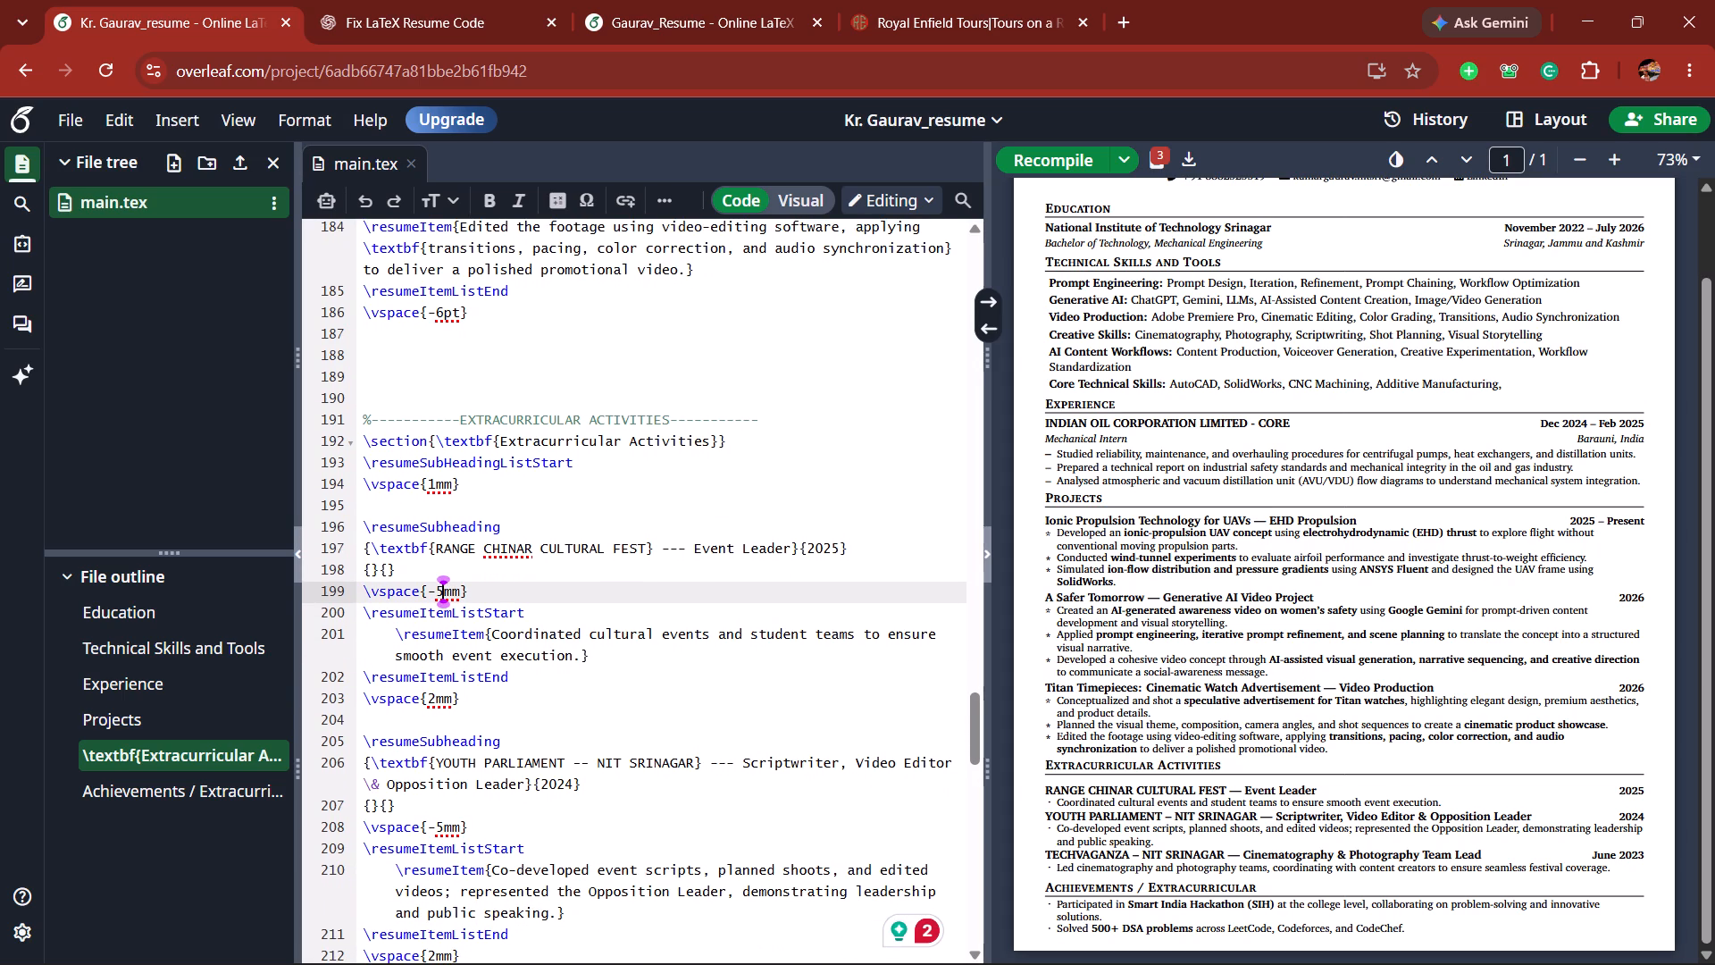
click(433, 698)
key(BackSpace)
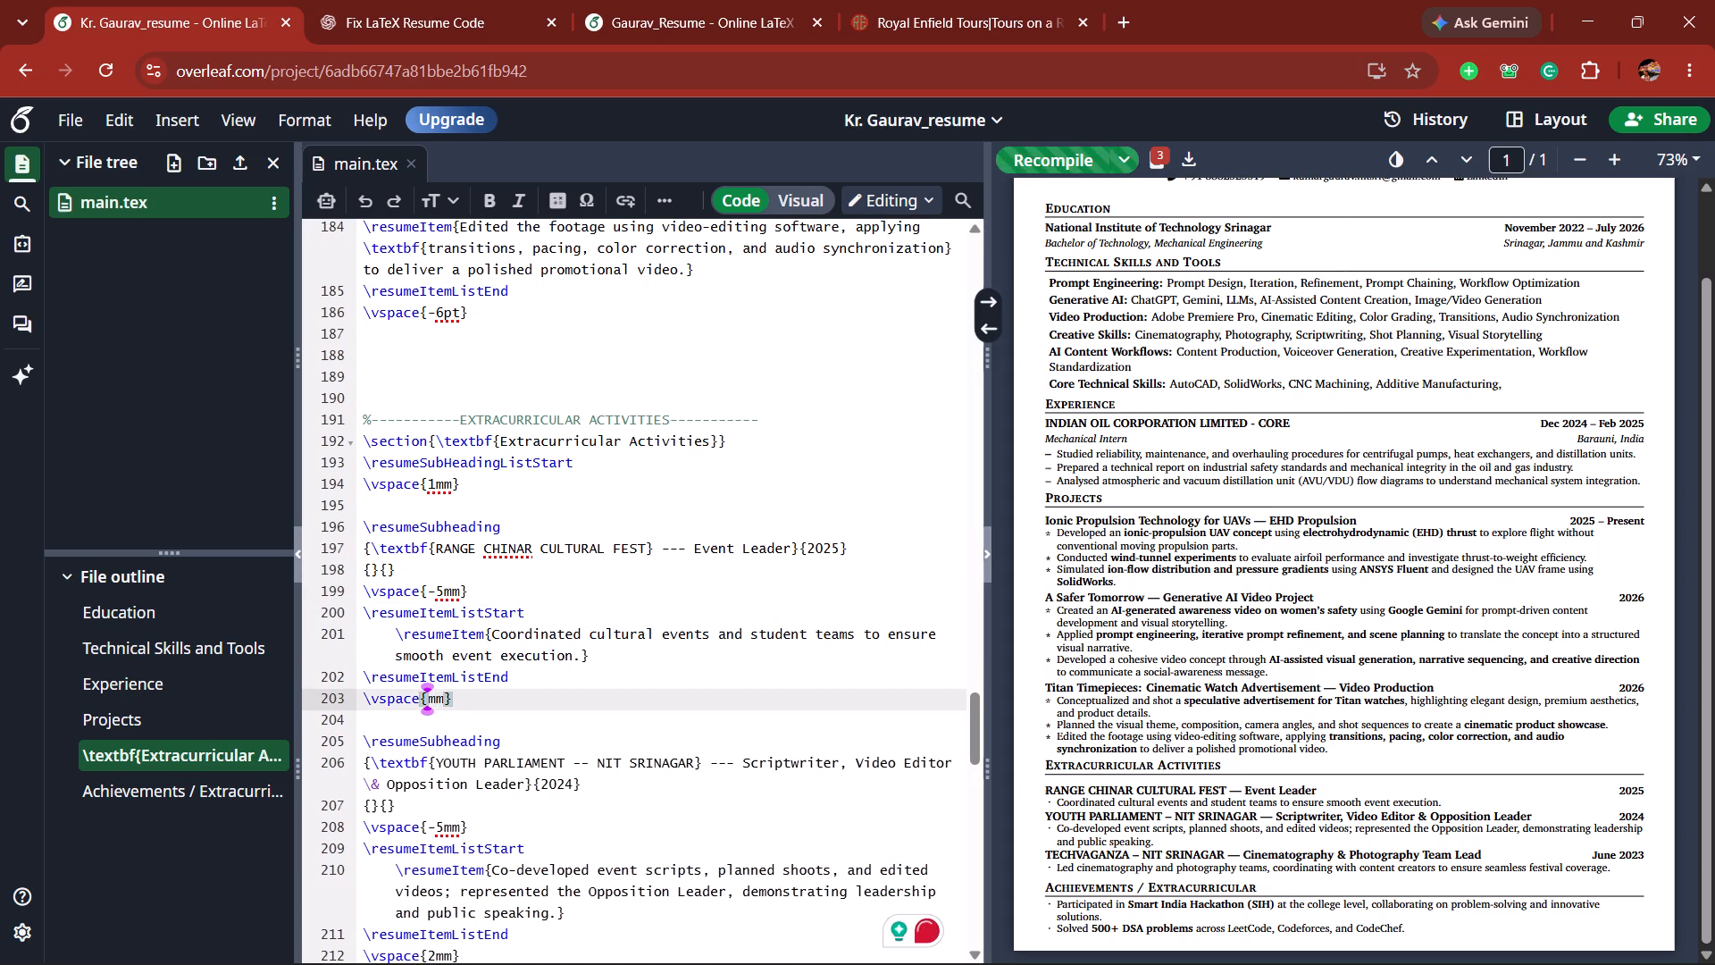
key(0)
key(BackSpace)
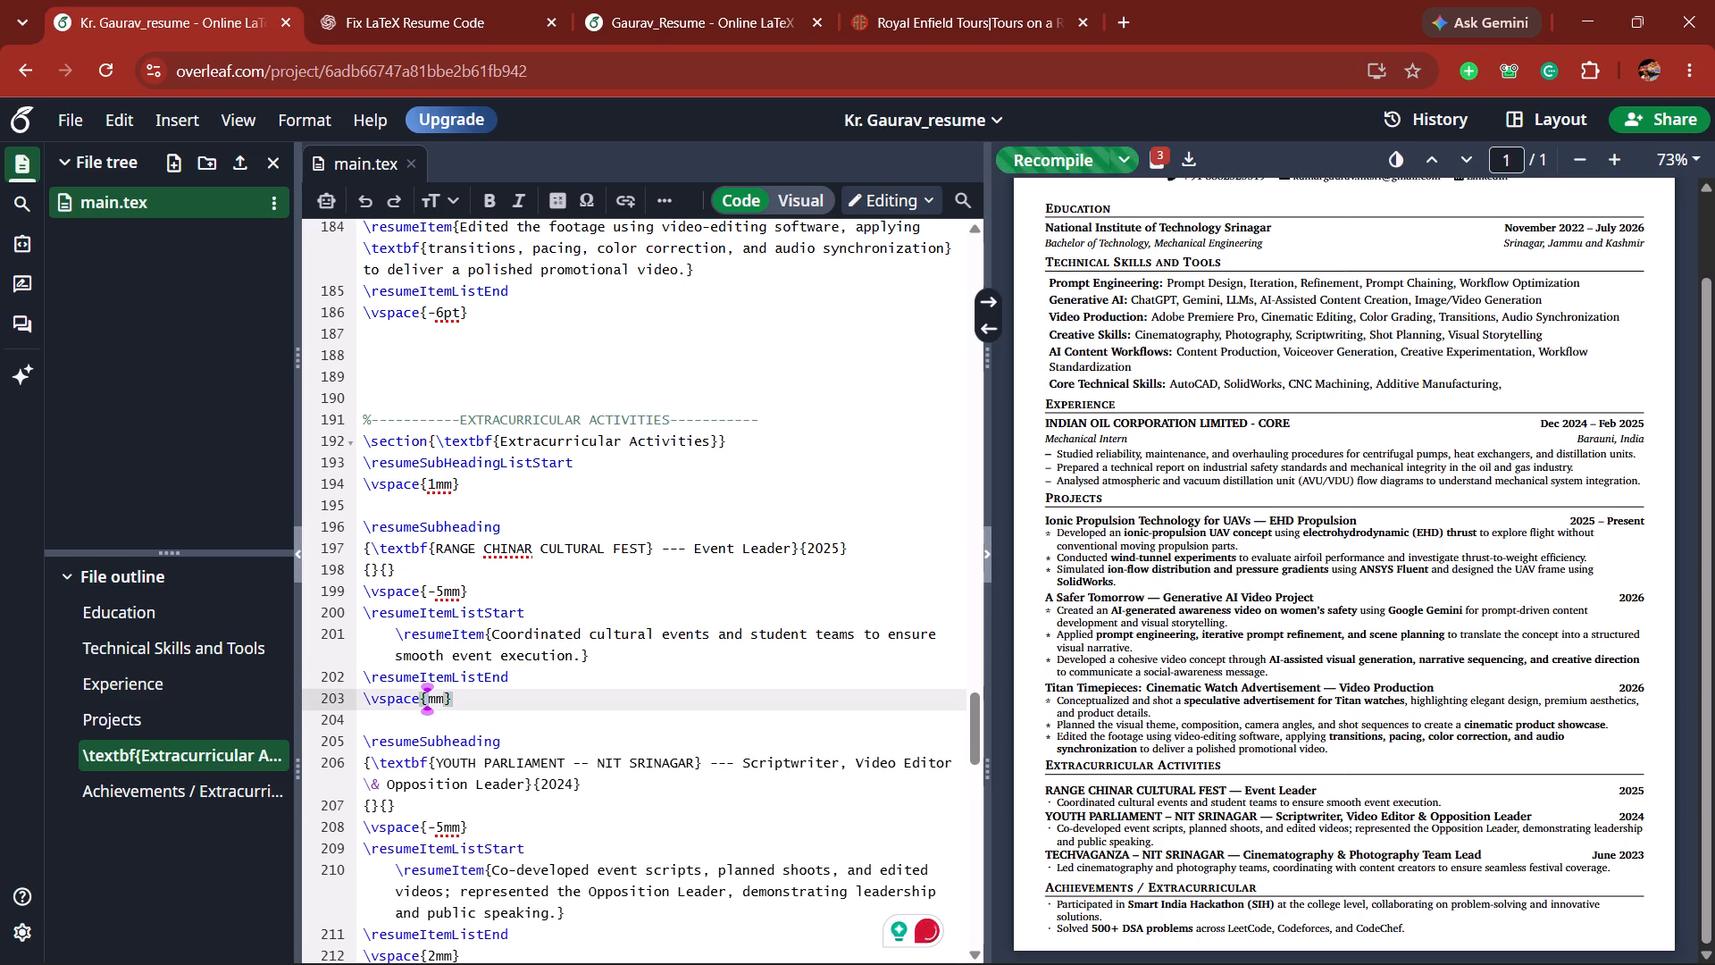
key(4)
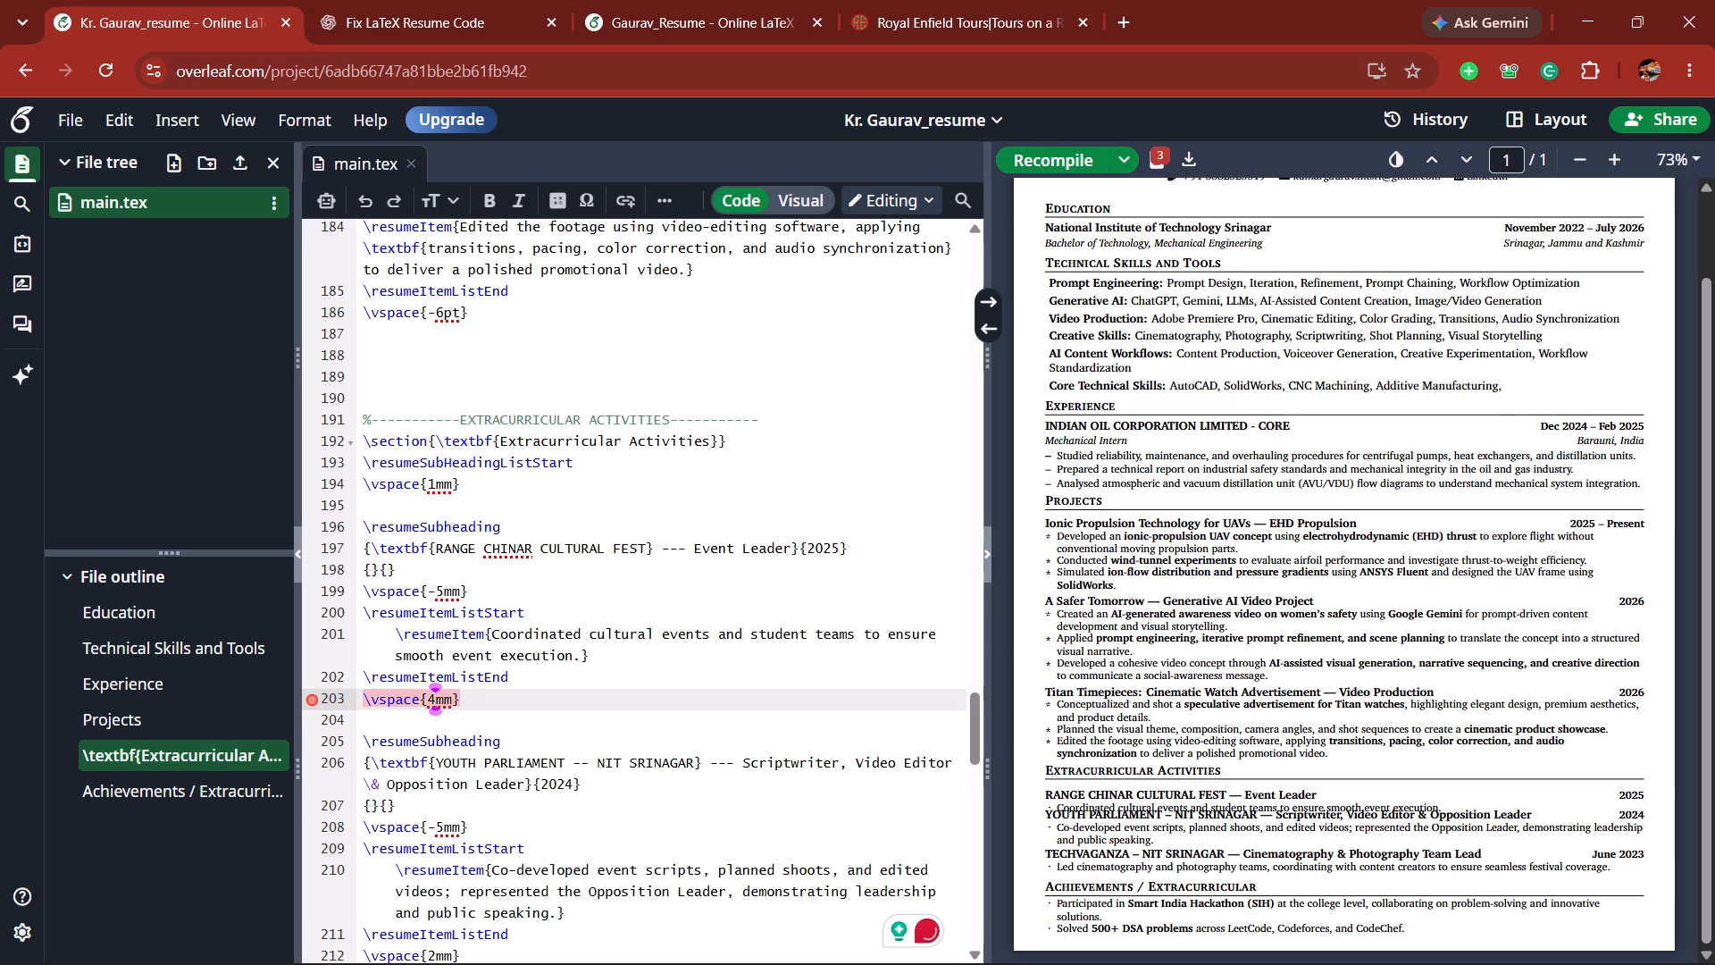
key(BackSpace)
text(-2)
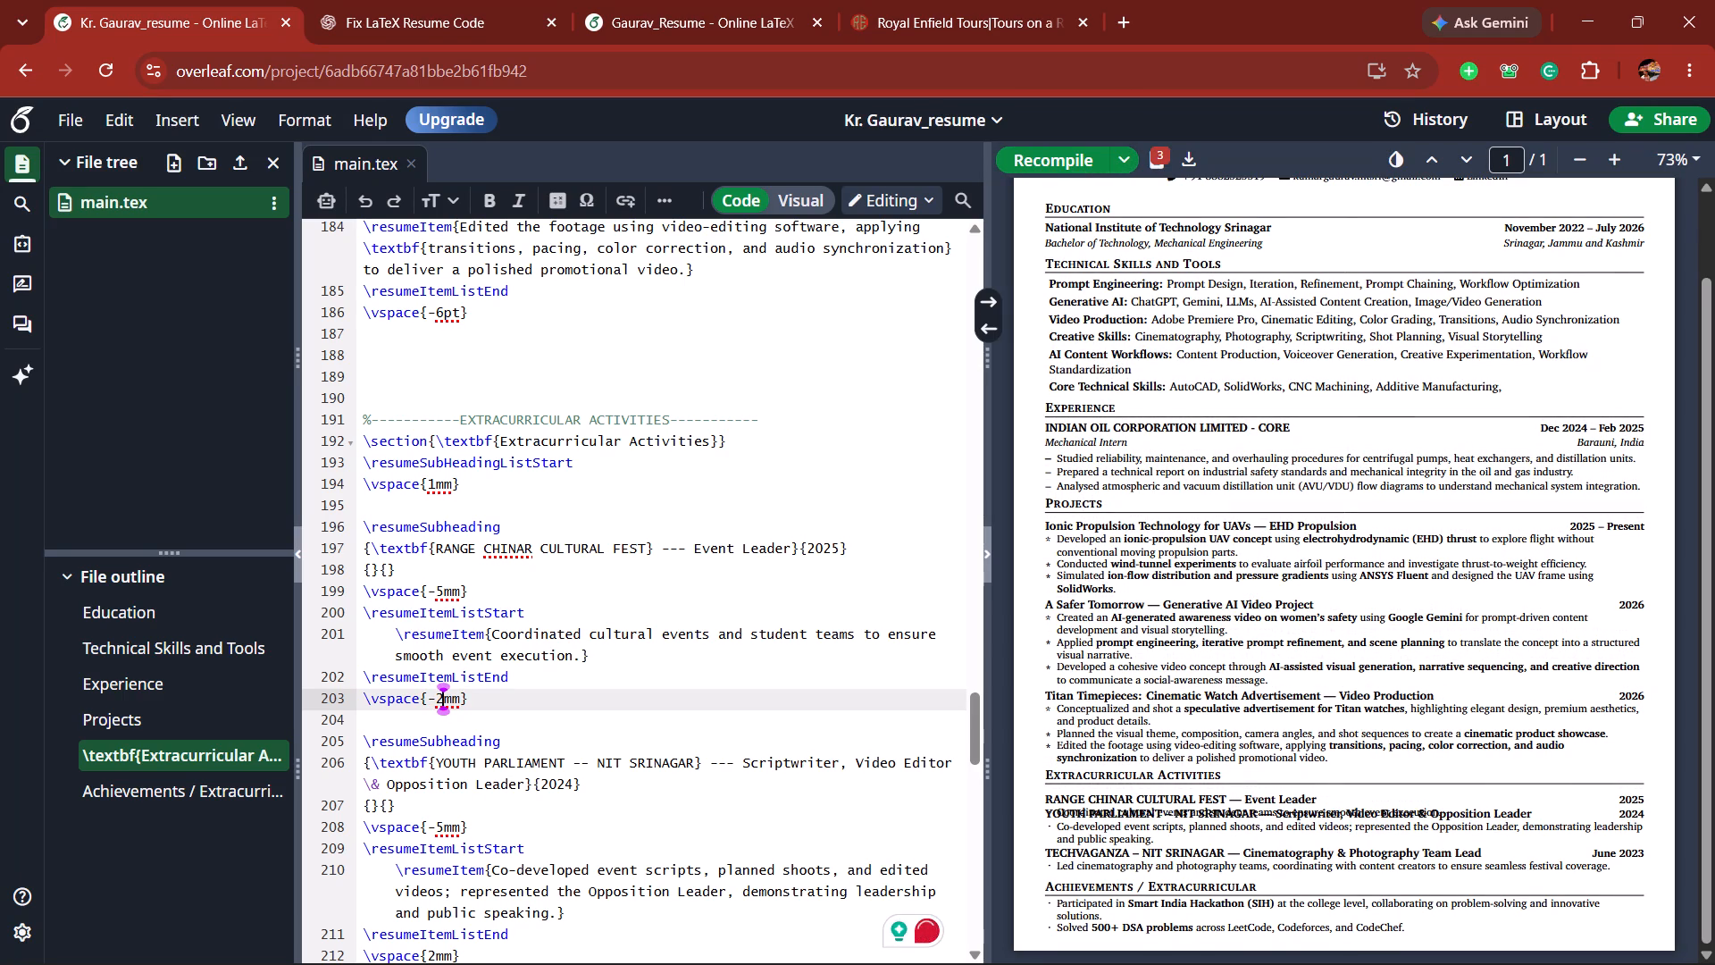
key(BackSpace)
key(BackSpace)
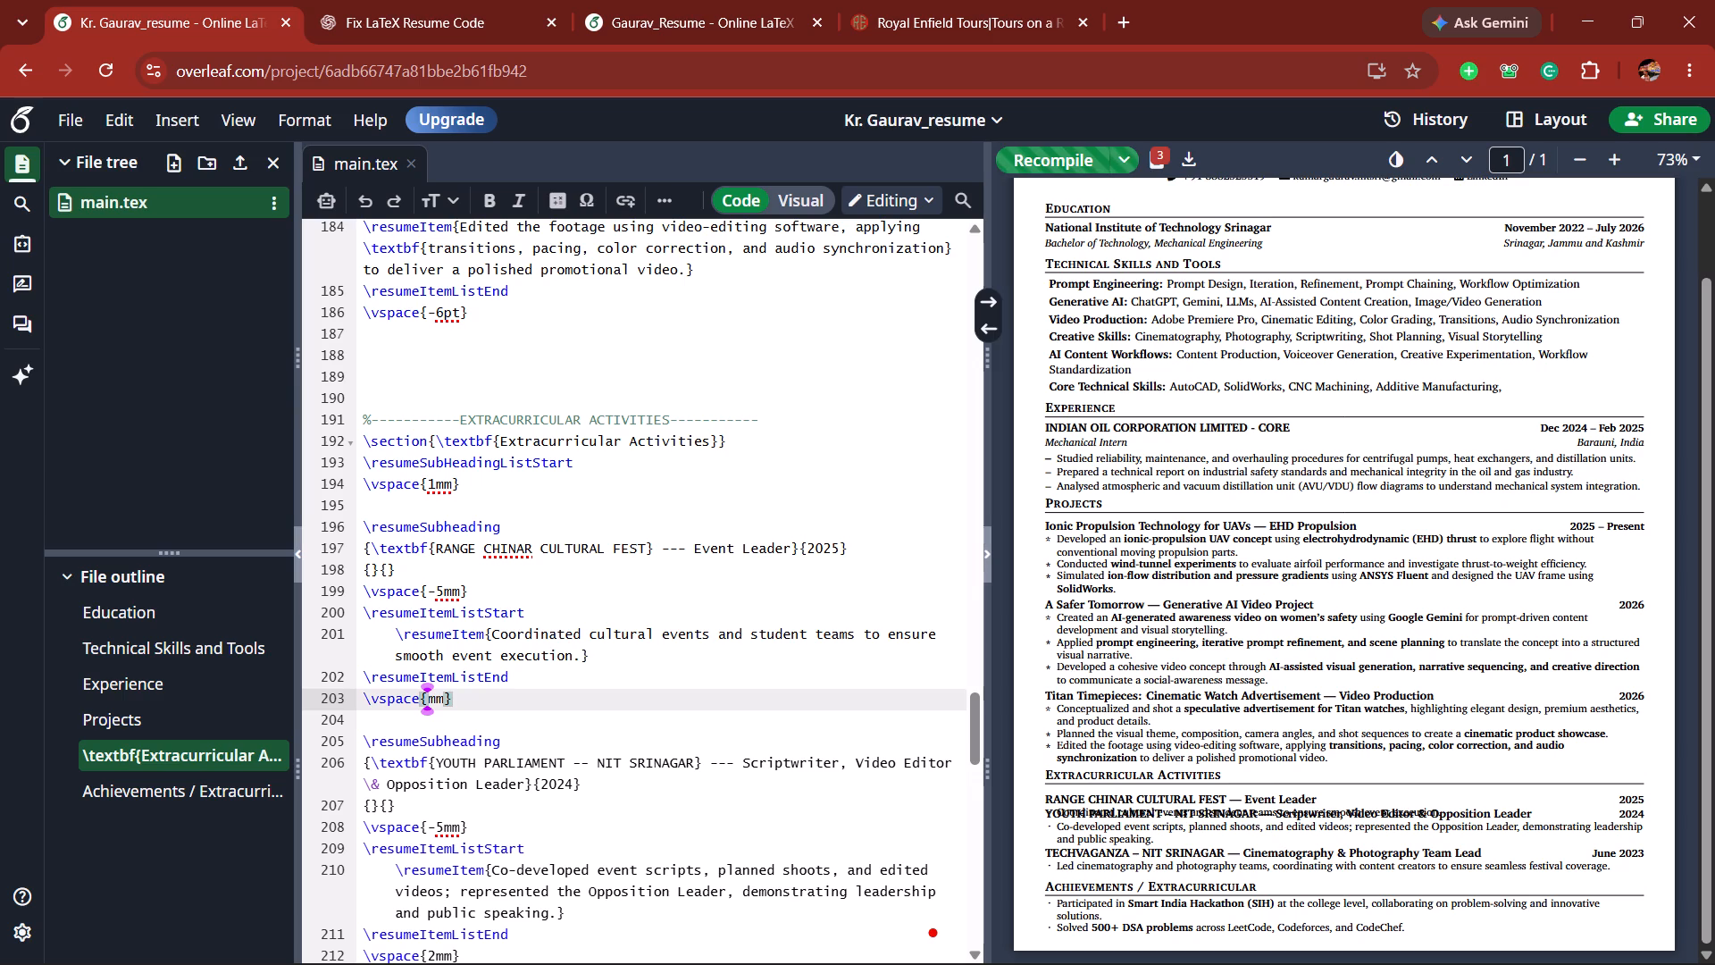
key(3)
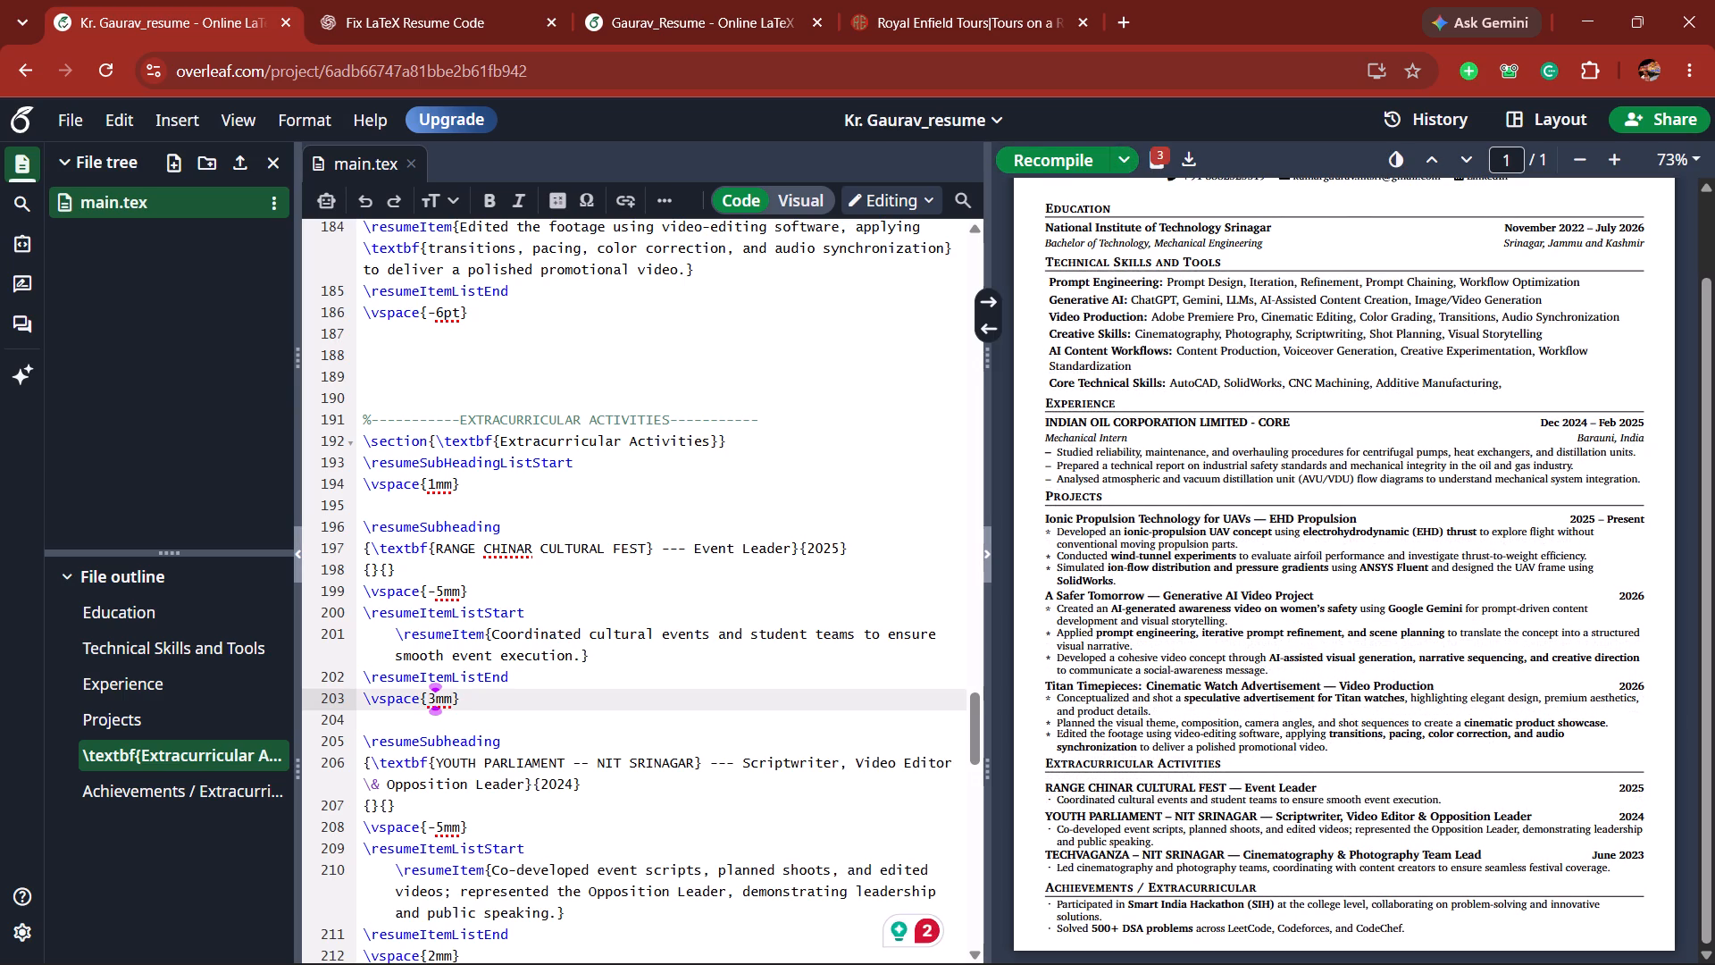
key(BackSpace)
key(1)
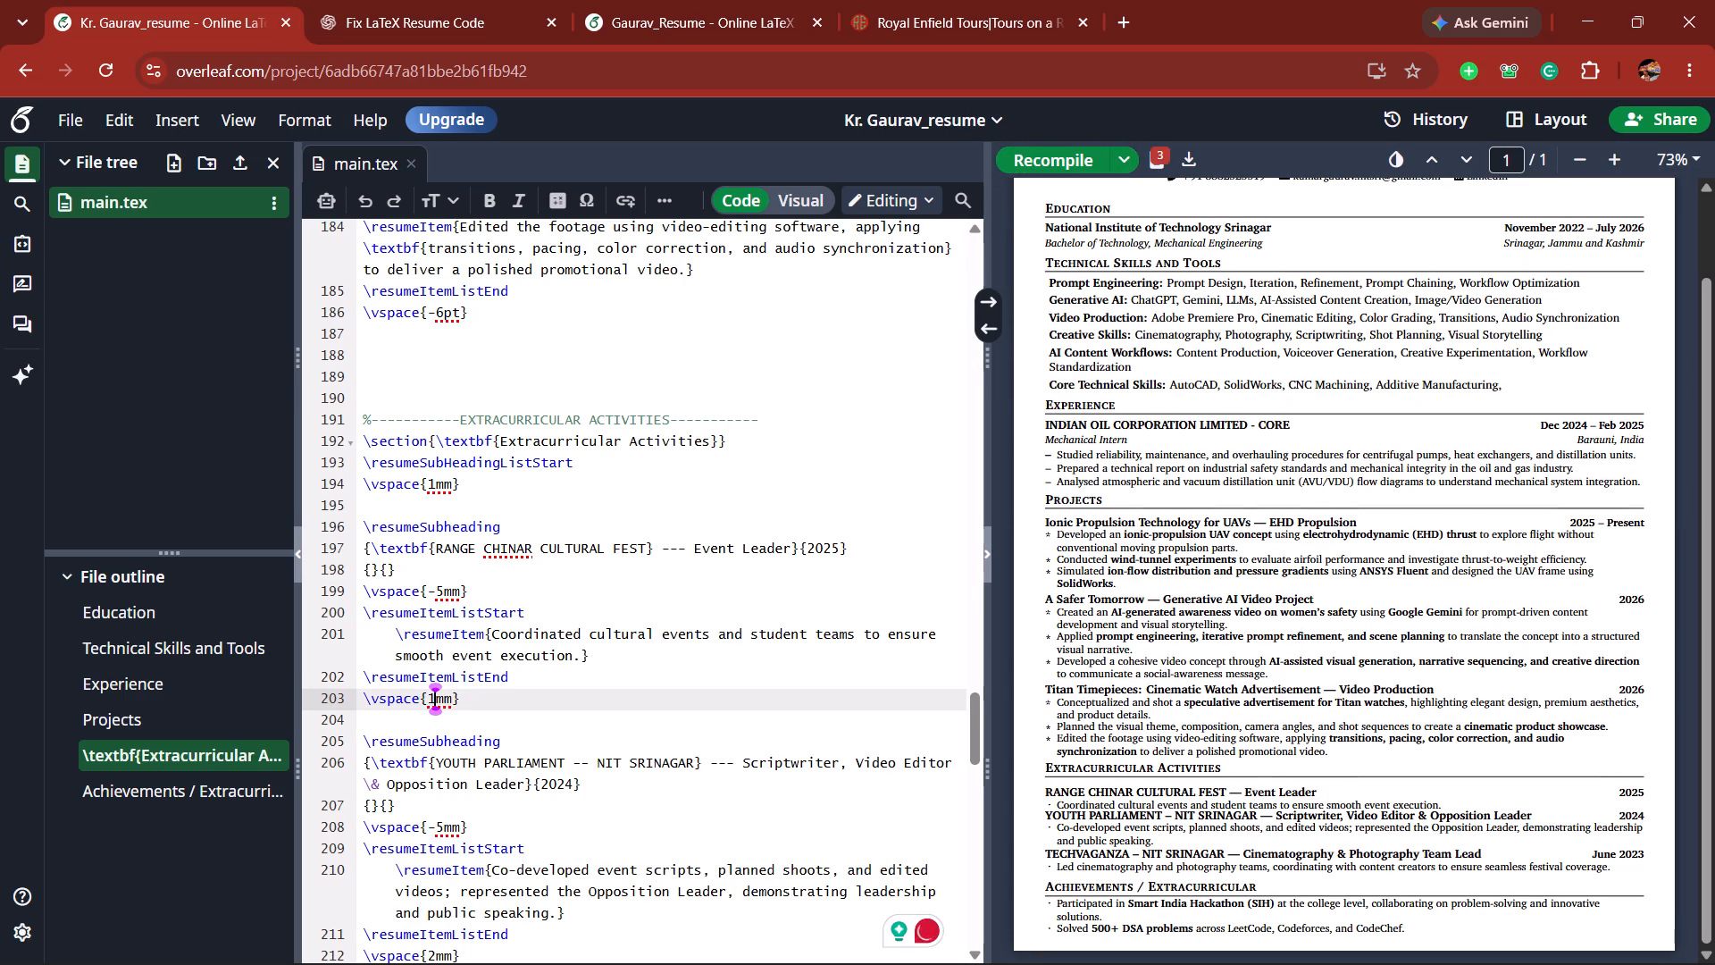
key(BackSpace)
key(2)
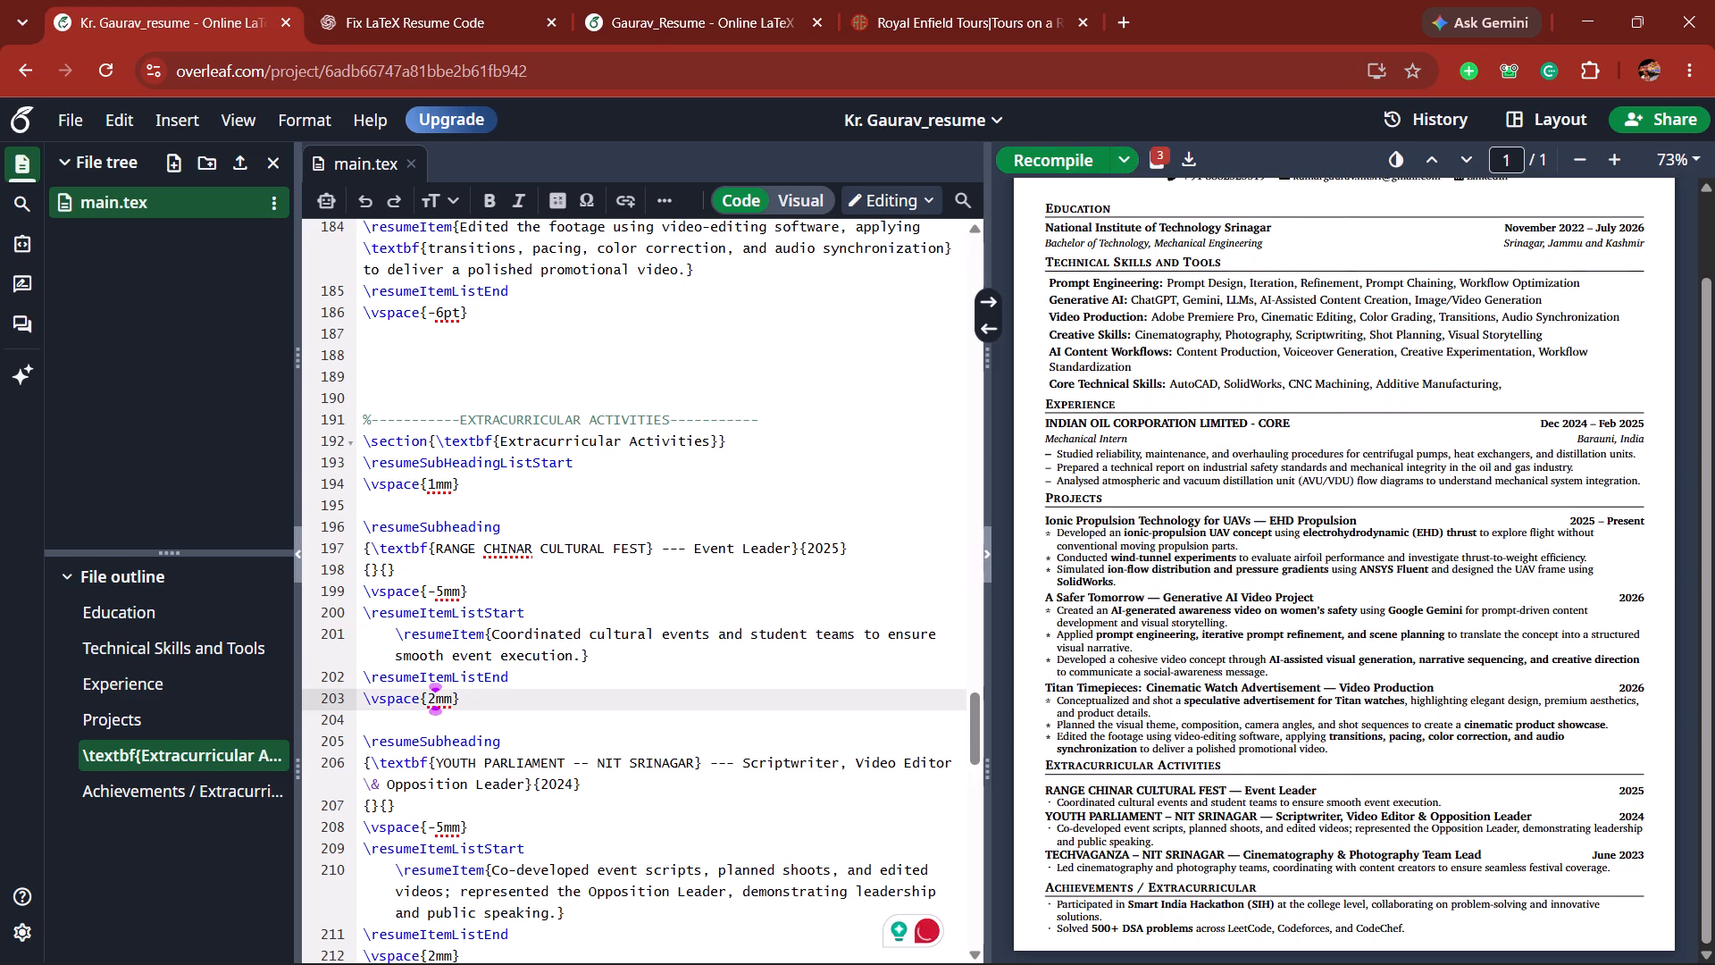
Set the vspace after the YOUTH PARLIAMENT entry's item list to 3mm, trying 2mm first.
scroll(503, 819, down, 2)
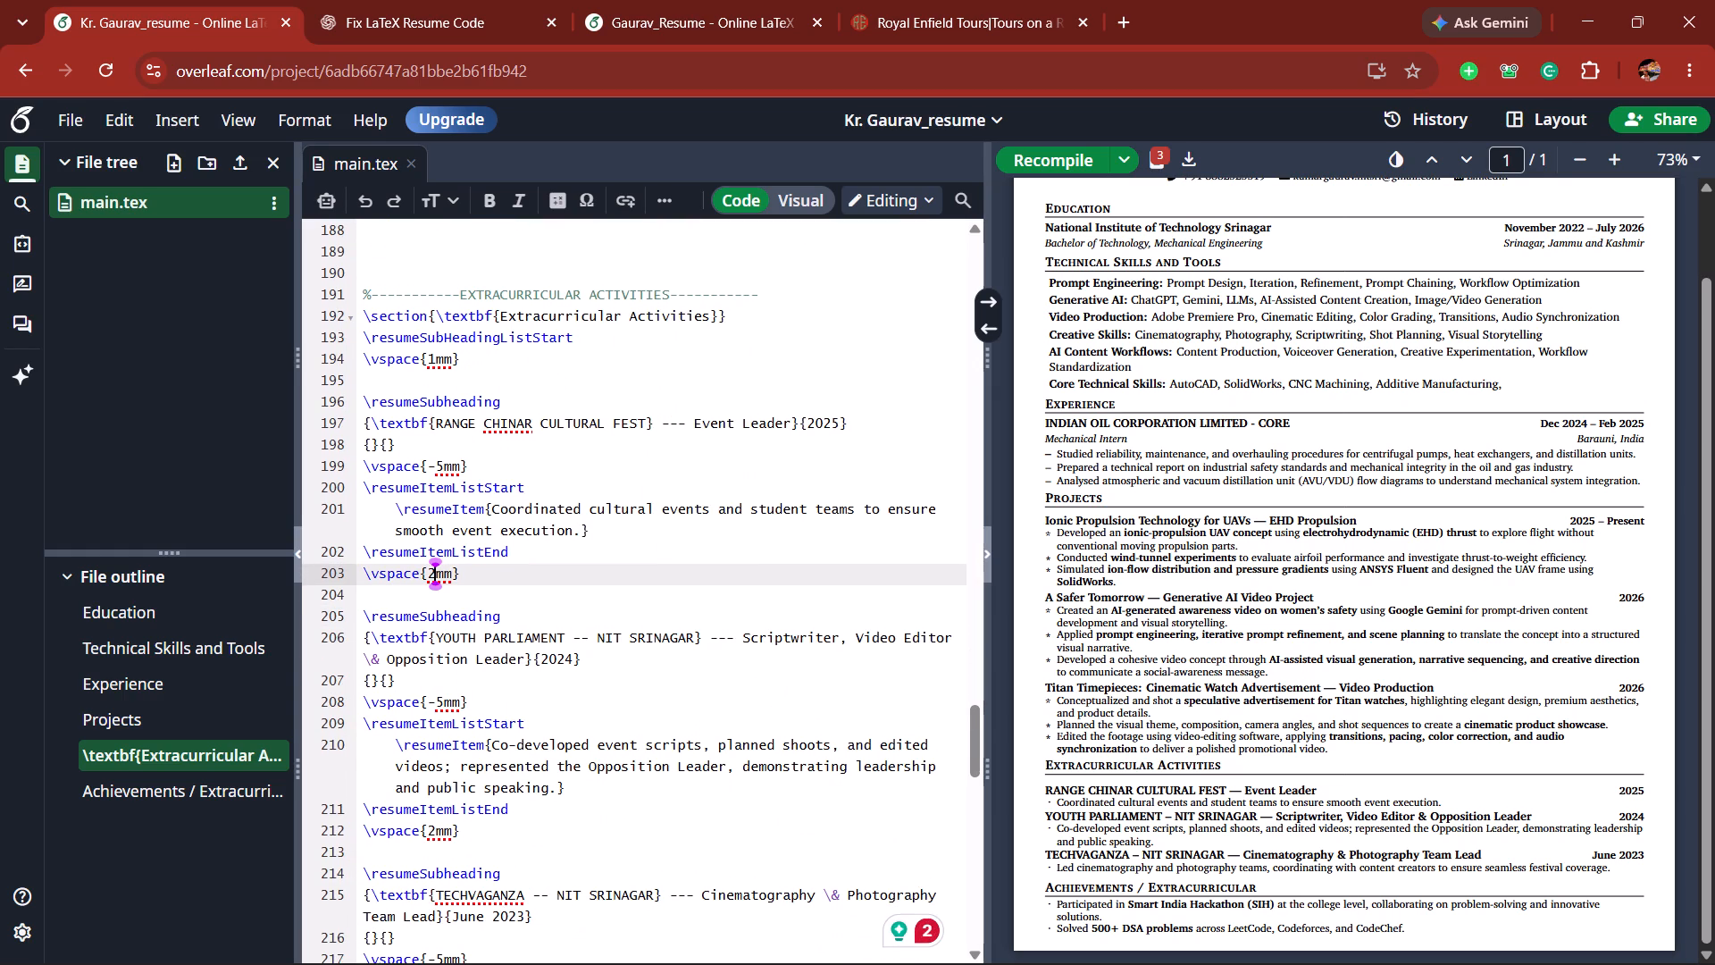
click(433, 835)
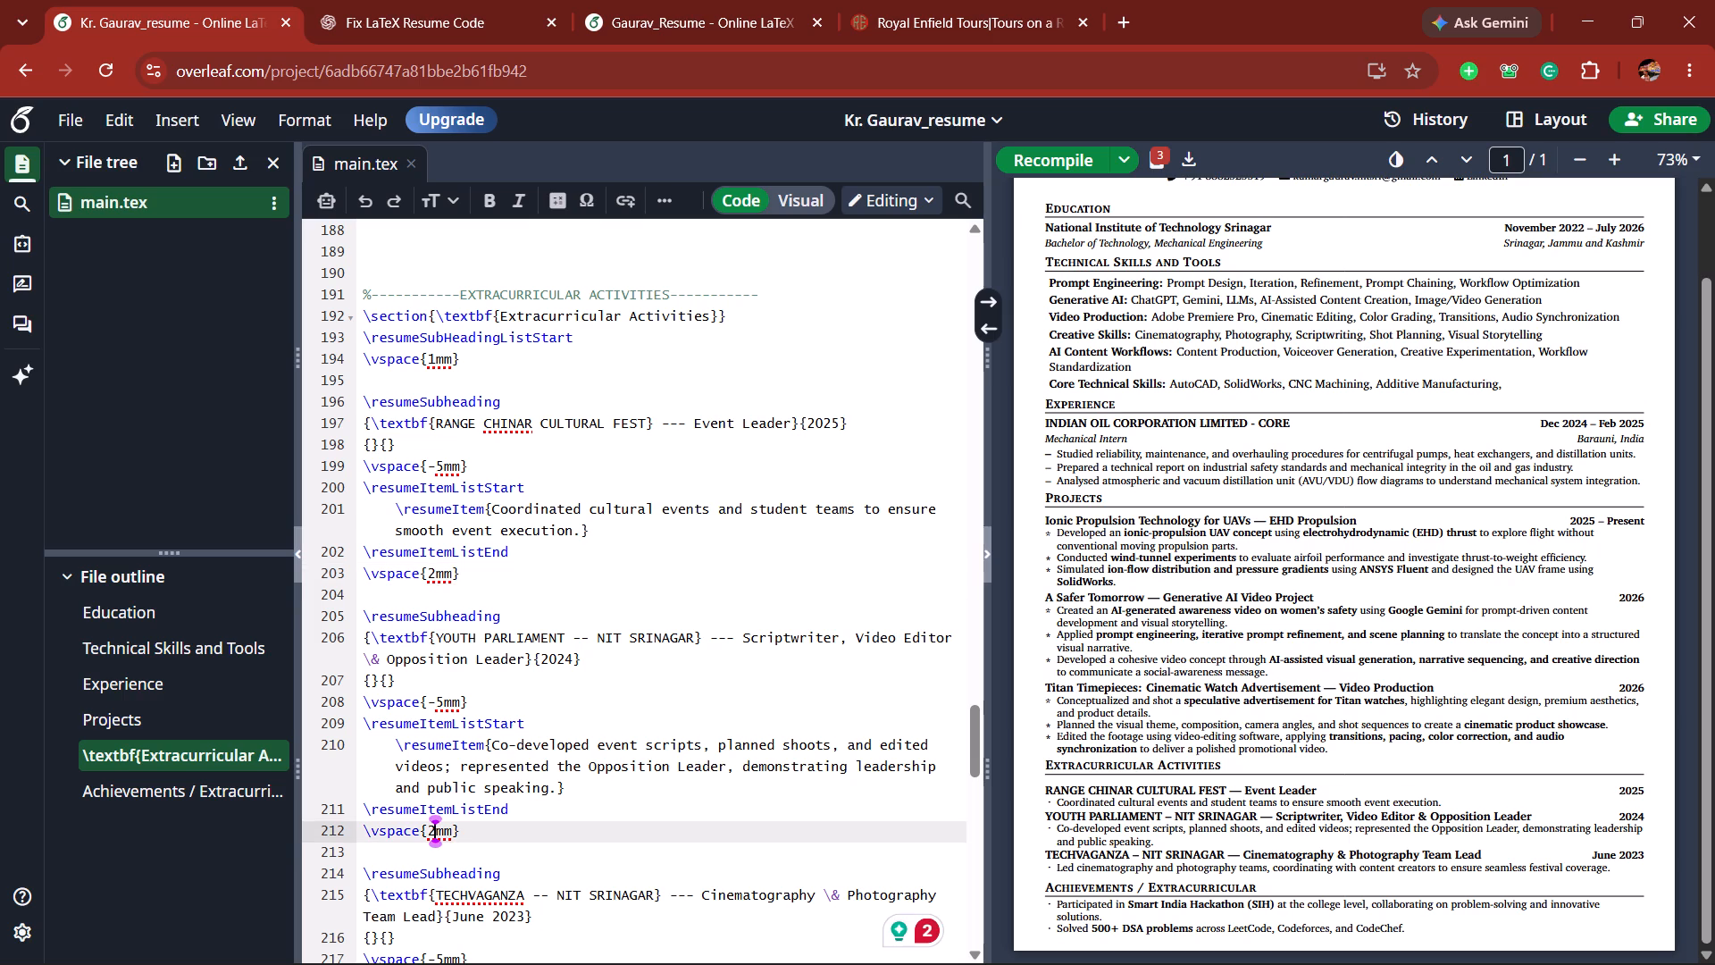
key(BackSpace)
key(2)
key(BackSpace)
key(3)
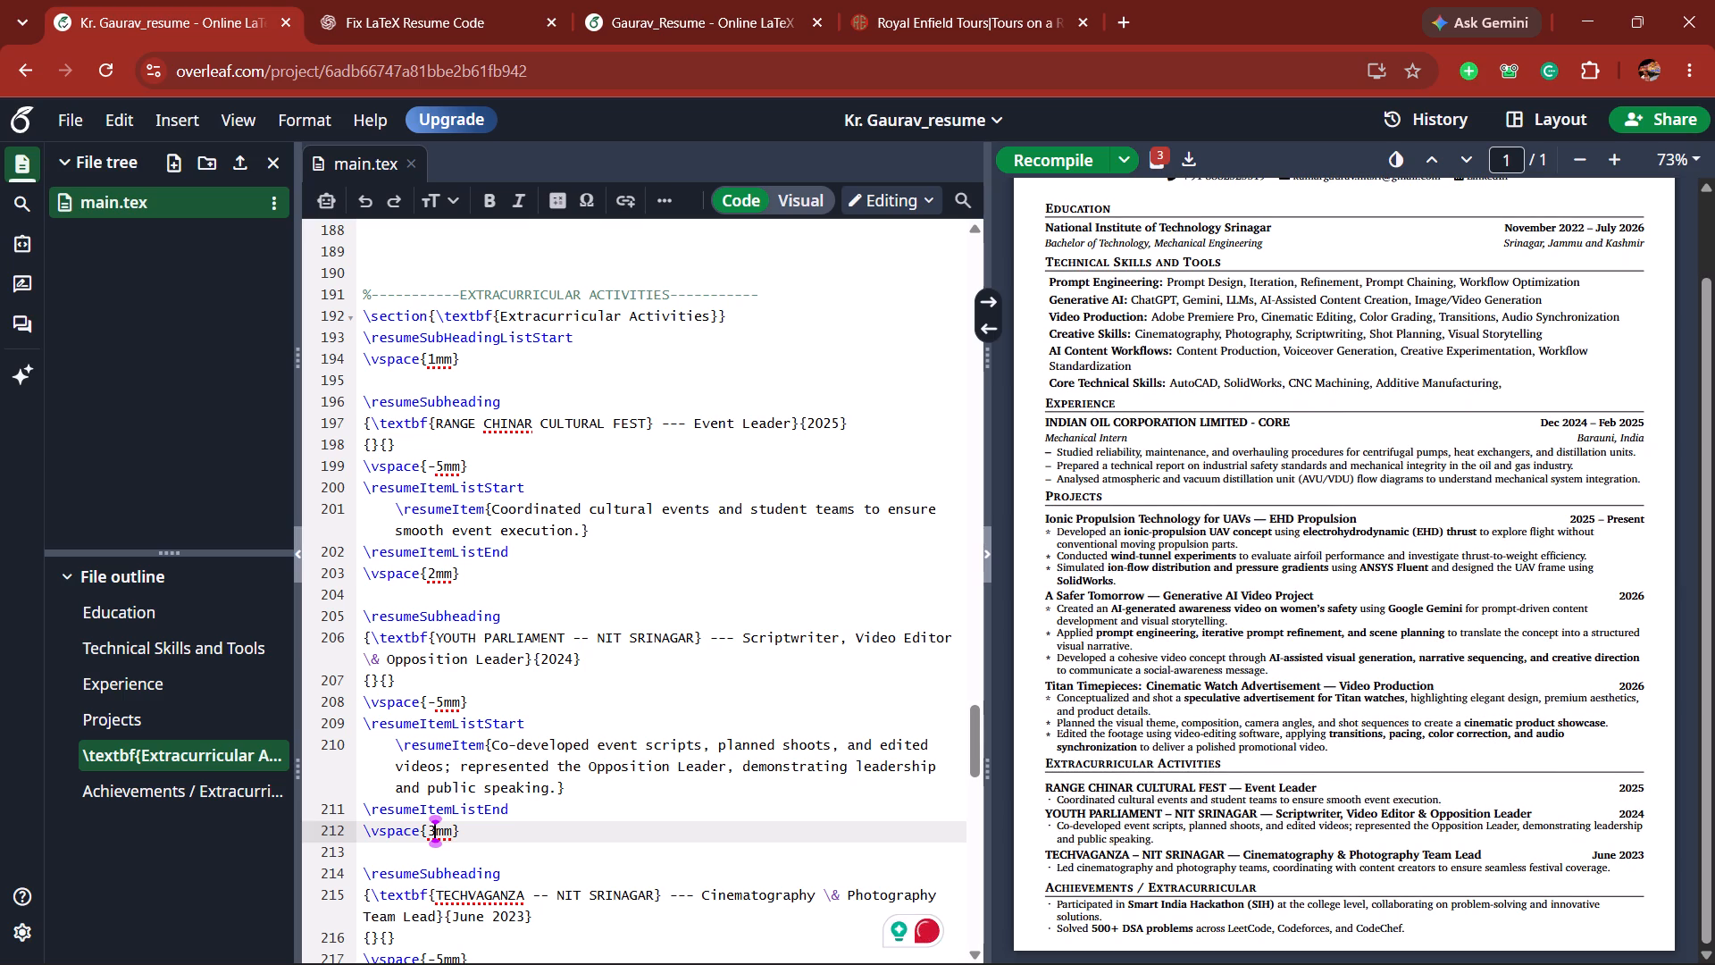
Set the vspace after the RANGE CHINAR CULTURAL FEST entry's item list to 3mm.
click(433, 575)
key(BackSpace)
key(3)
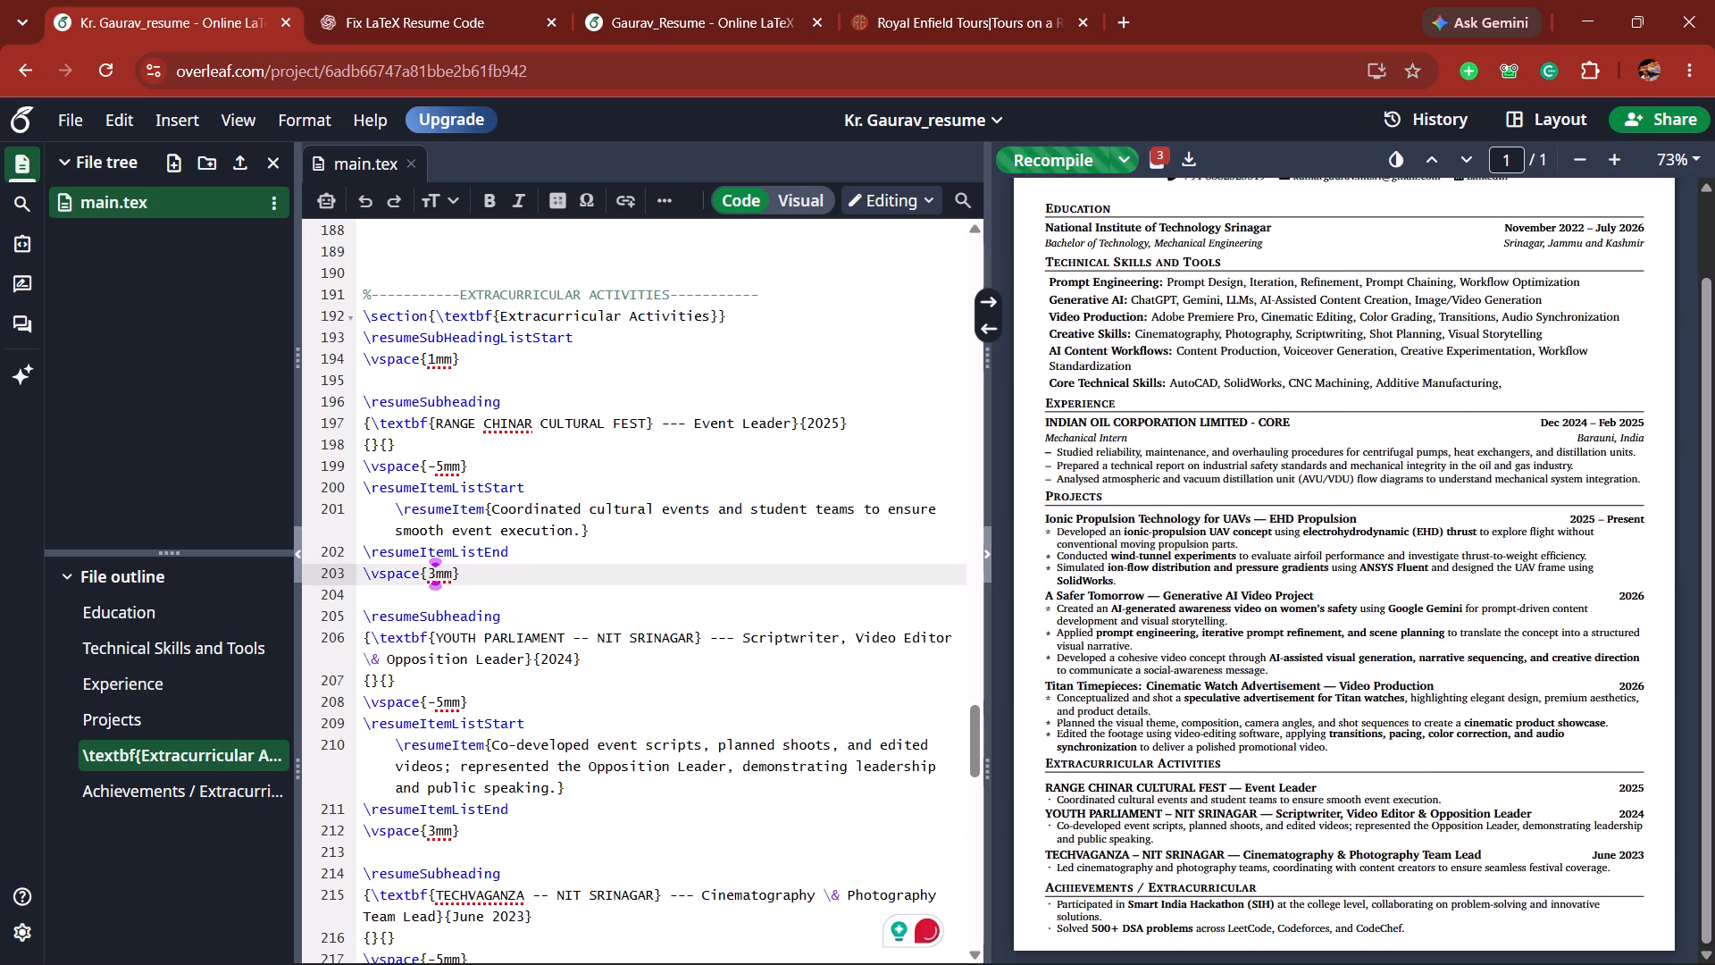
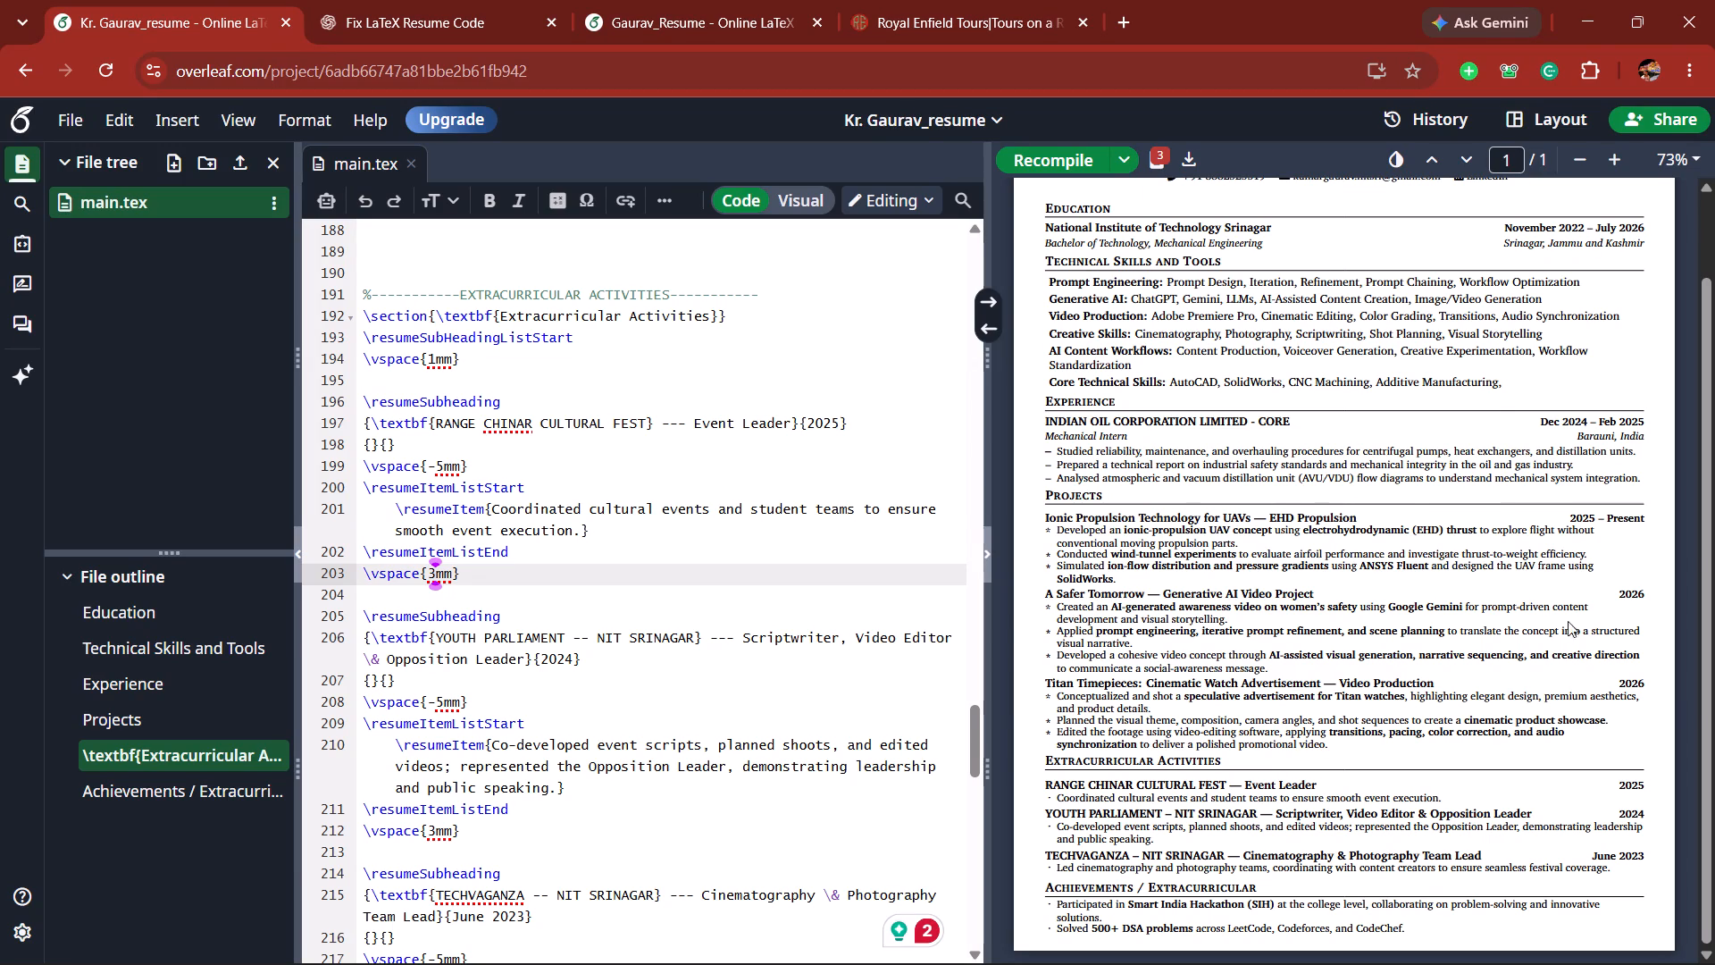
scroll(1222, 882, down, 3)
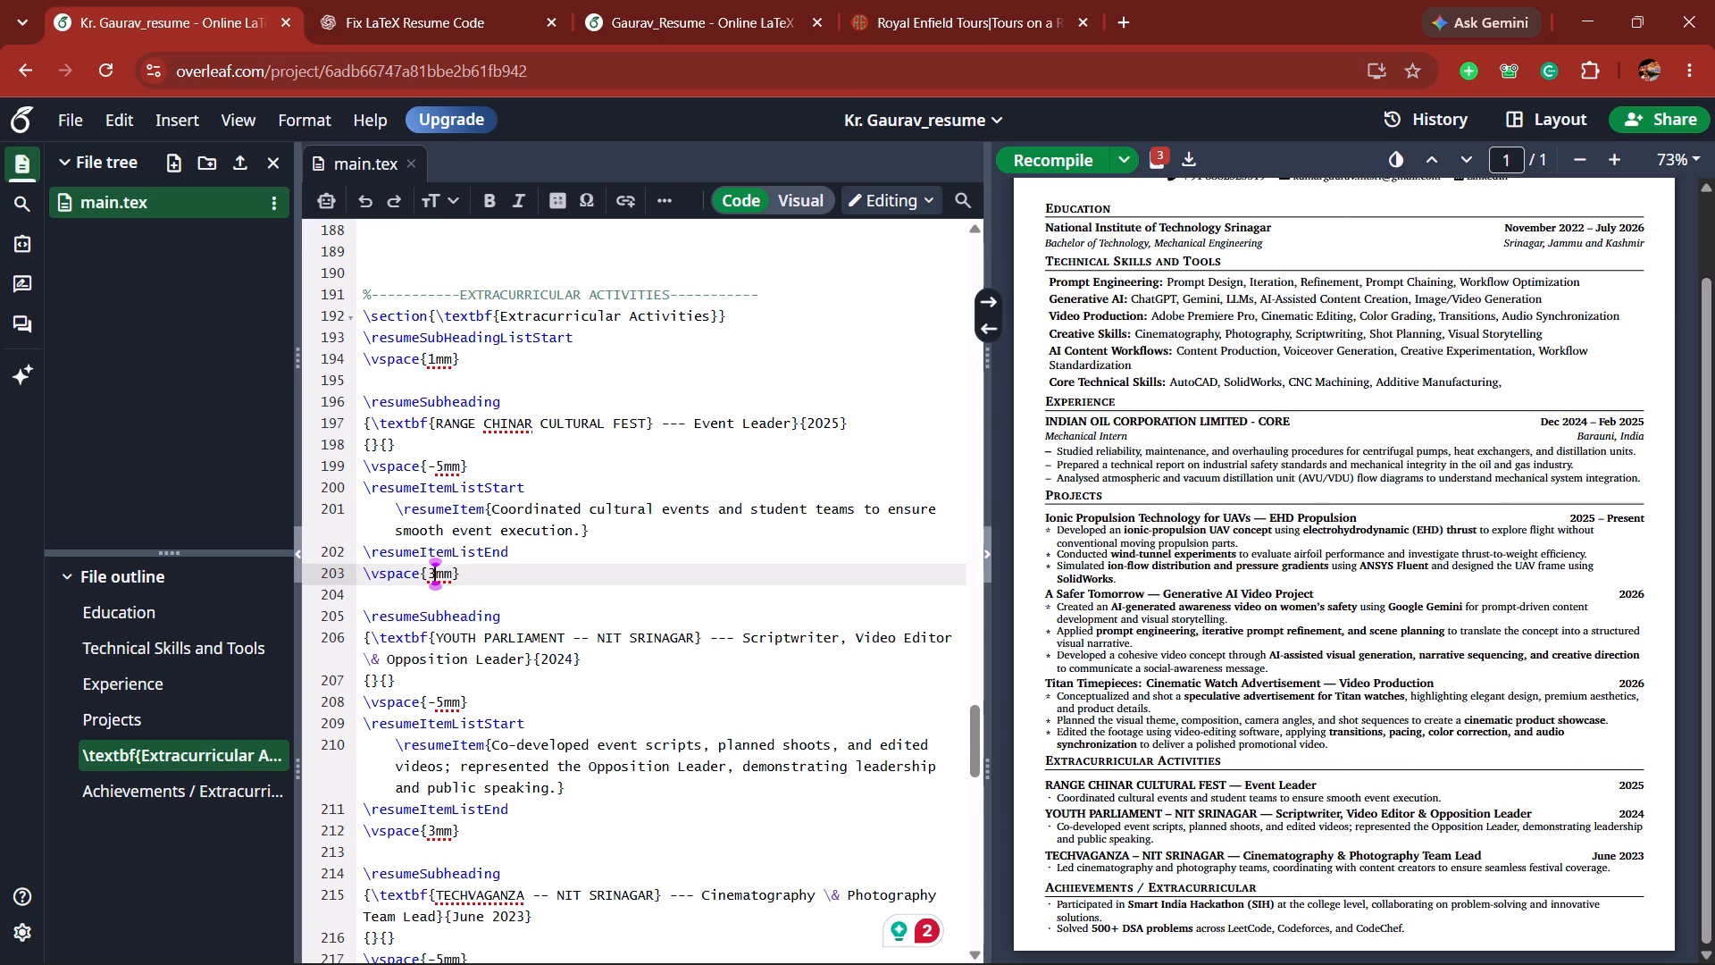
scroll(518, 768, down, 3)
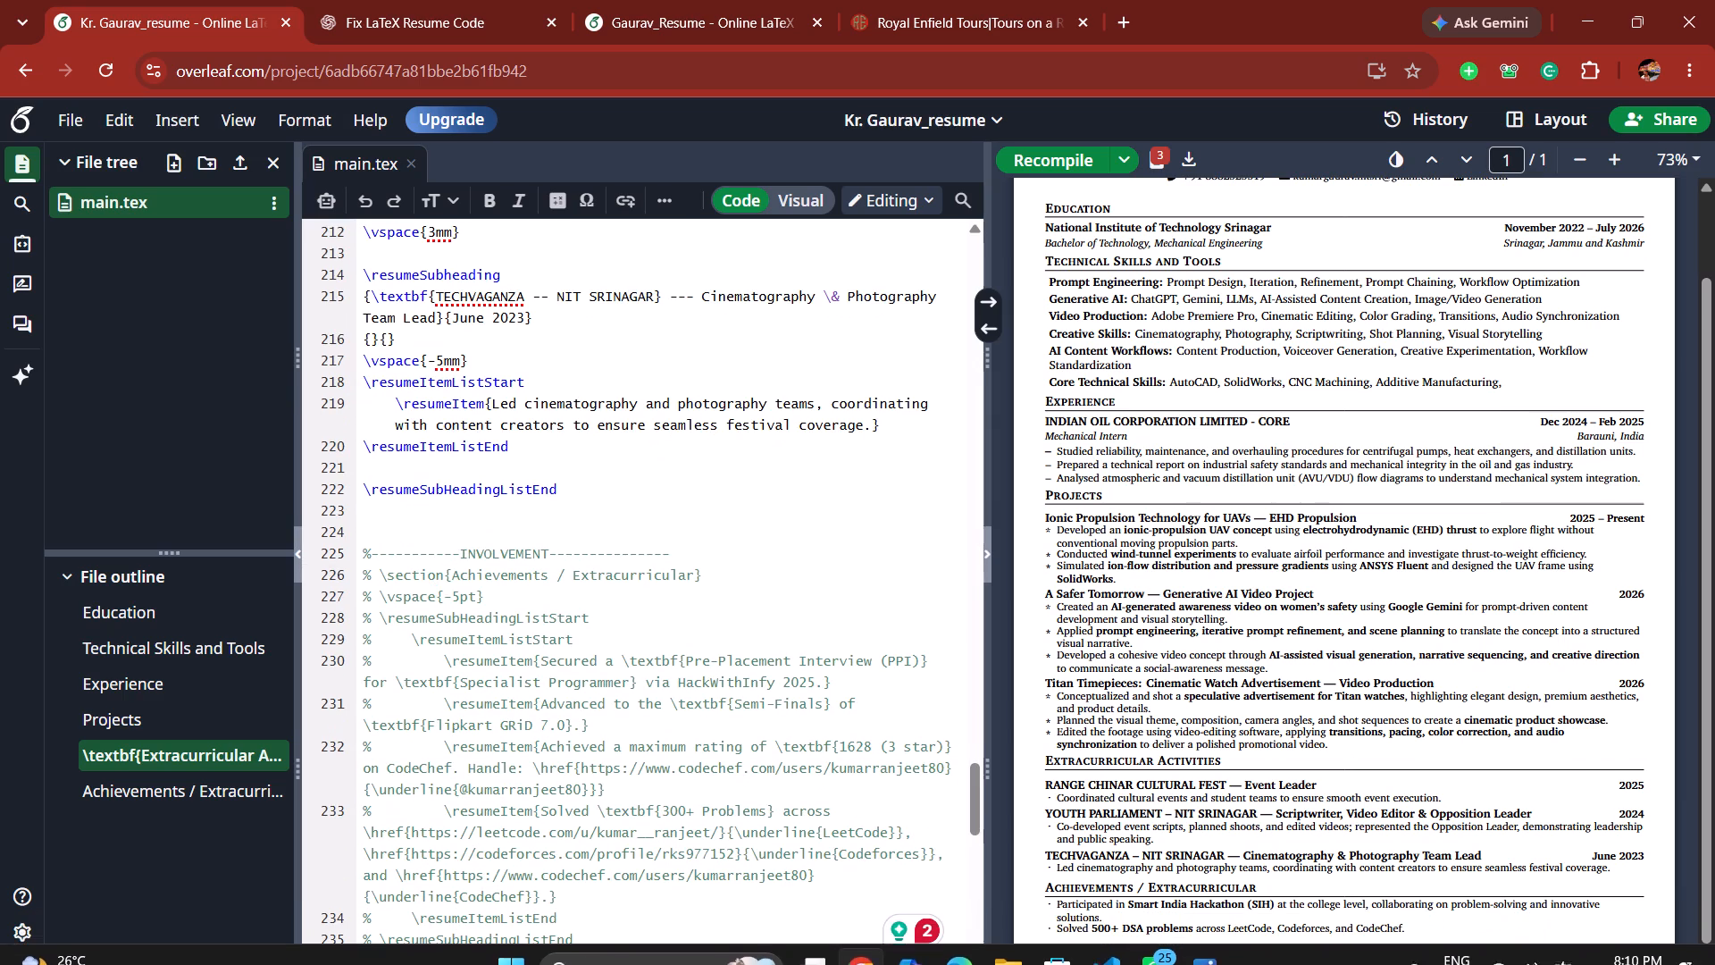
double_click(1104, 892)
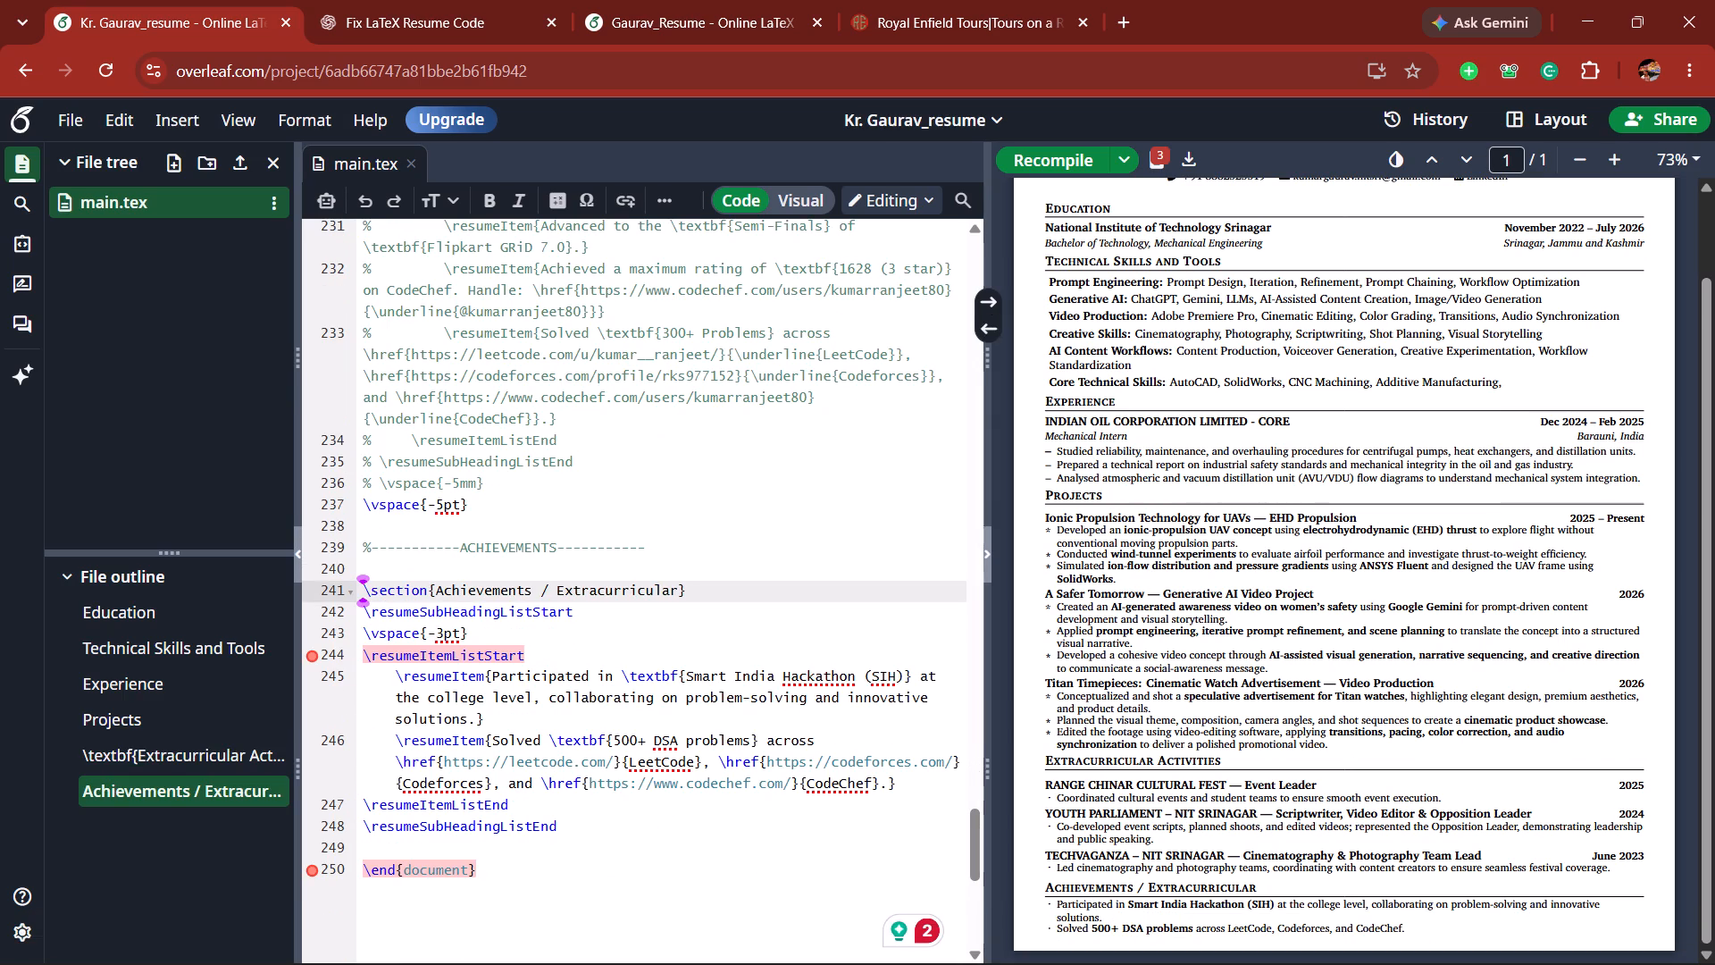
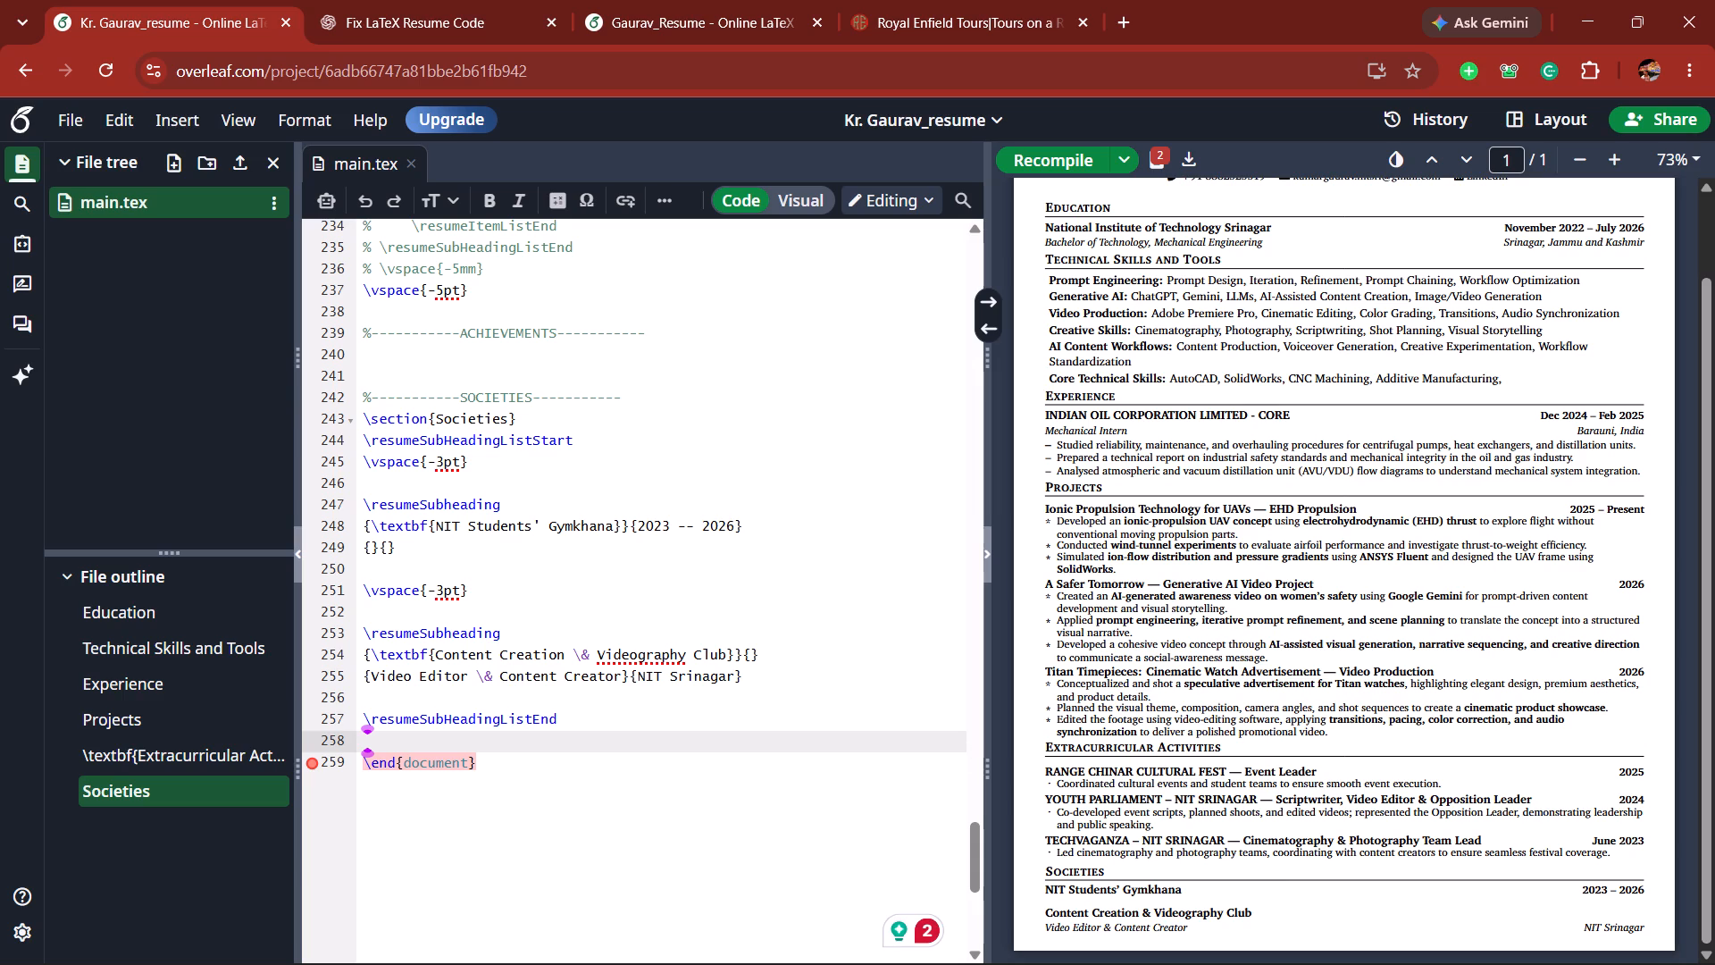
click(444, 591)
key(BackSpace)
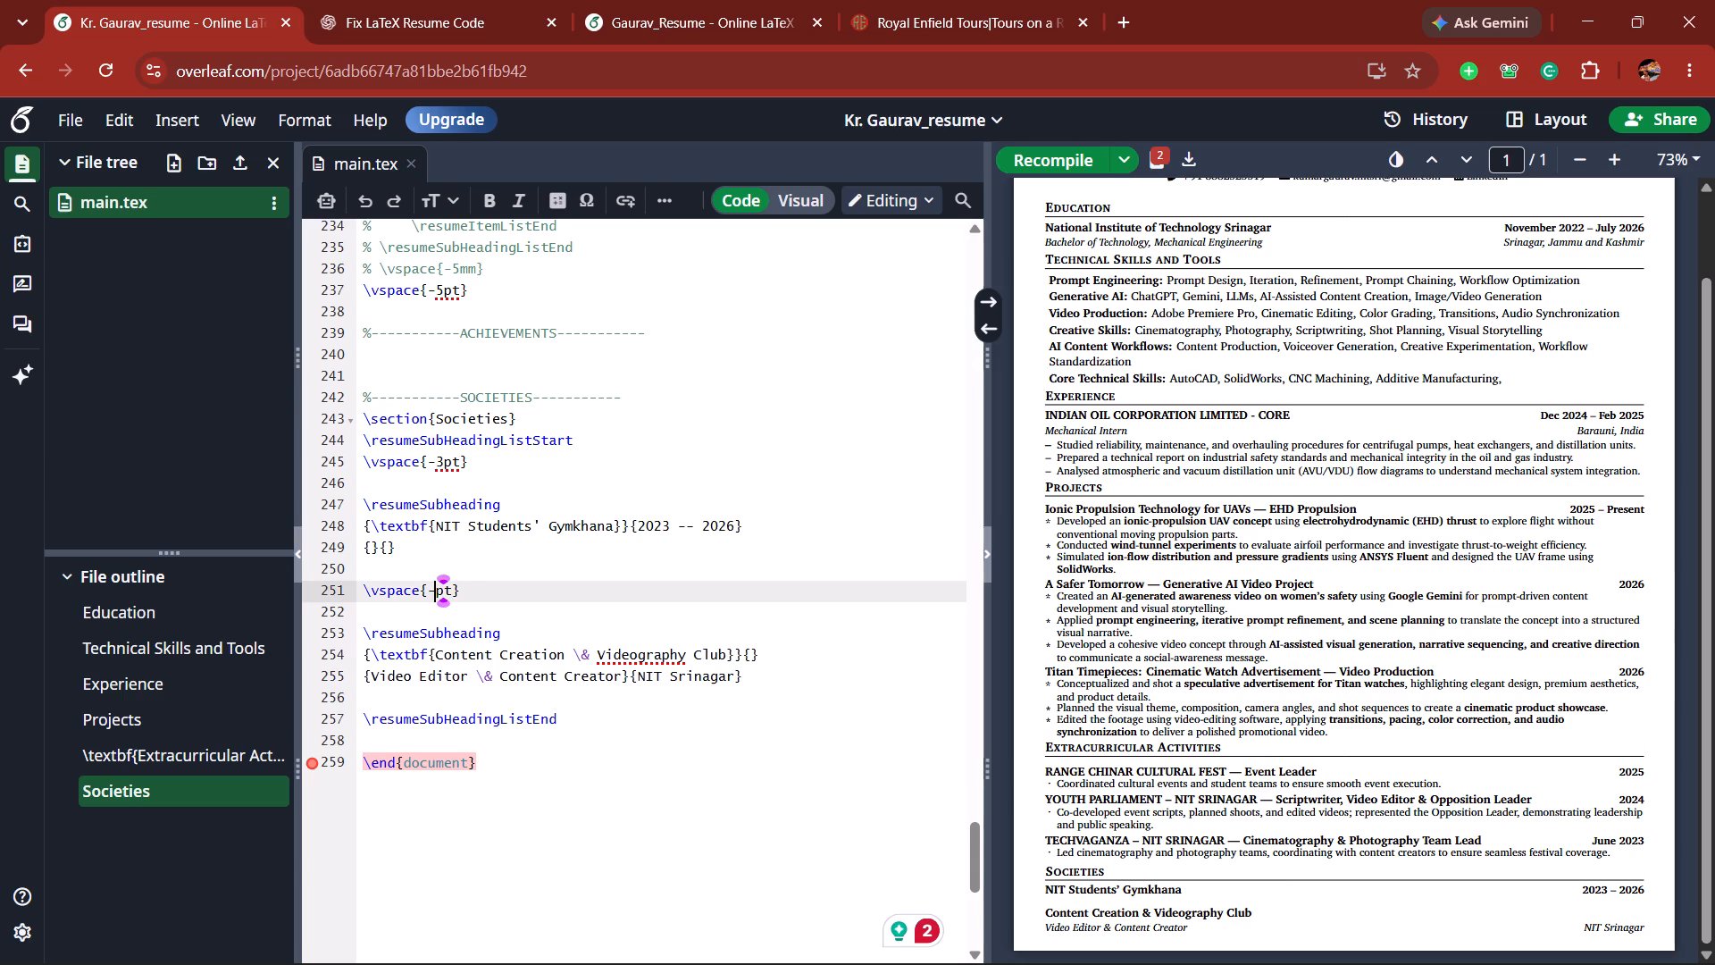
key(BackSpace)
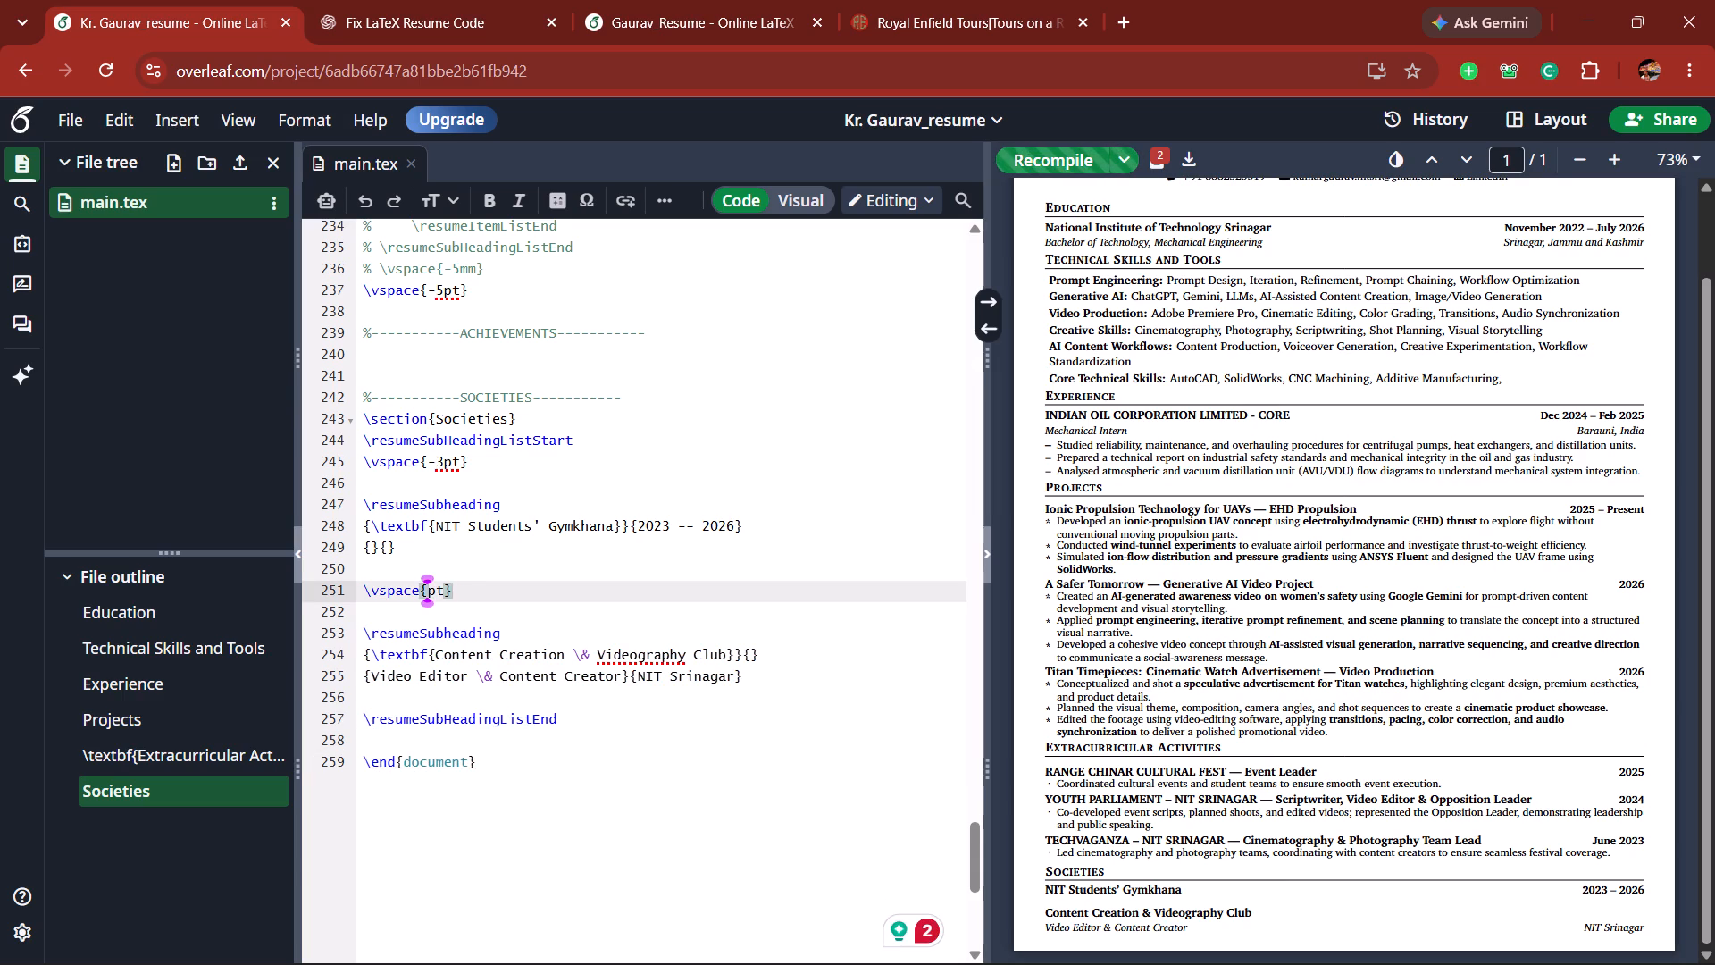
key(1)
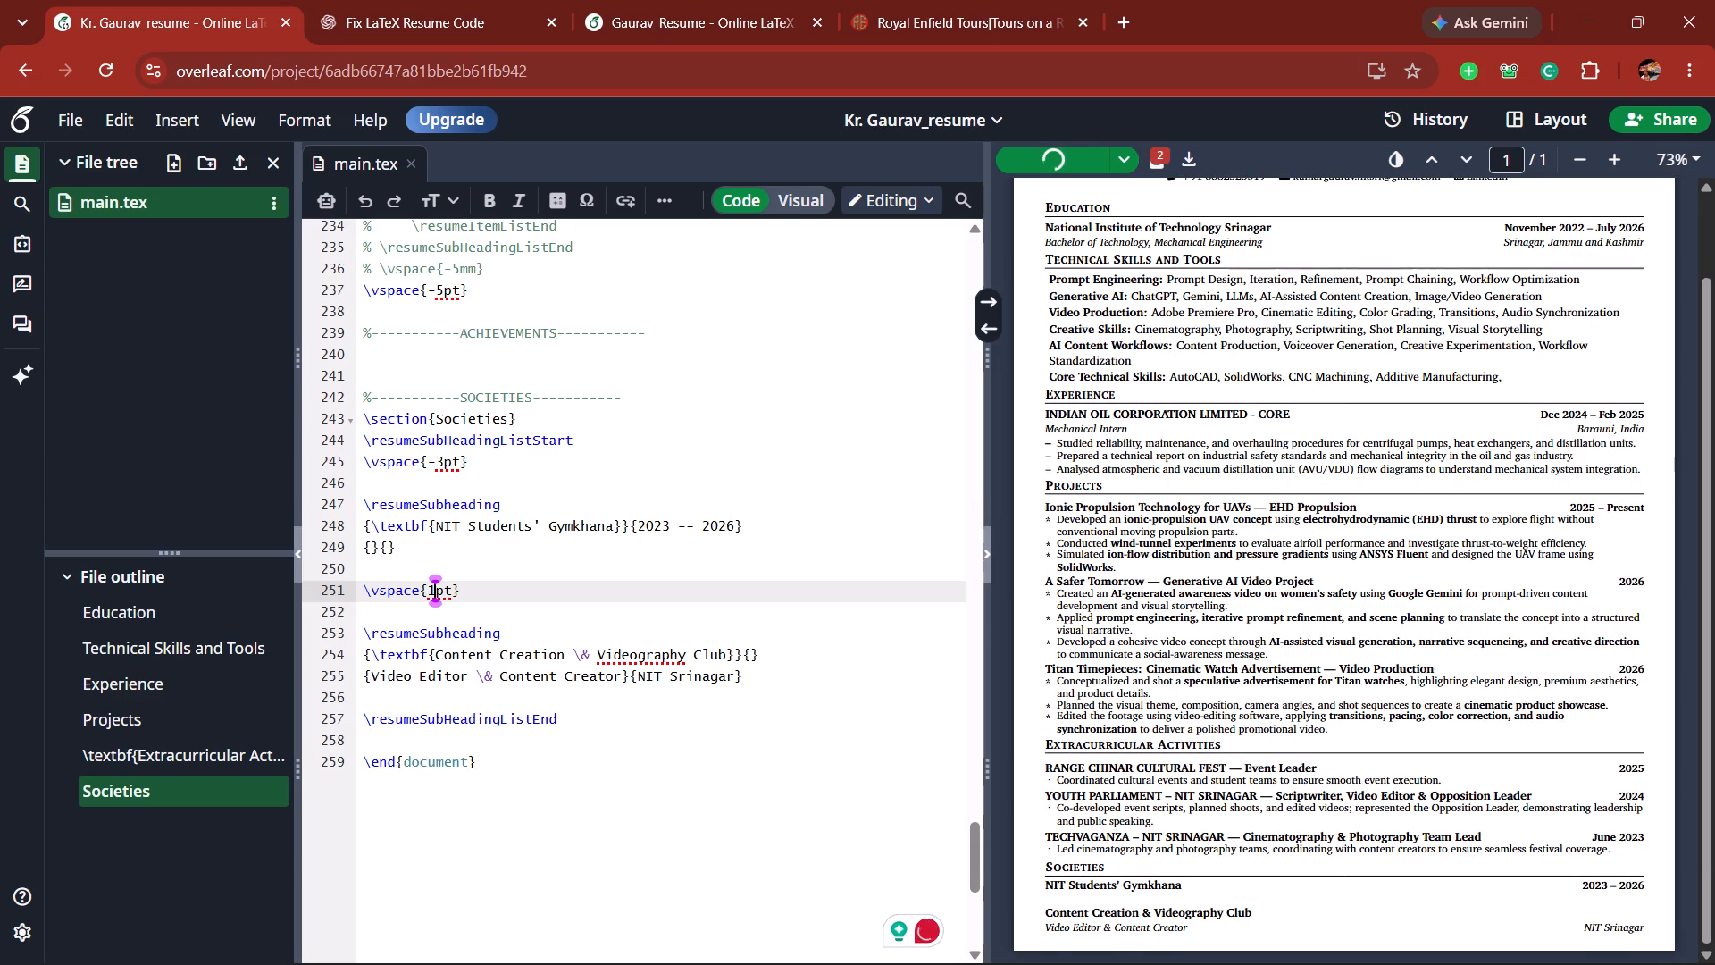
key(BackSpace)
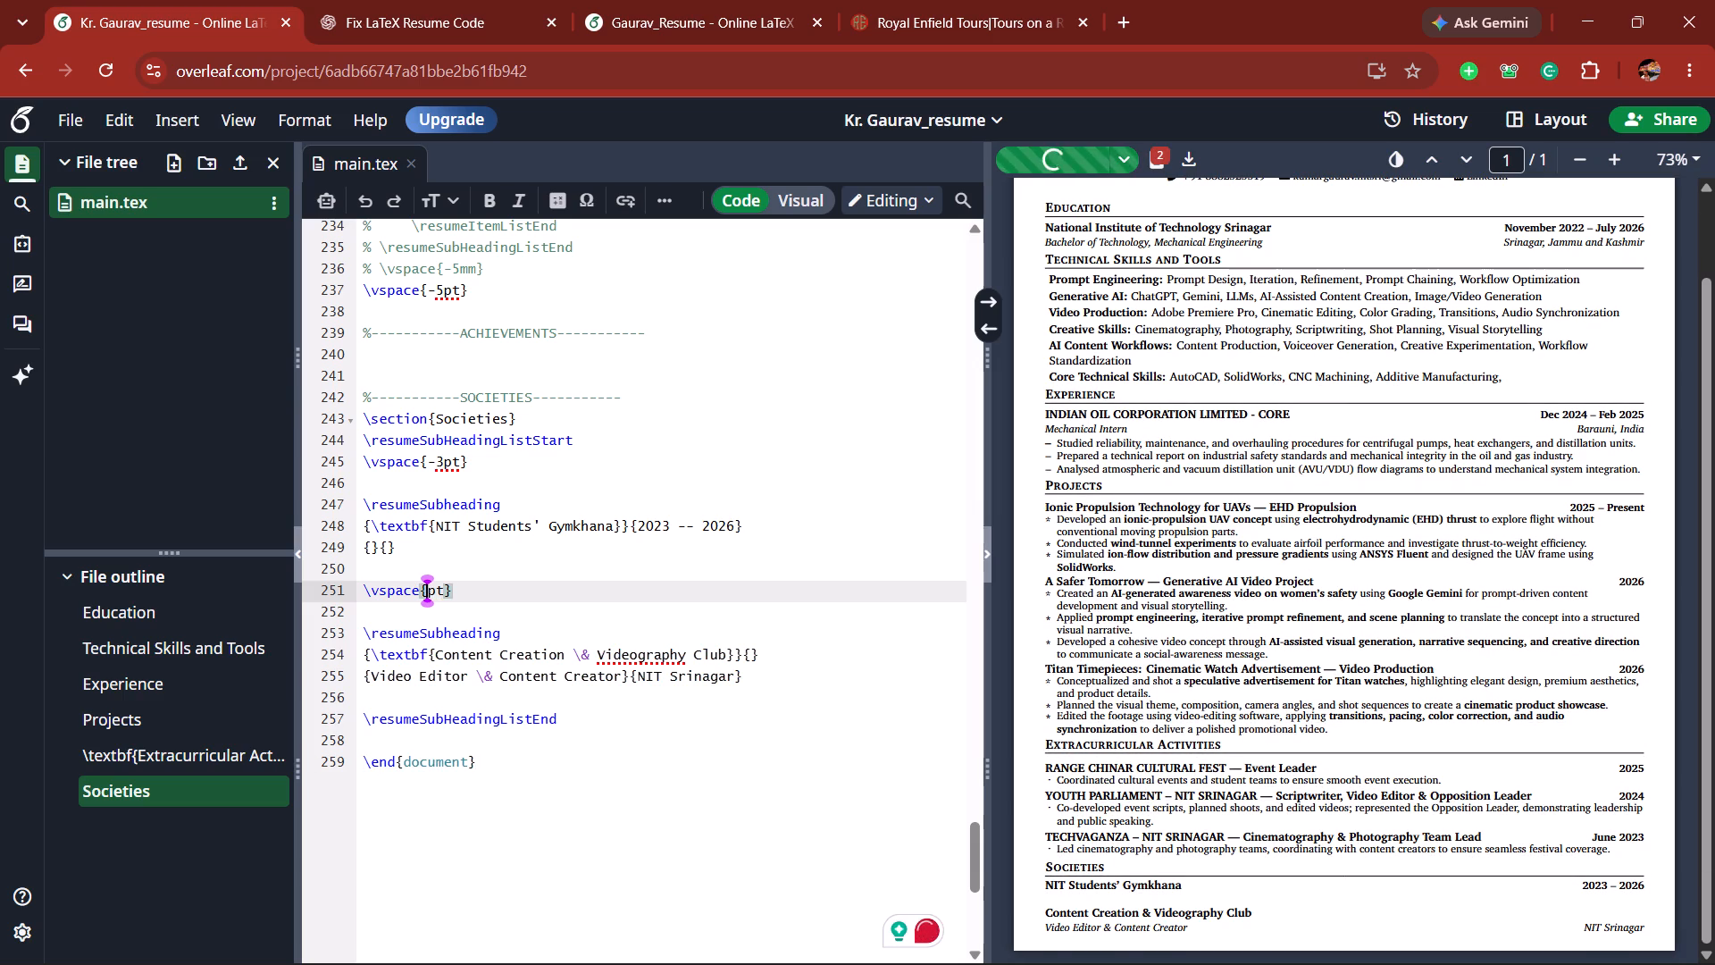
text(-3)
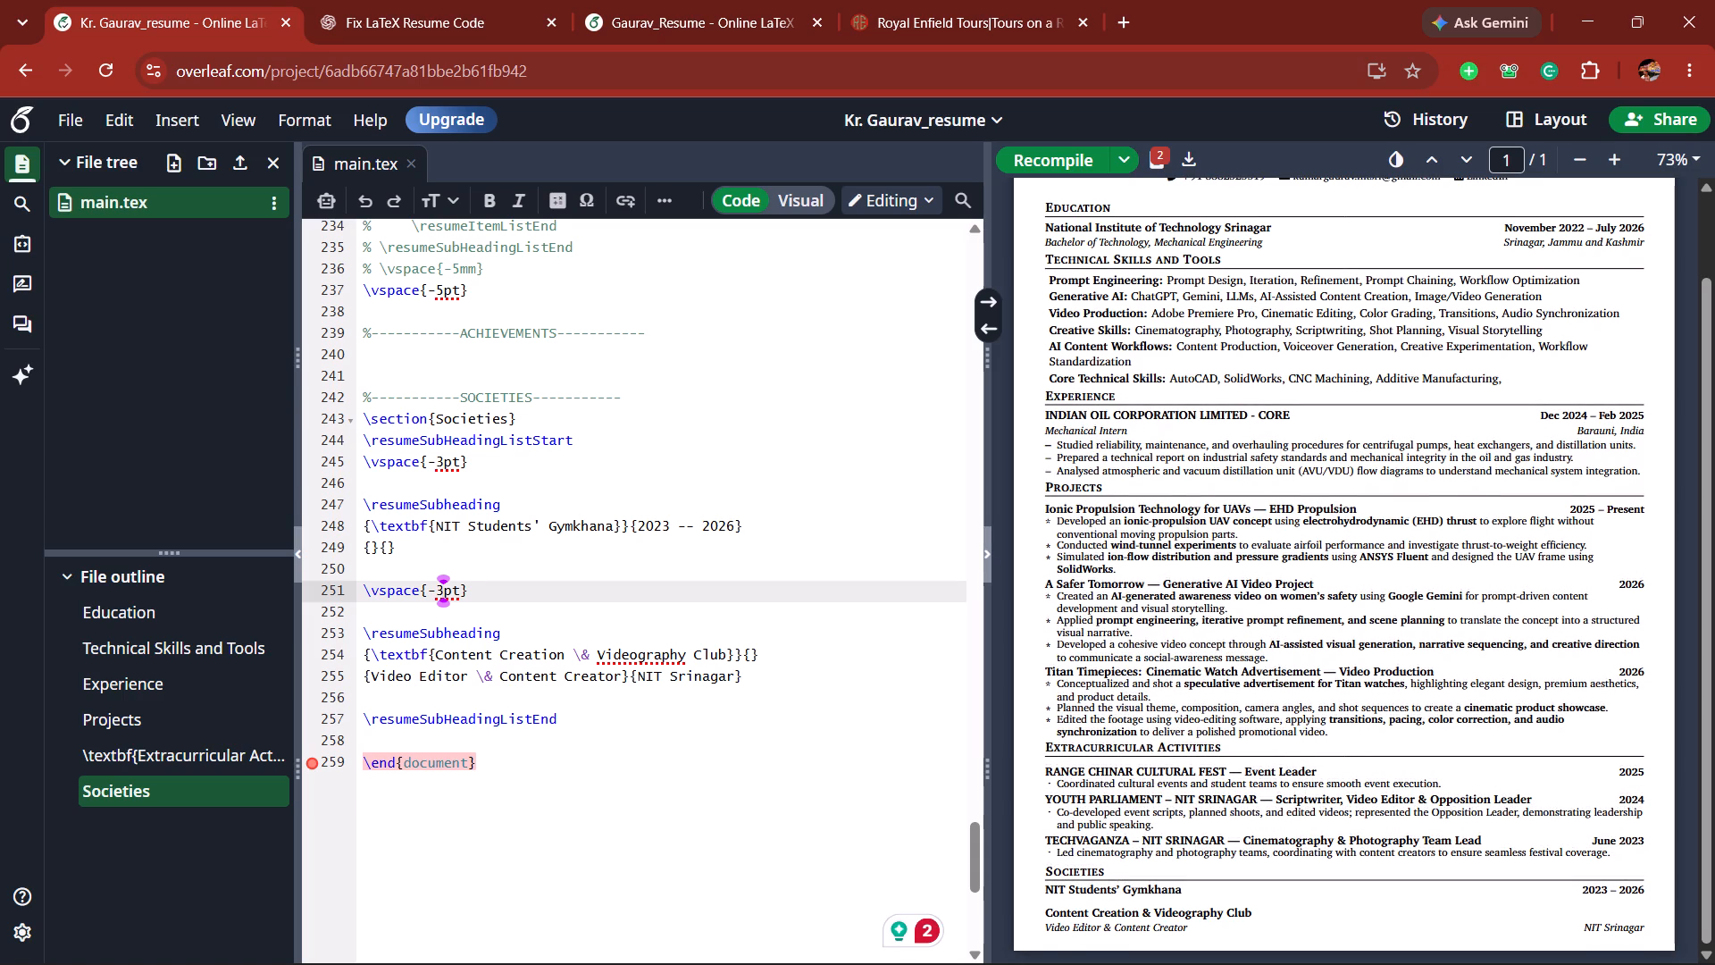
Tighten the \vspace between the NIT Students' Gymkhana and Content Creation & Videography Club entries to -8pt and then to -10pt.
key(BackSpace)
key(8)
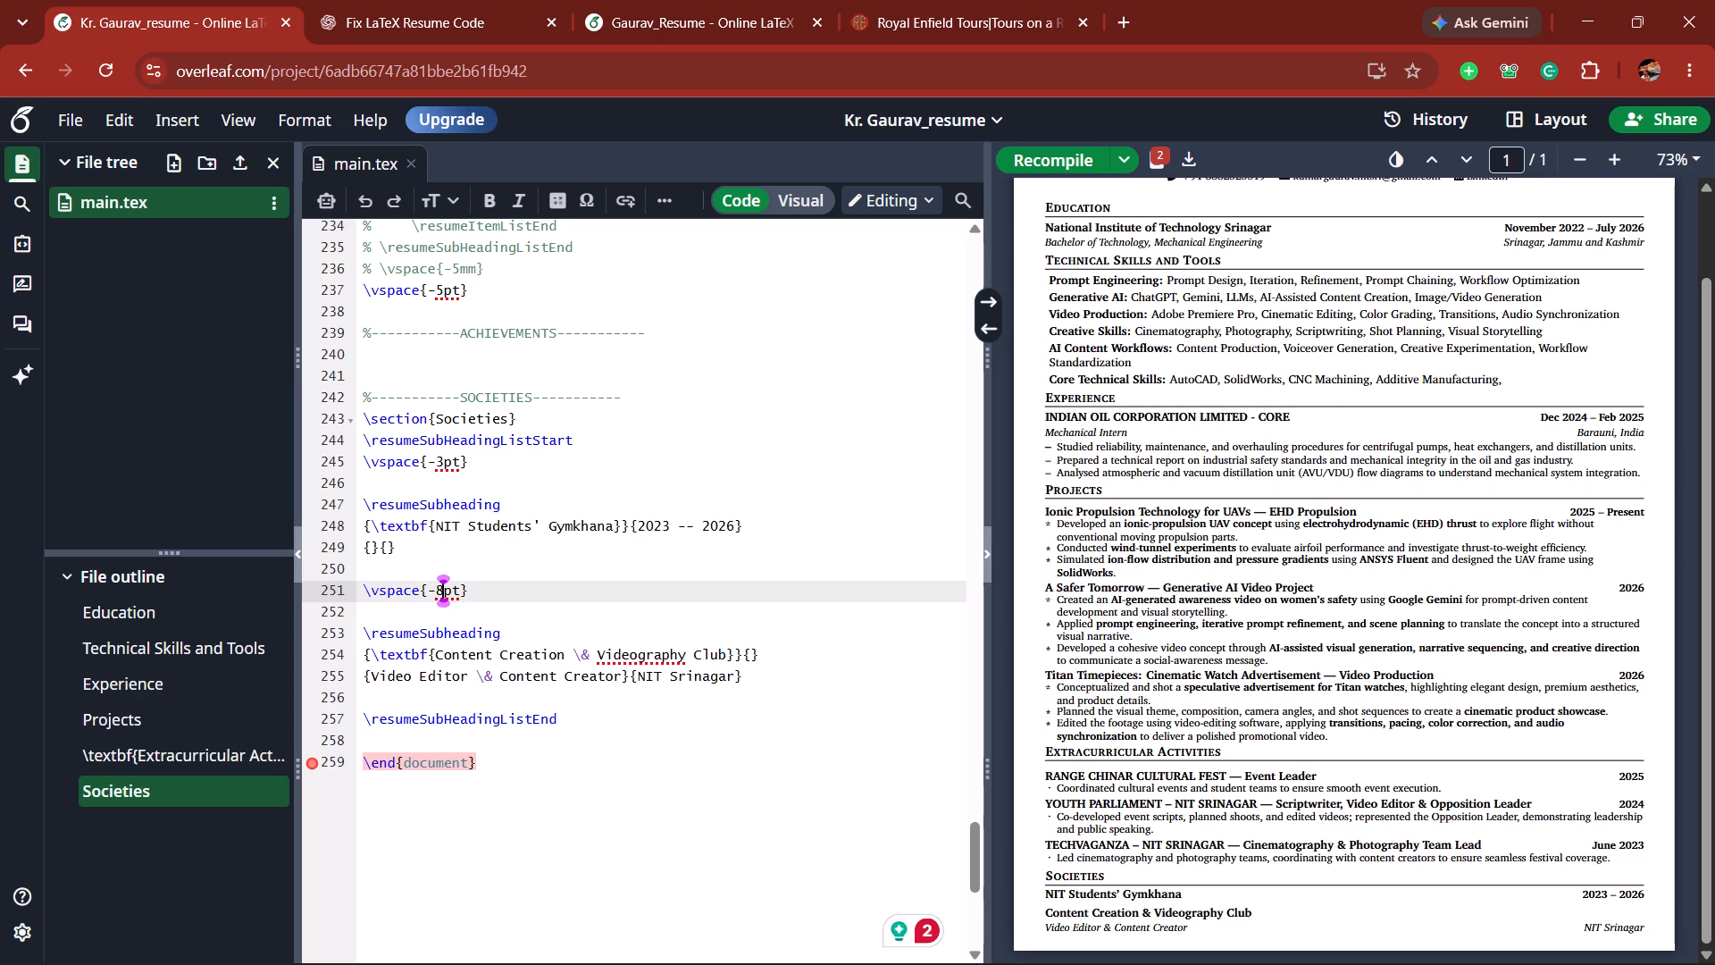
key(BackSpace)
text(10)
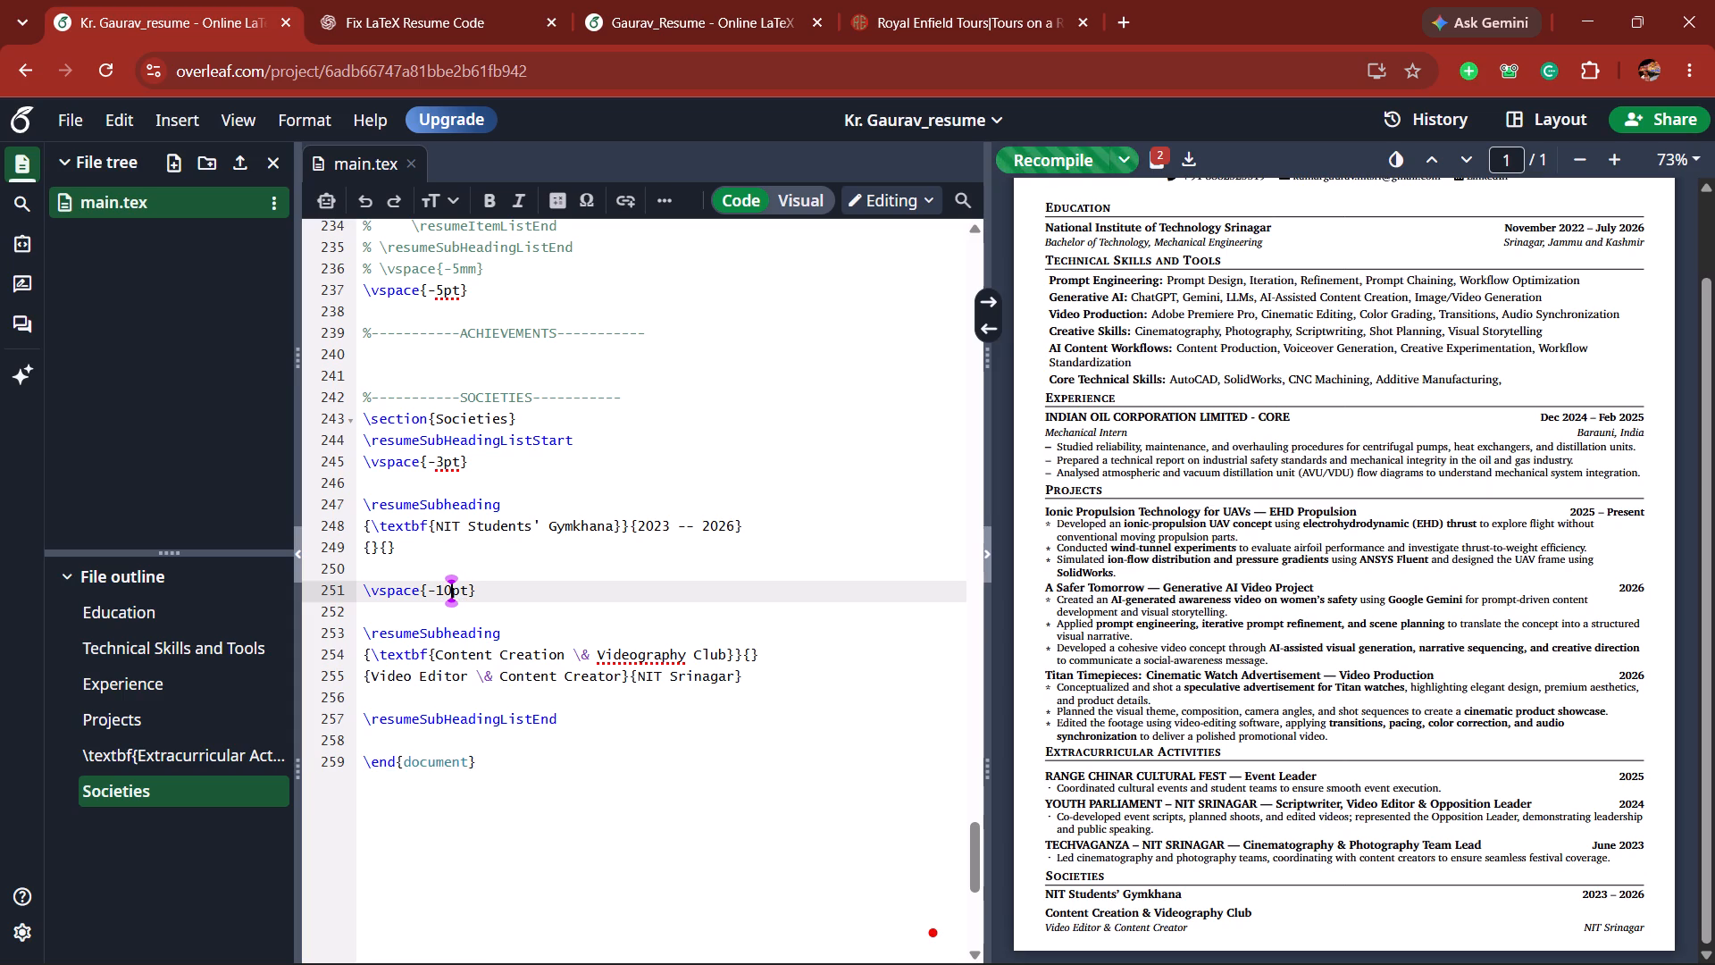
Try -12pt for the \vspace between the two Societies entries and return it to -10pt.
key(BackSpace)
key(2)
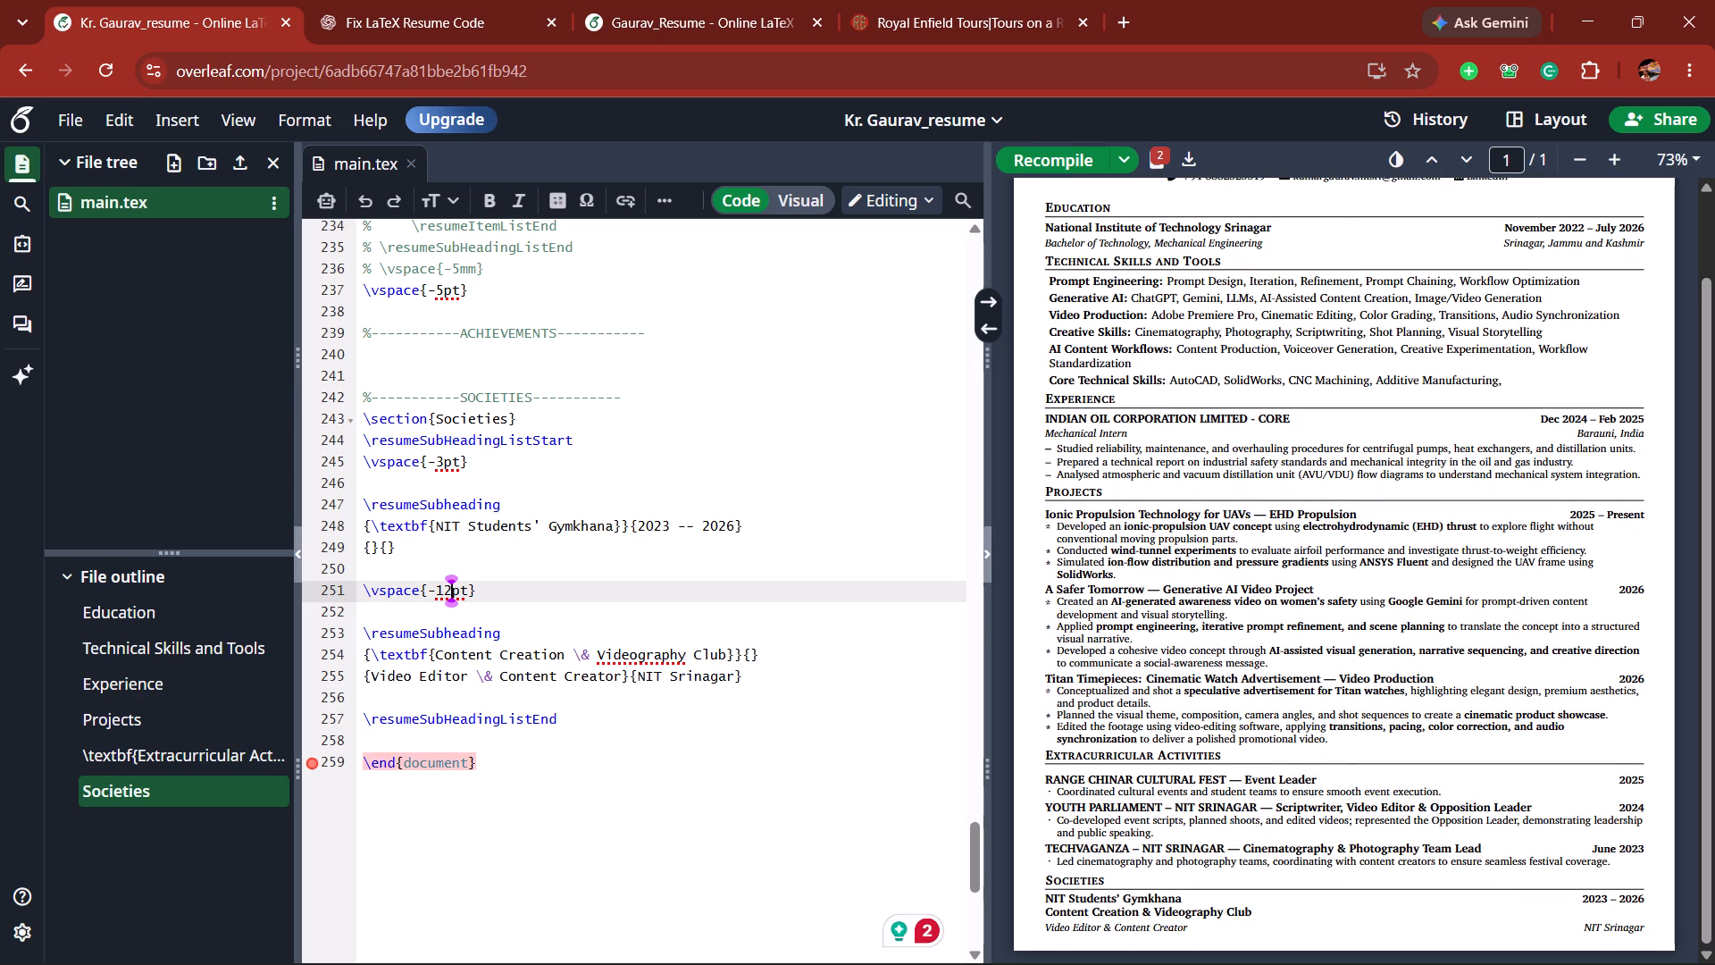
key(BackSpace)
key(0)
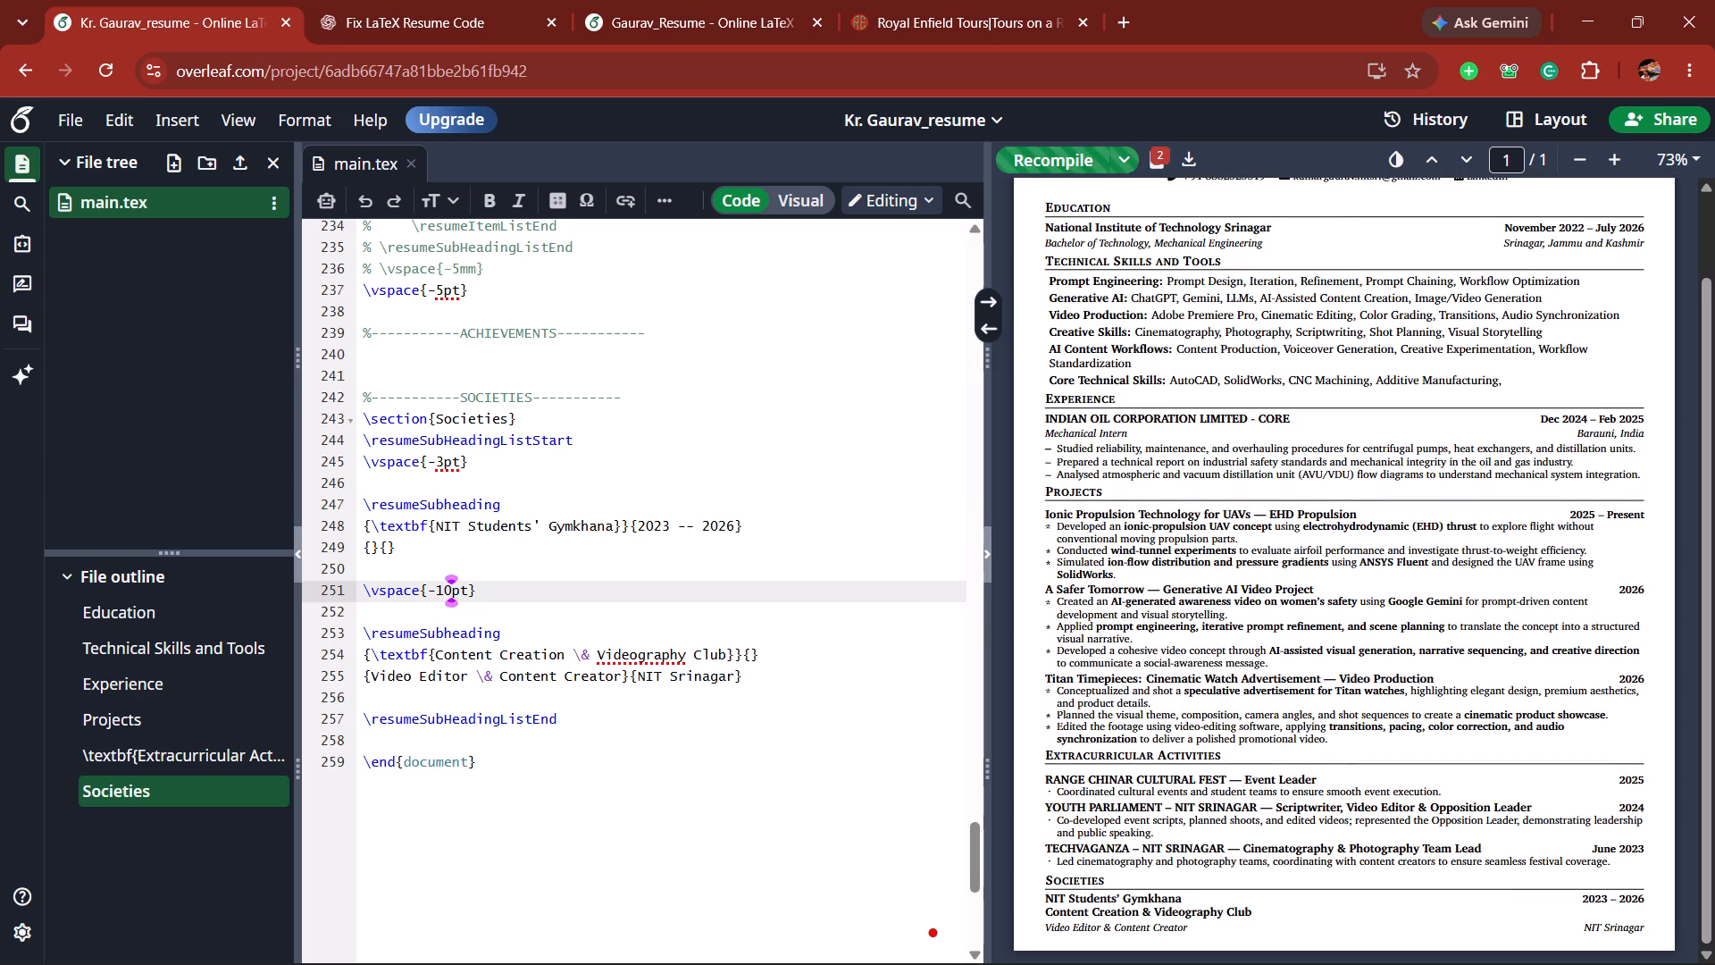
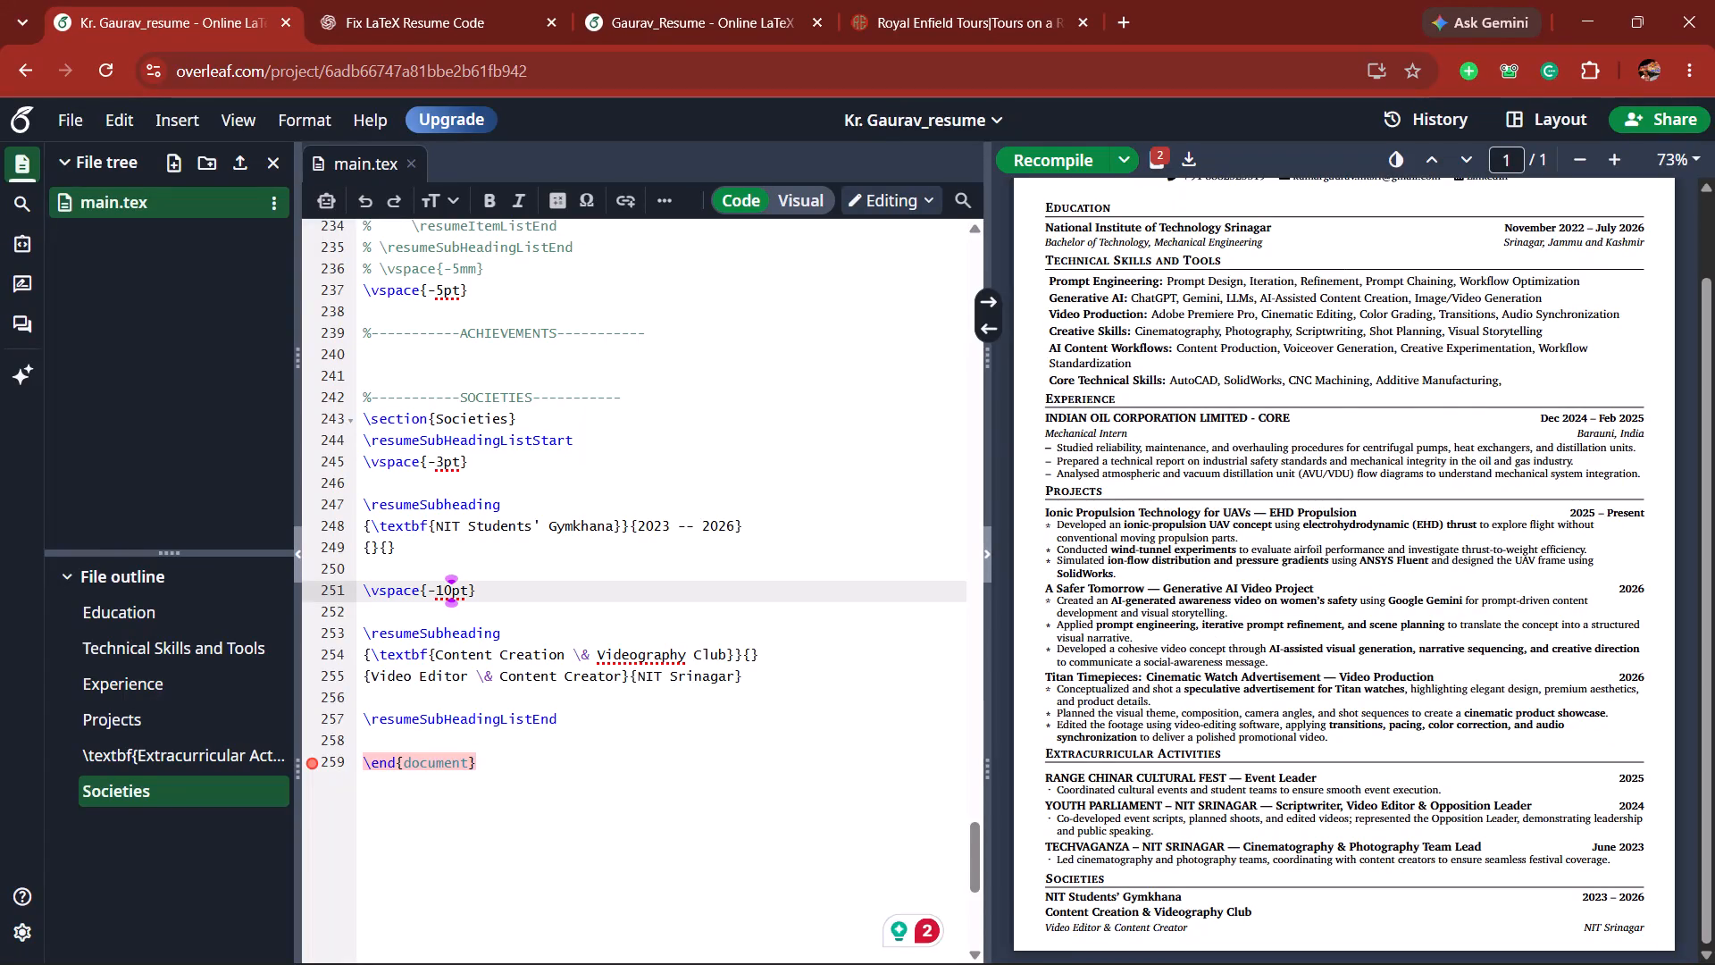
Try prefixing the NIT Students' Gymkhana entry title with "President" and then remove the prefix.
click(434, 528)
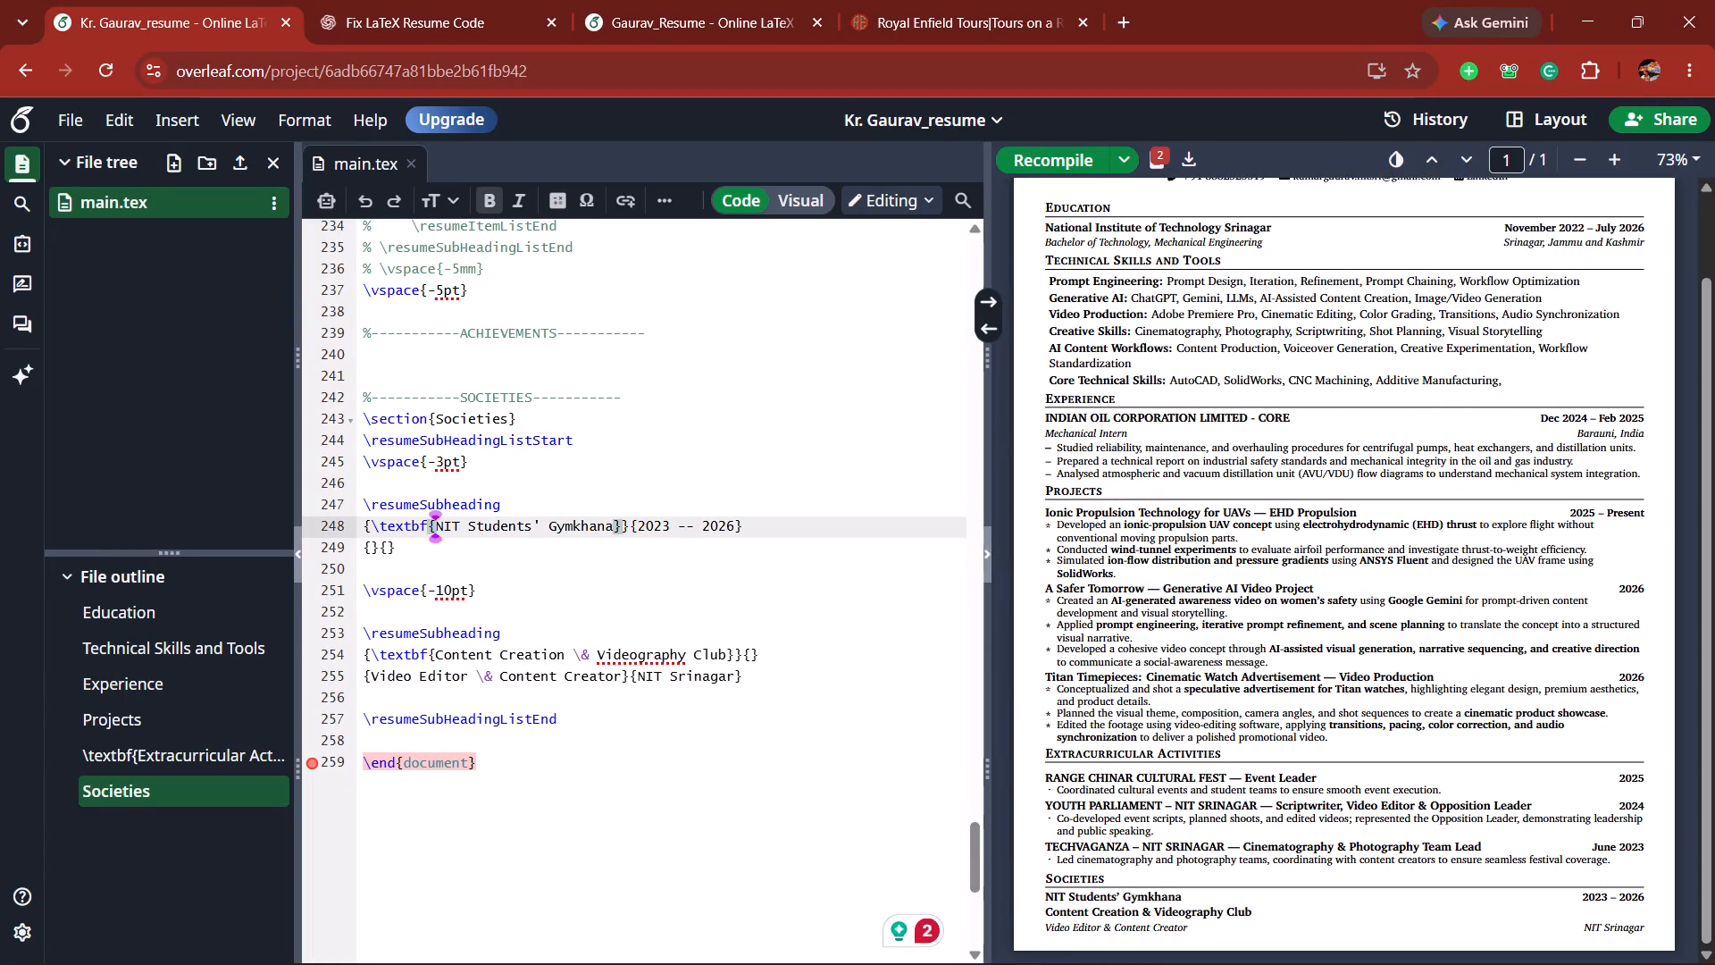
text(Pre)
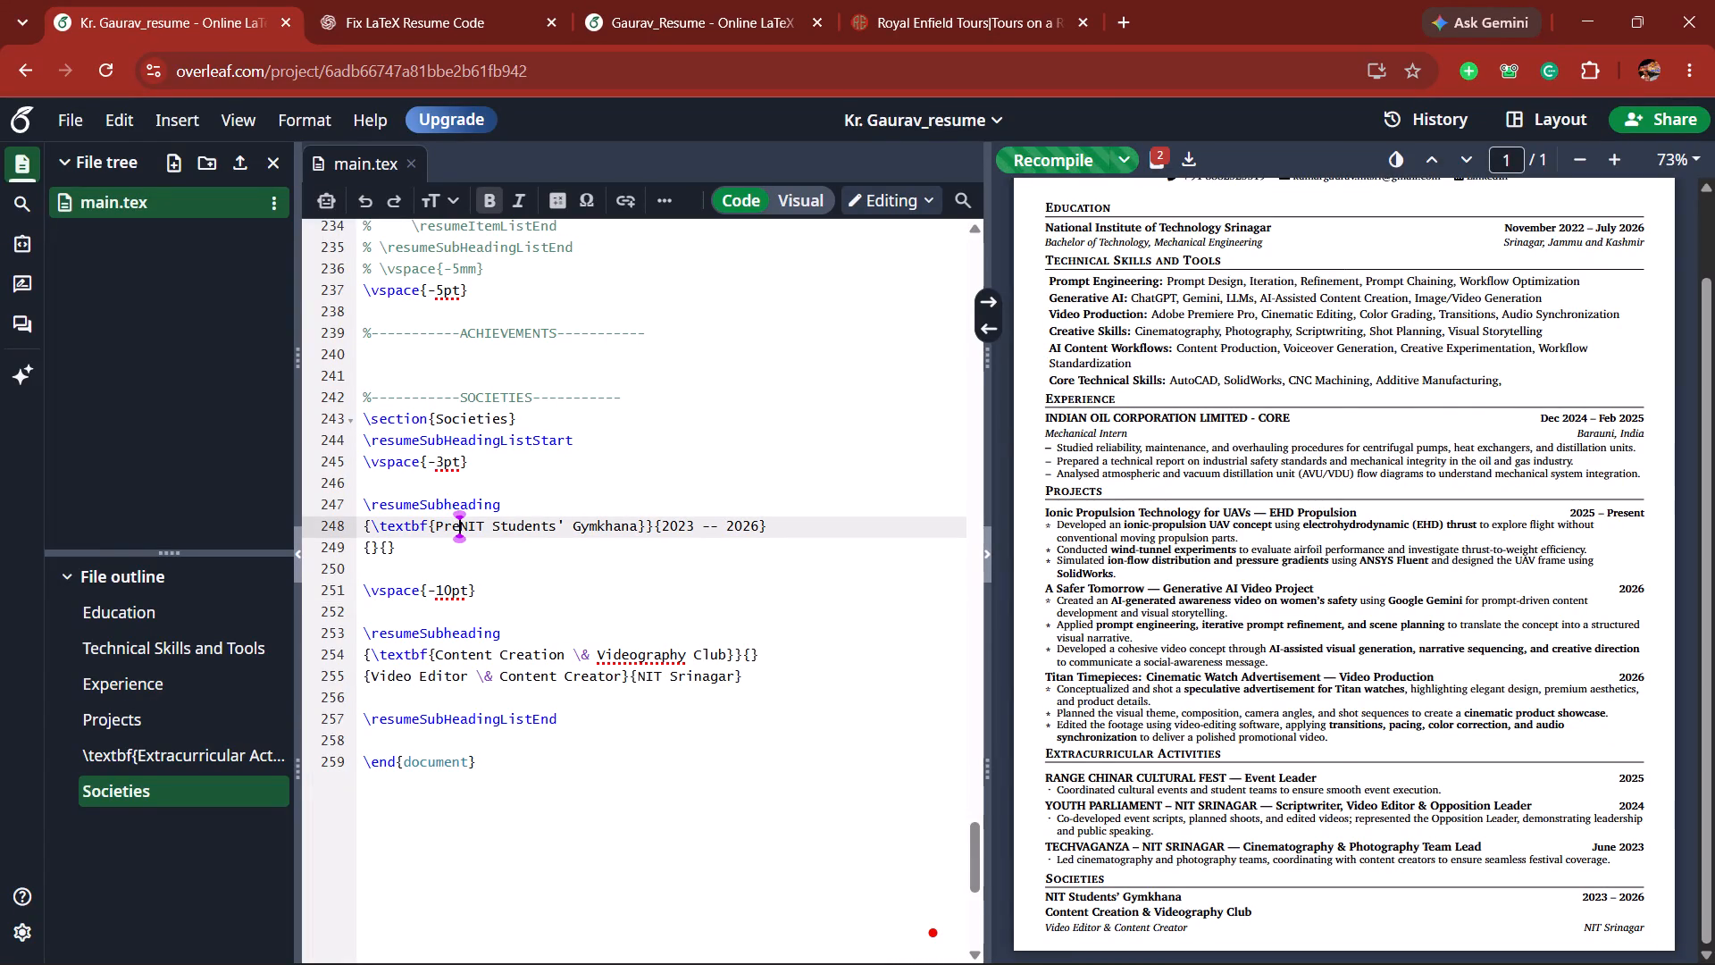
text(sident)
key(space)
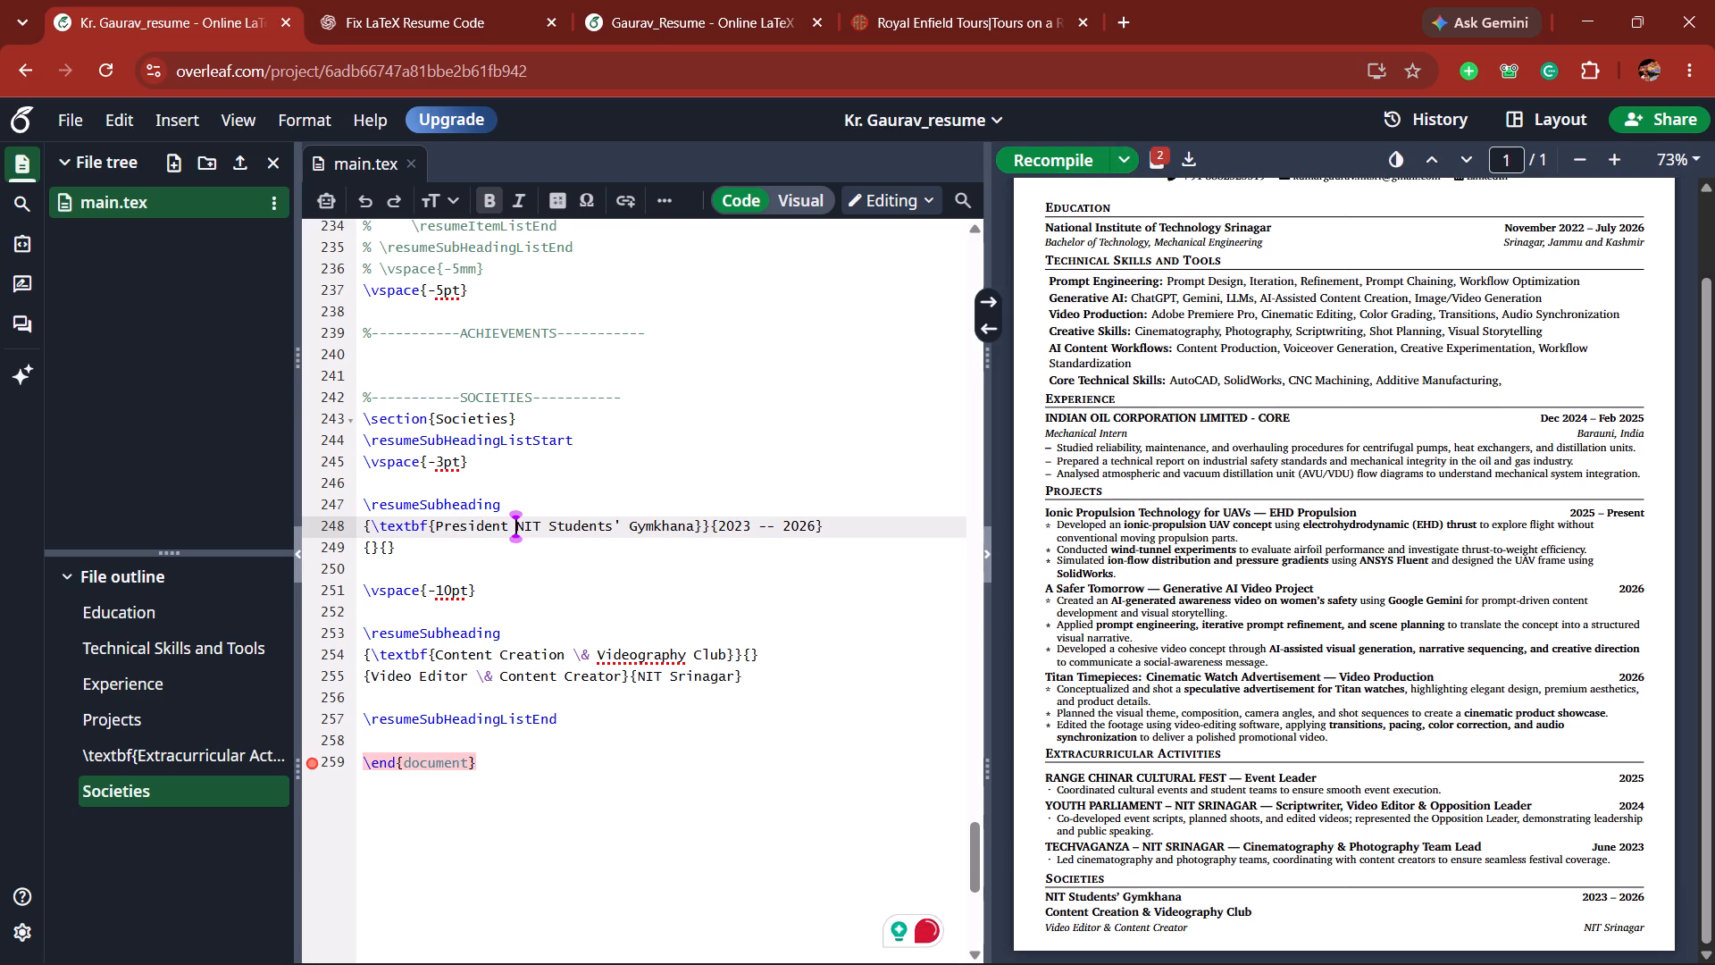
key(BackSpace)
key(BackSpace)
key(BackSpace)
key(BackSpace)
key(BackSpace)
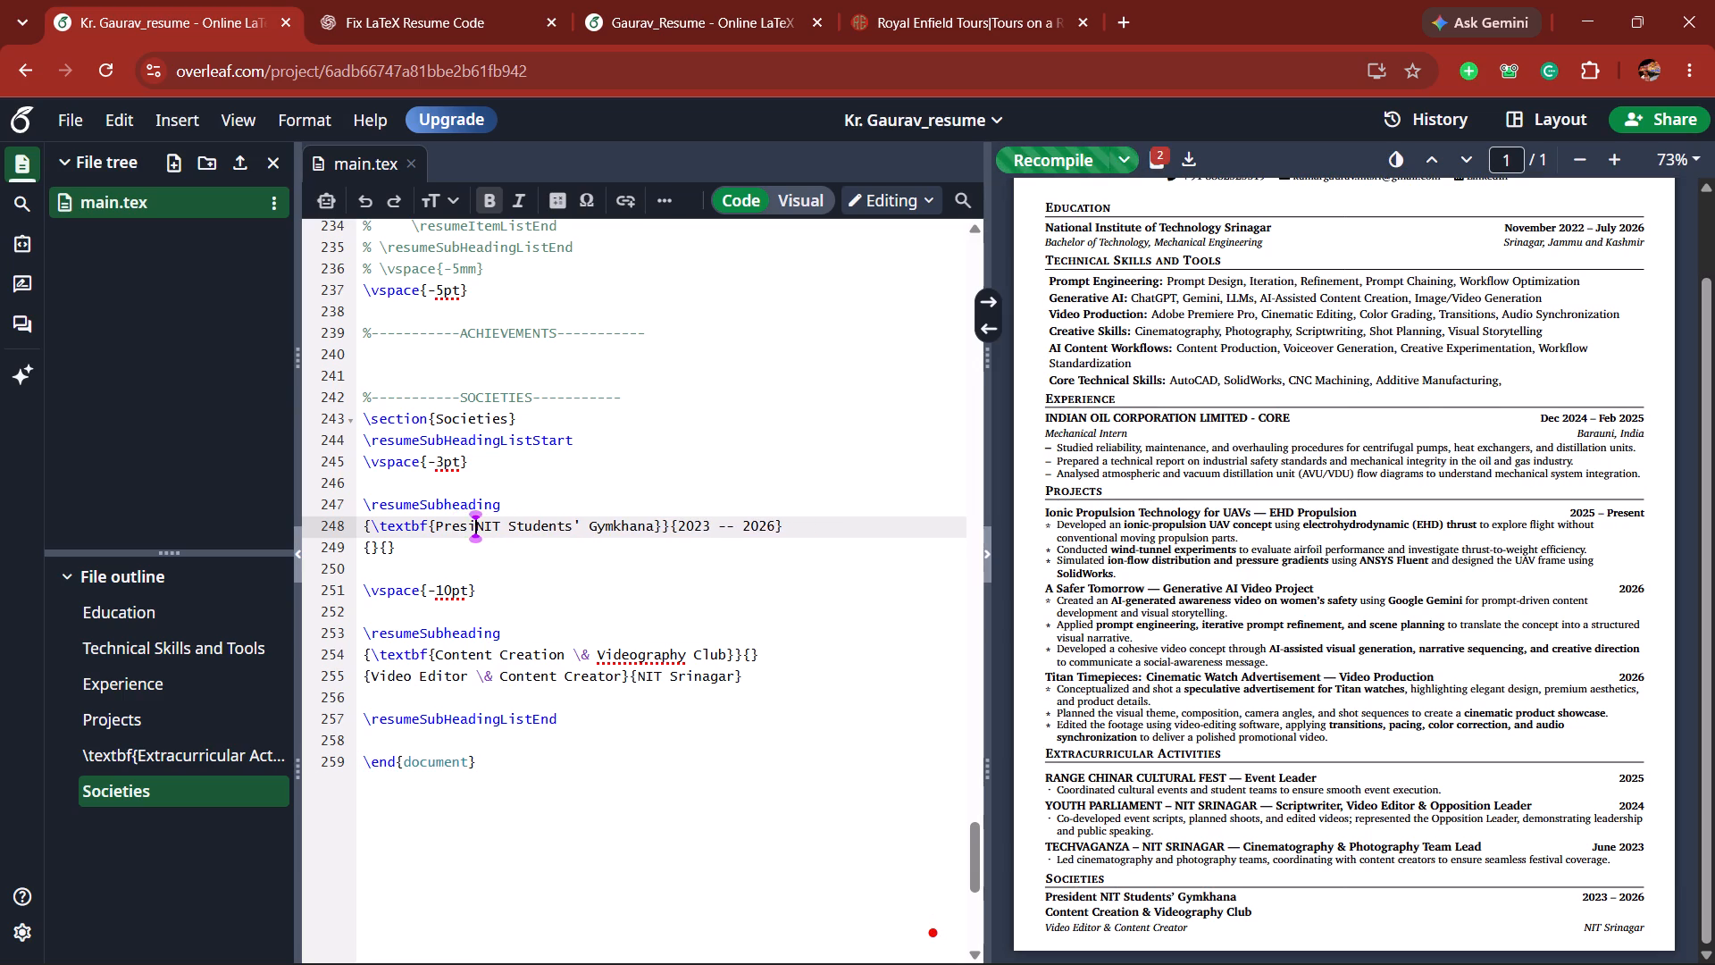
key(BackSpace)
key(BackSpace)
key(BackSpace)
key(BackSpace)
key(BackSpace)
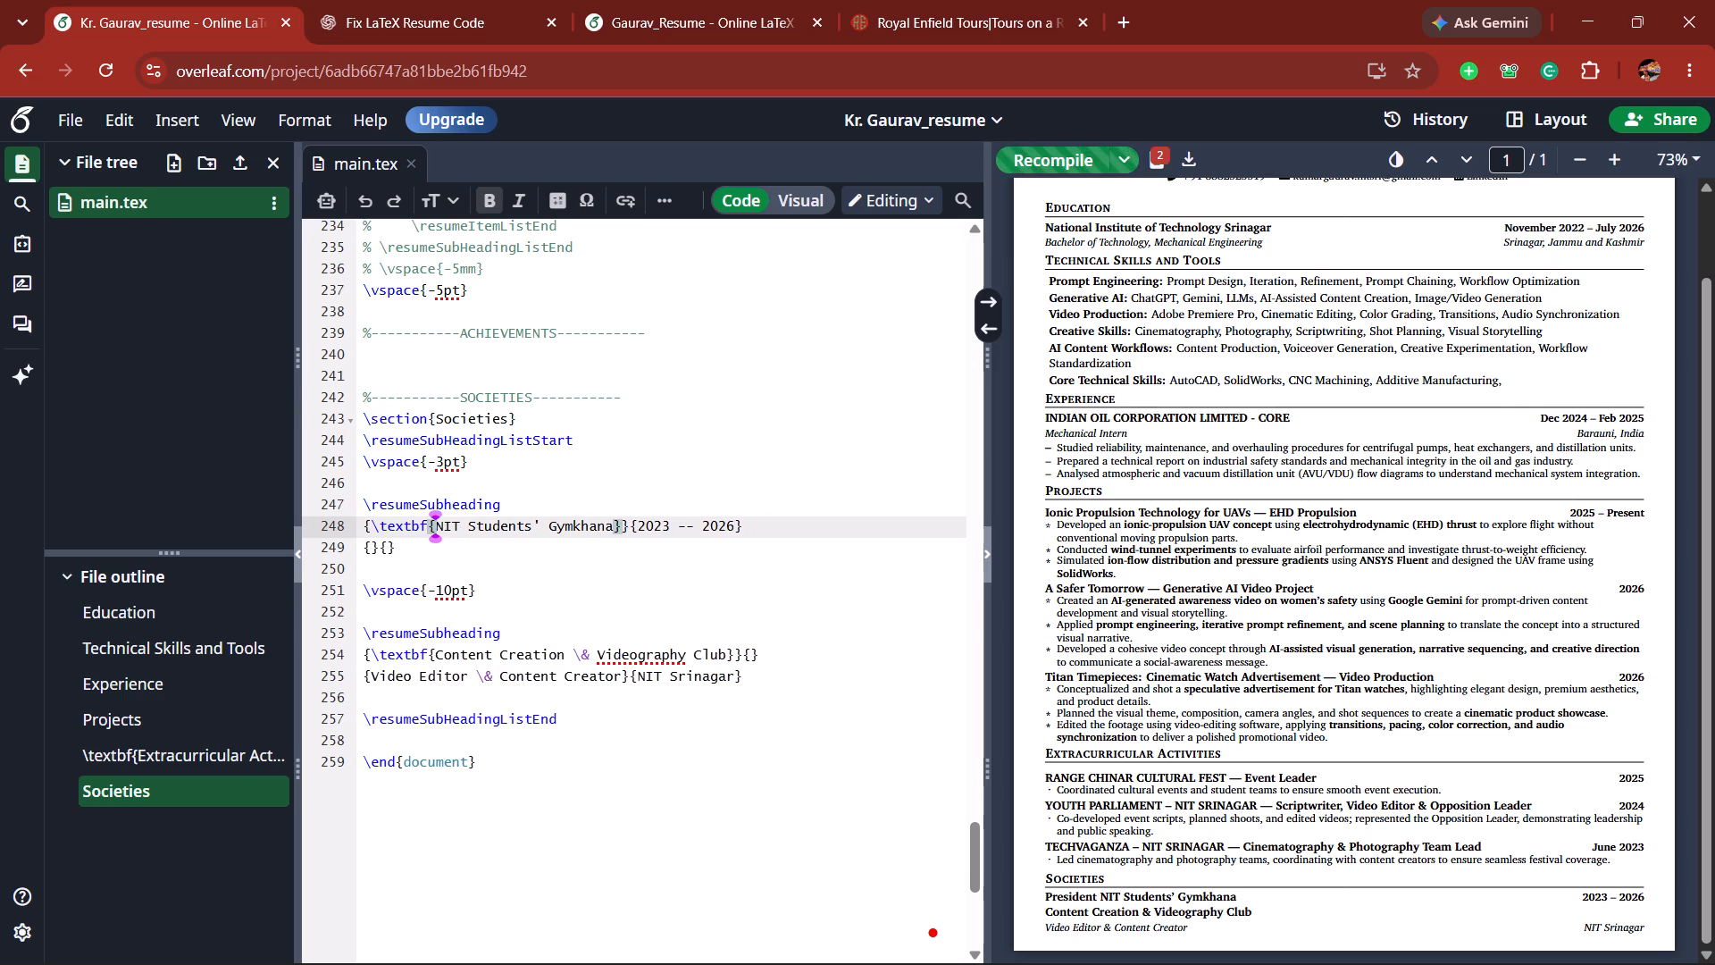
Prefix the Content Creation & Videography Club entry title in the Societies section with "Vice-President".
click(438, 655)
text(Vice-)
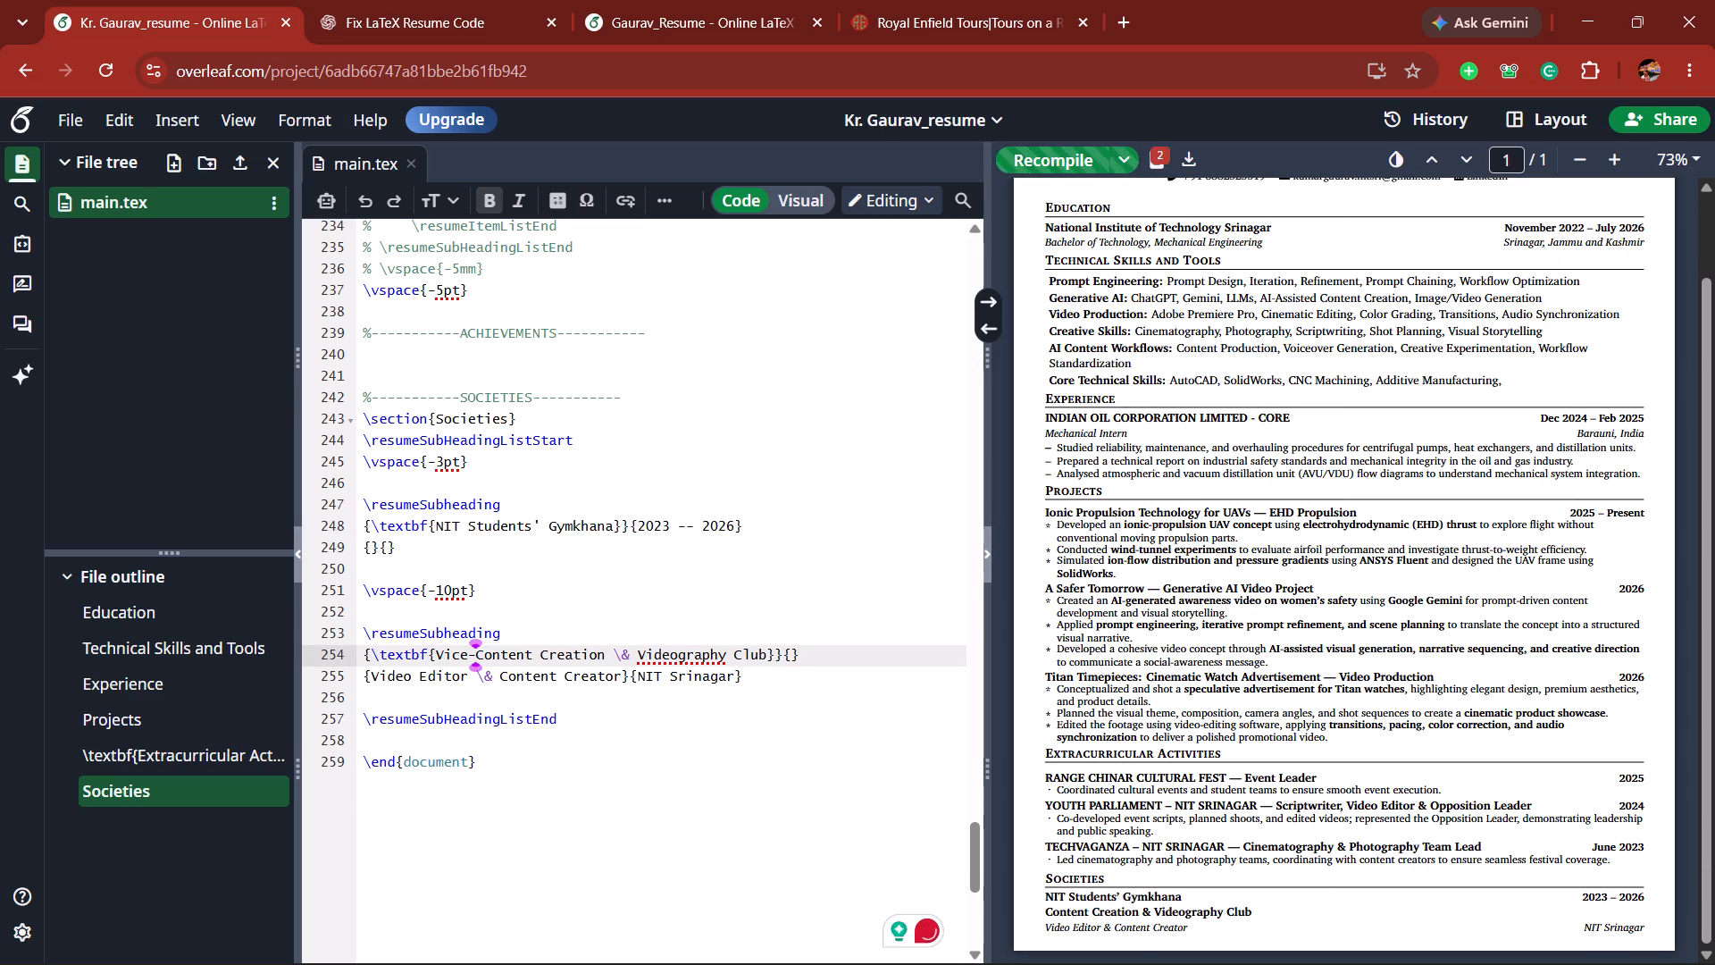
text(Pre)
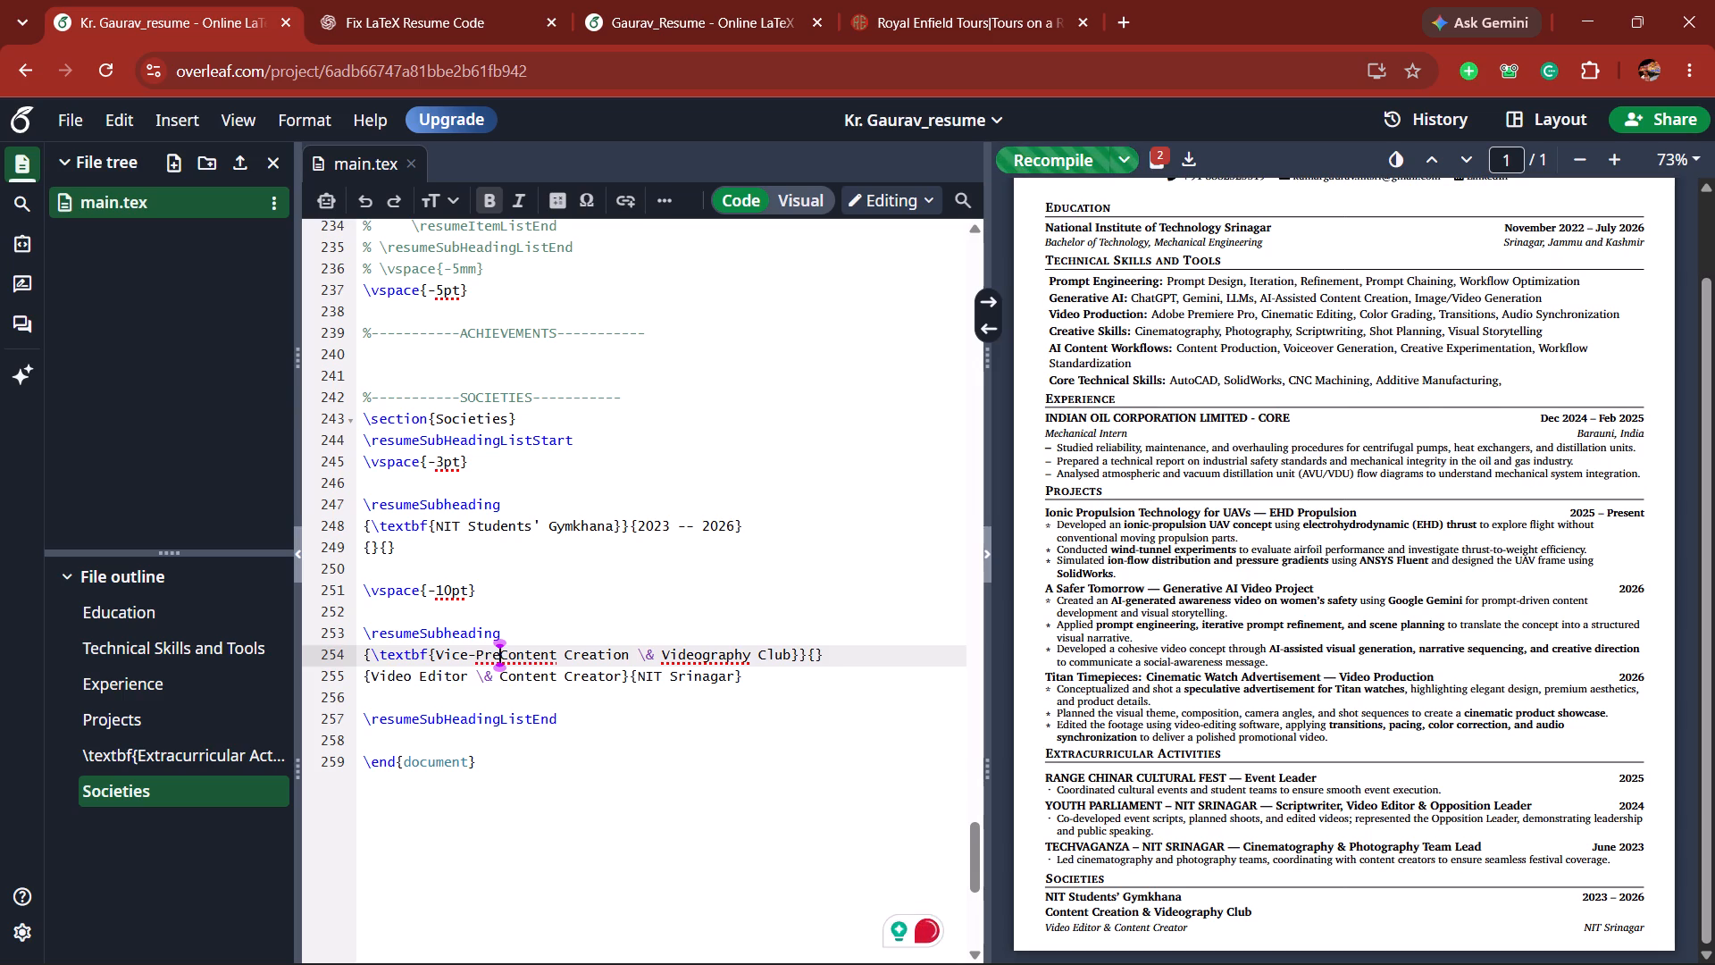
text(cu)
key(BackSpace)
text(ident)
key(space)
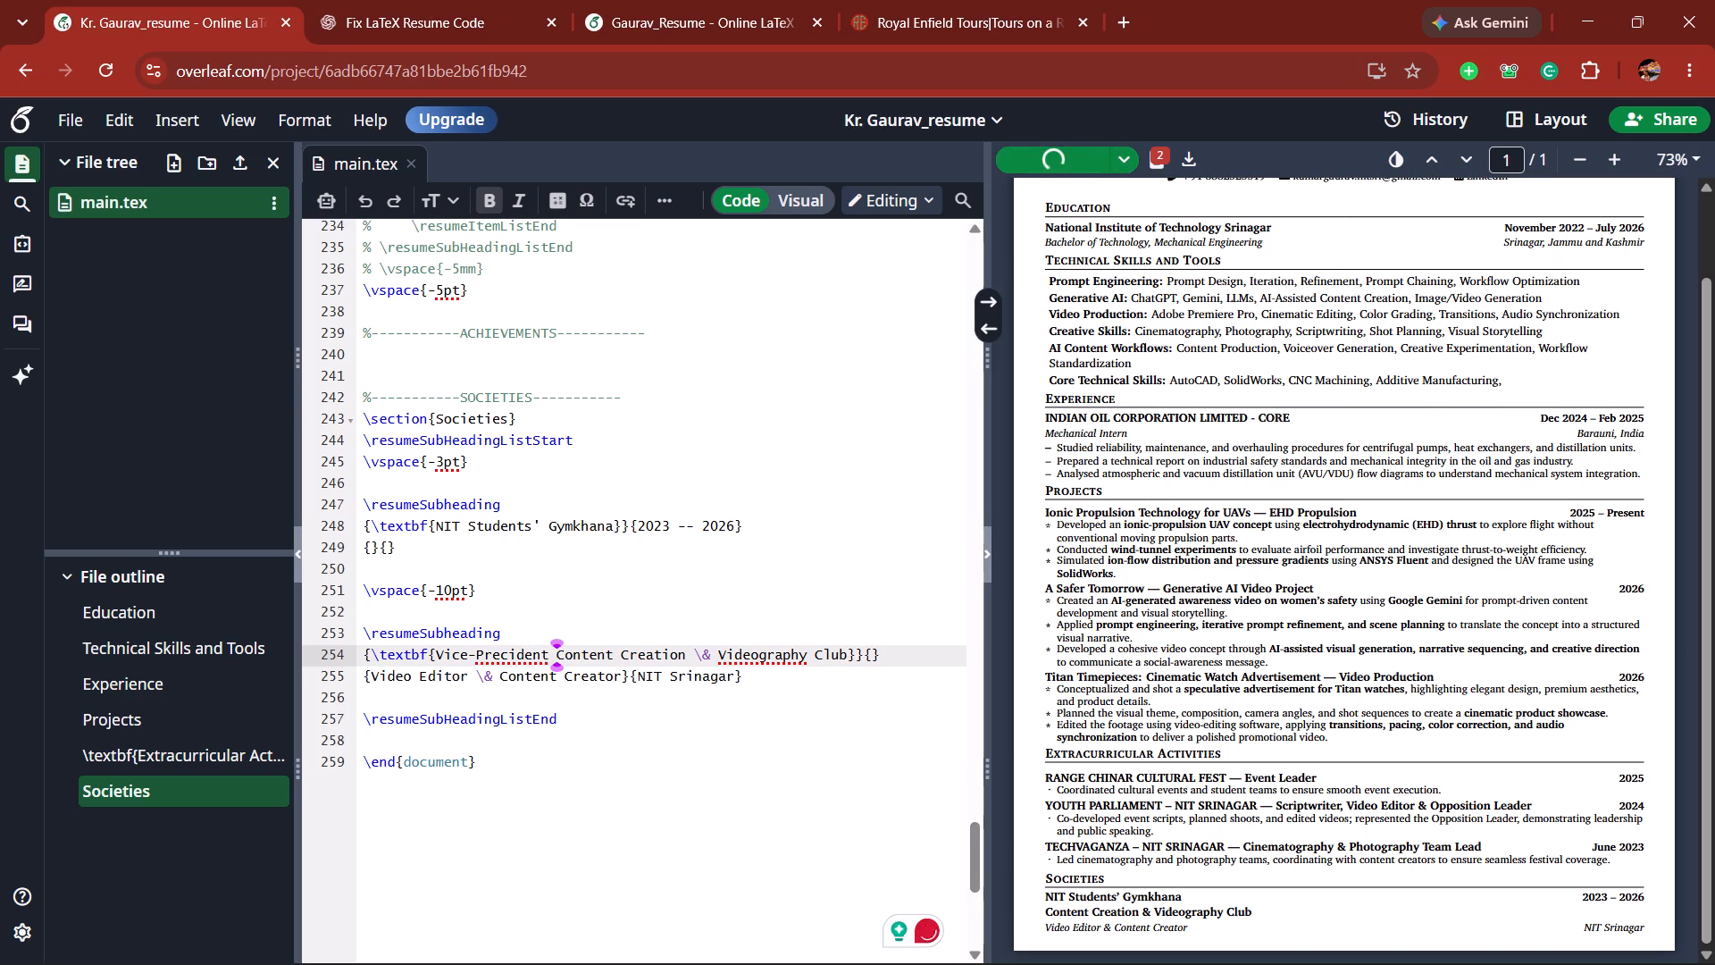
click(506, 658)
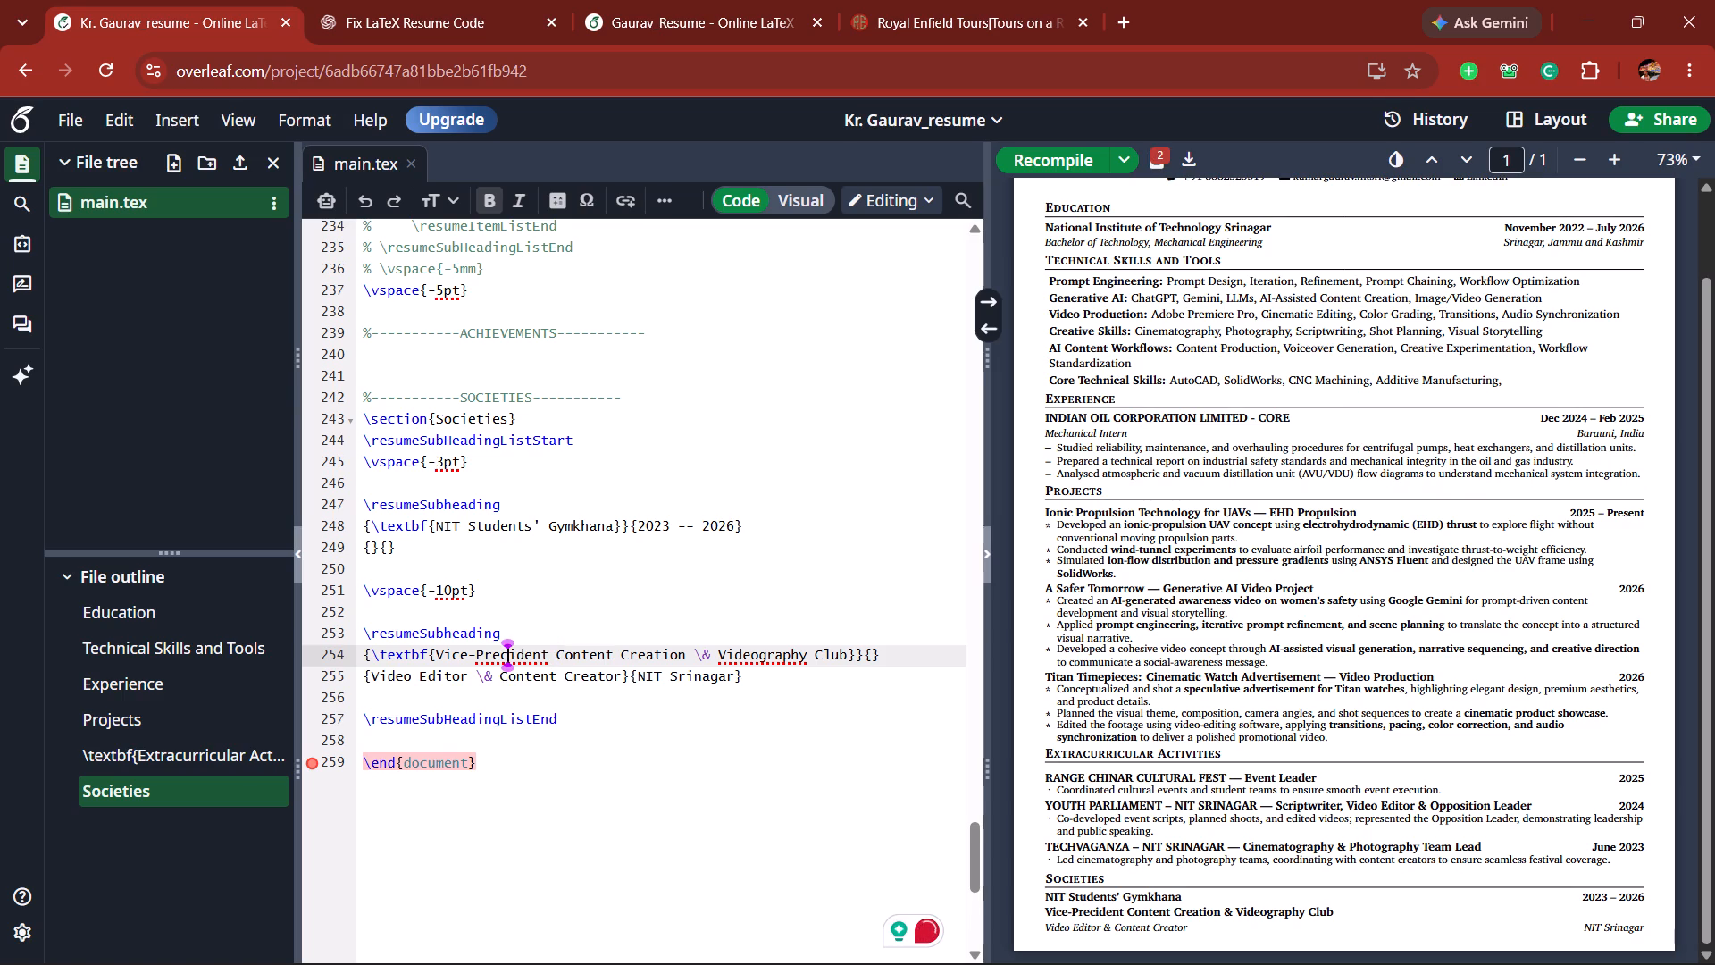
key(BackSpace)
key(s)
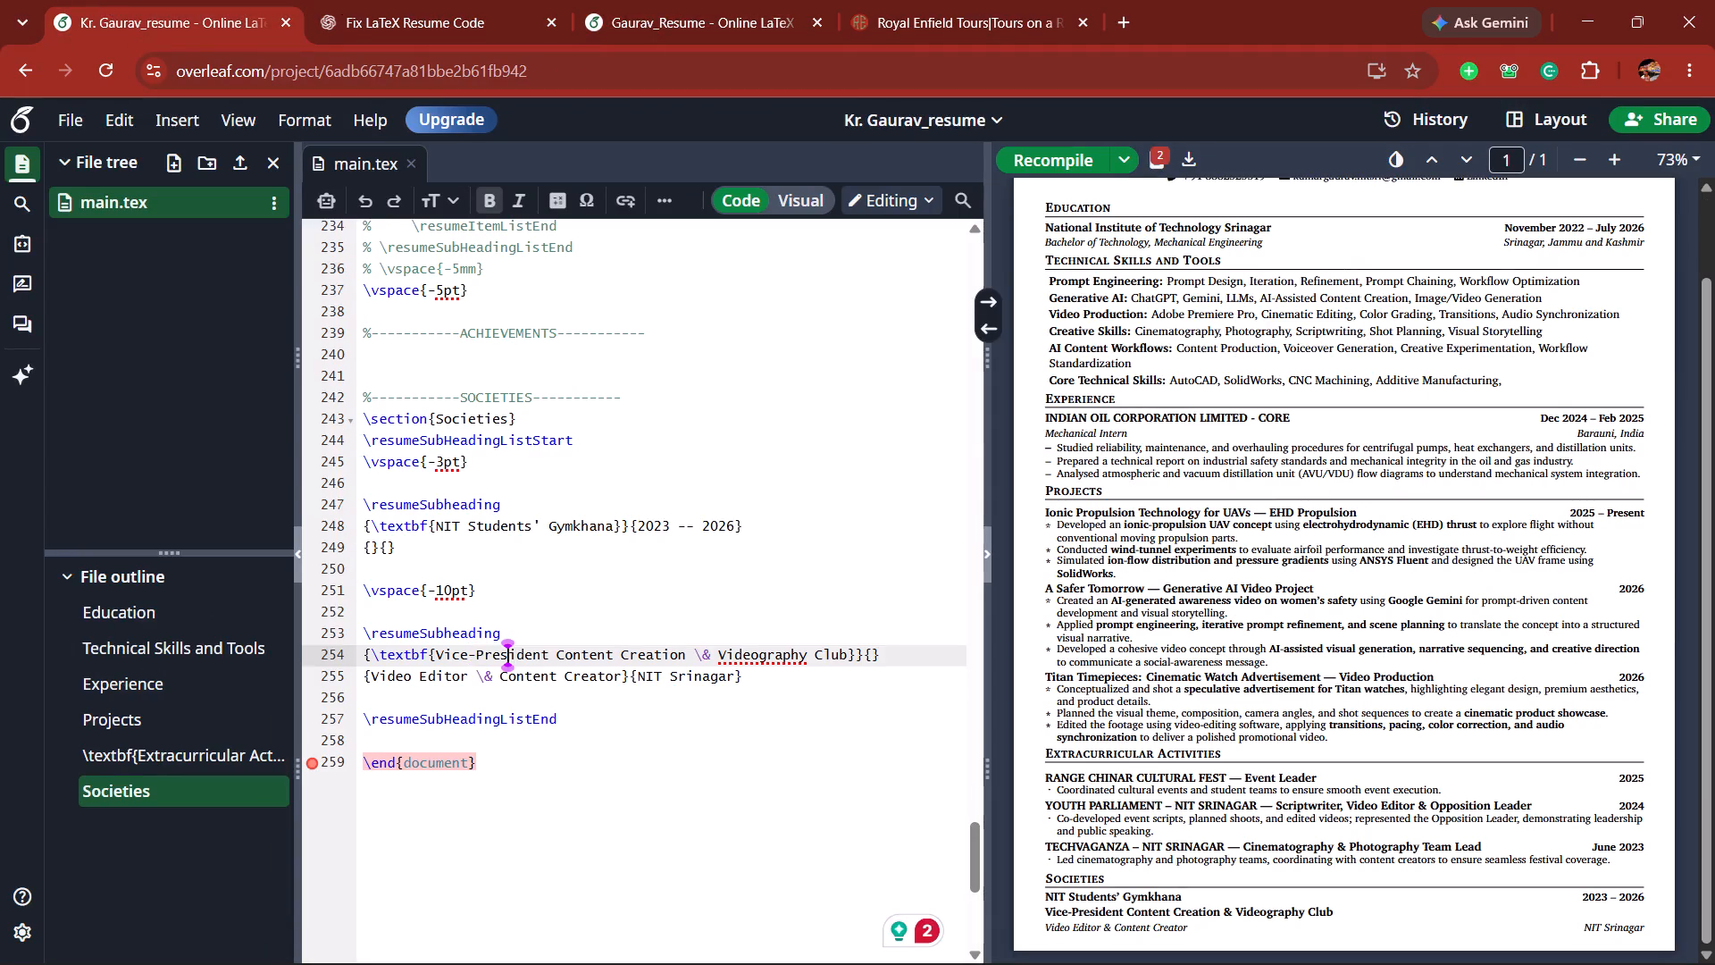
drag(366, 419, 574, 713)
key(ctrl+v)
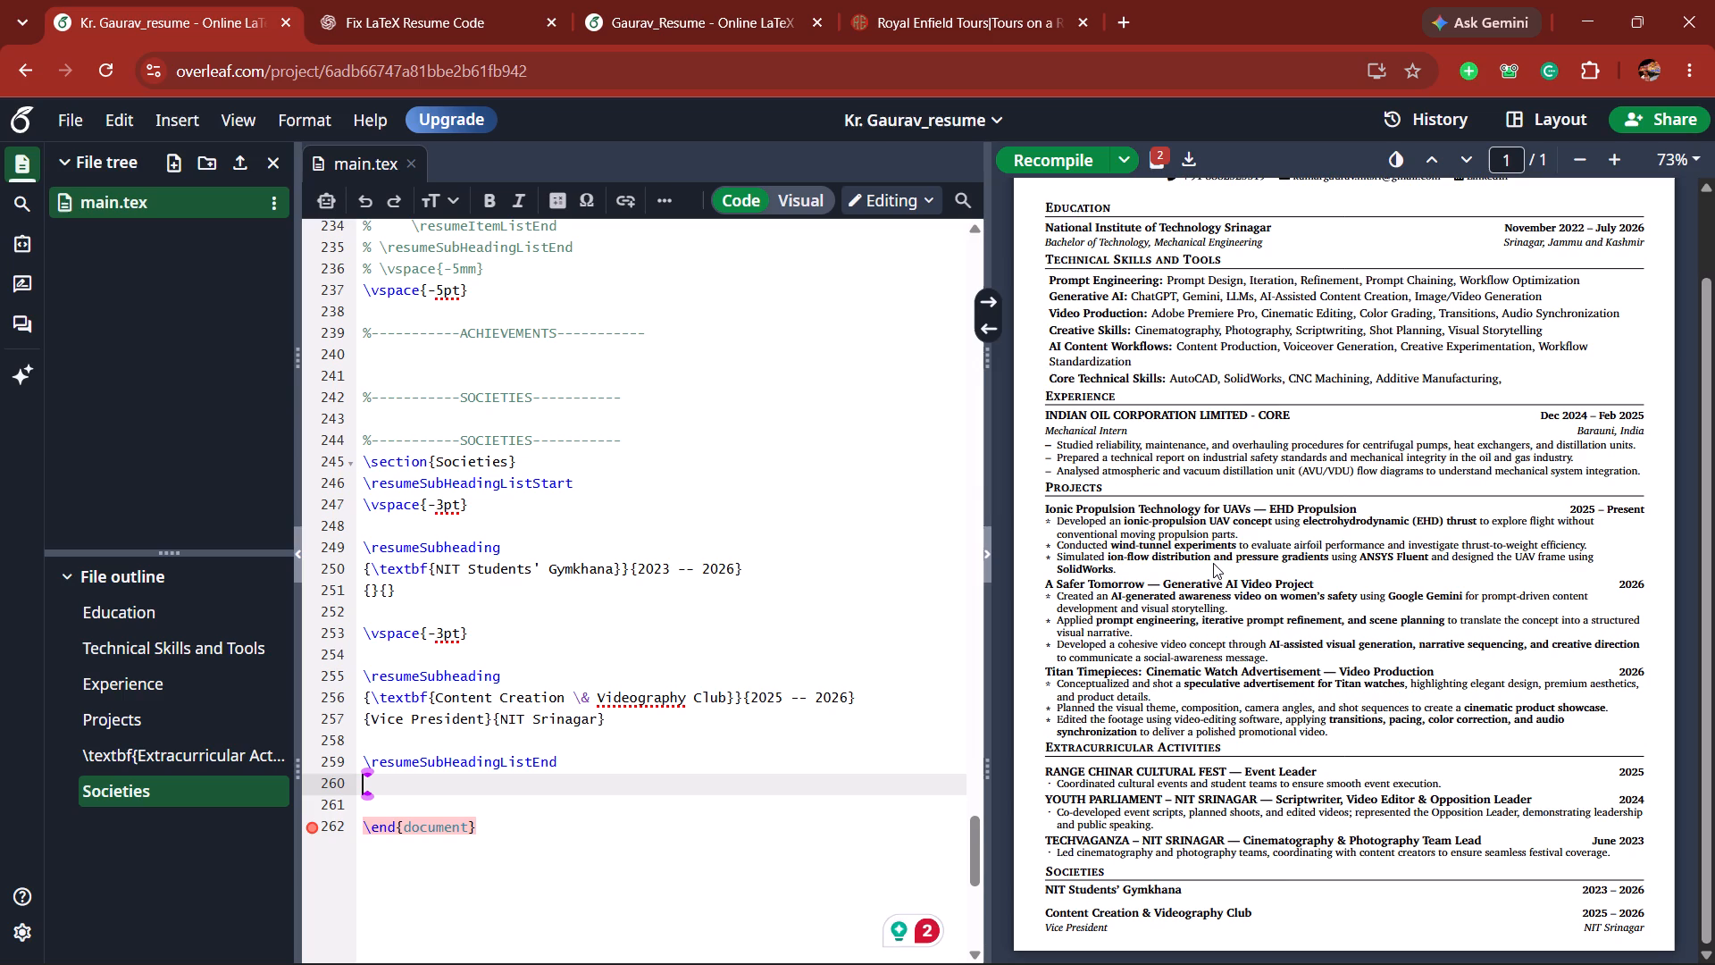
Locate the Ionic Propulsion Technology for UAVs project heading in the code and append "CORE" after EHD Propulsion.
double_click(1158, 505)
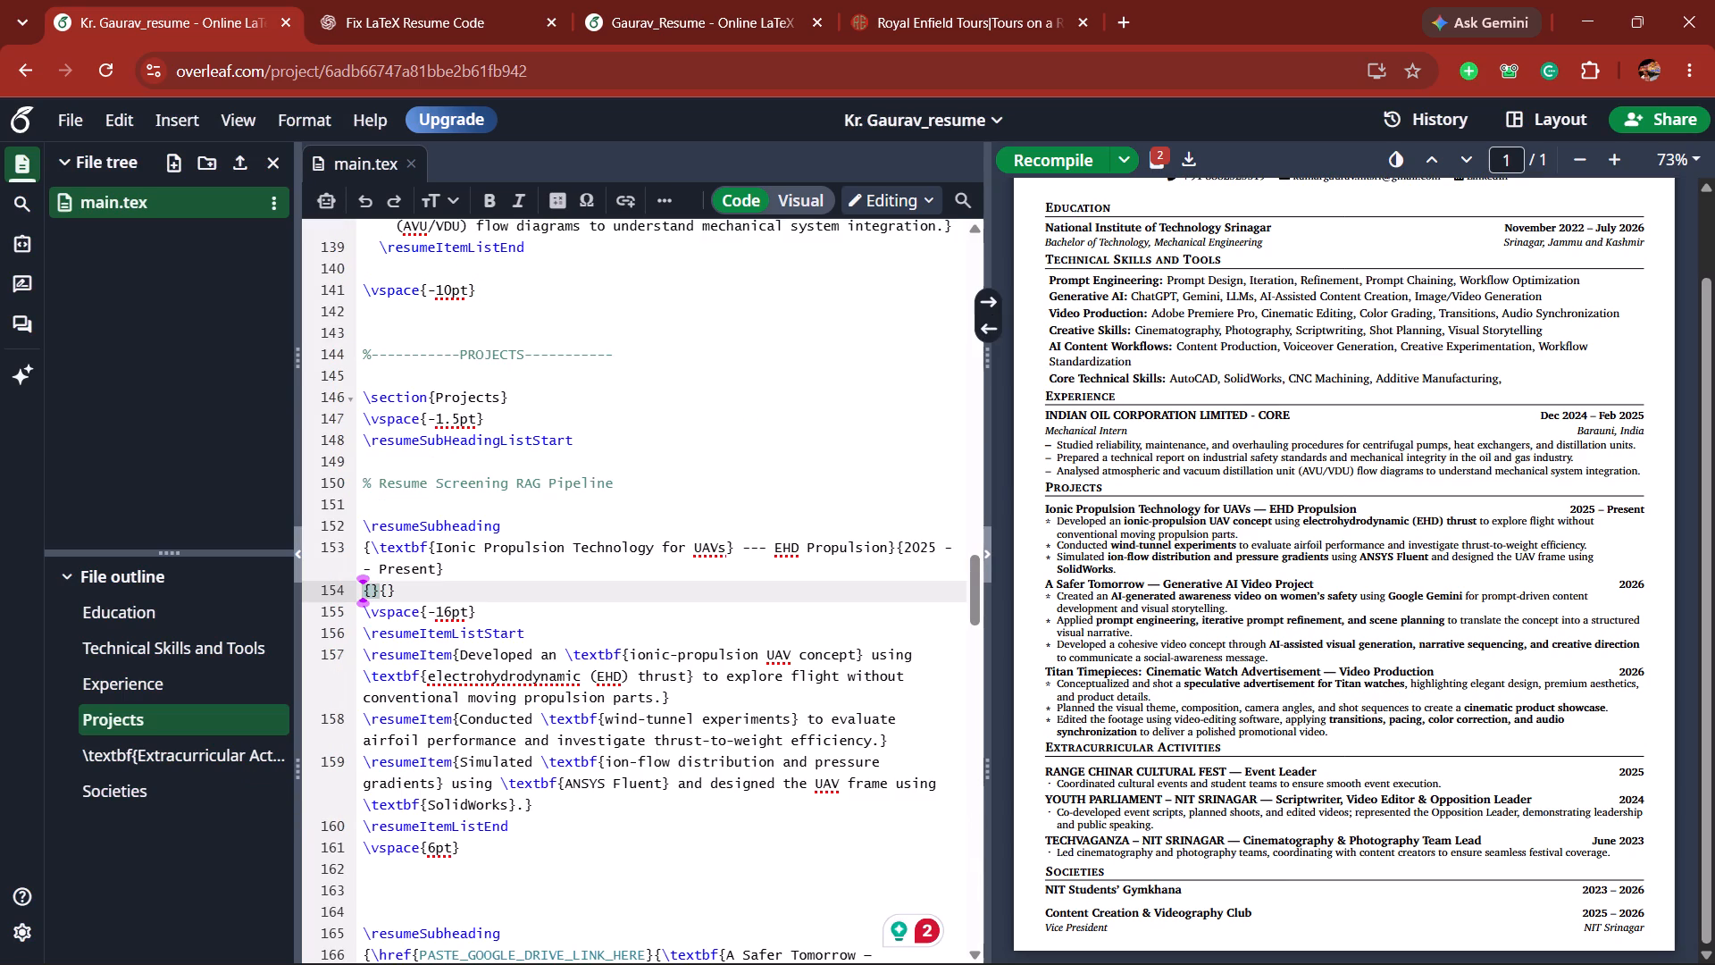
click(889, 550)
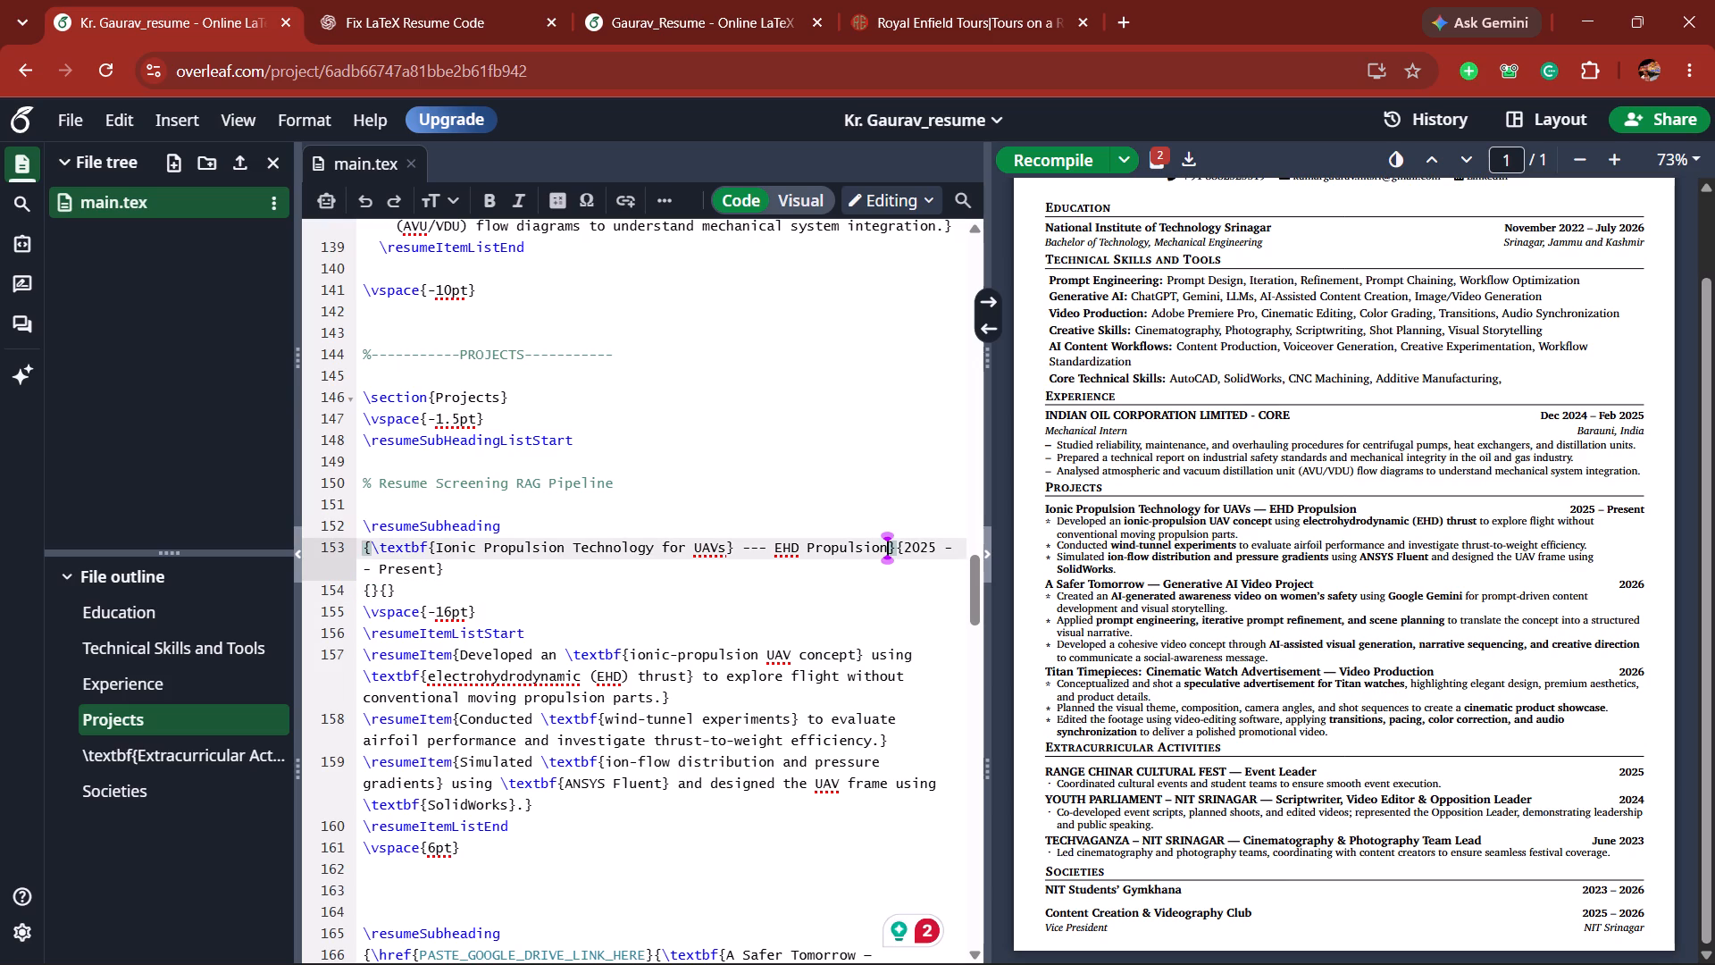
key(space)
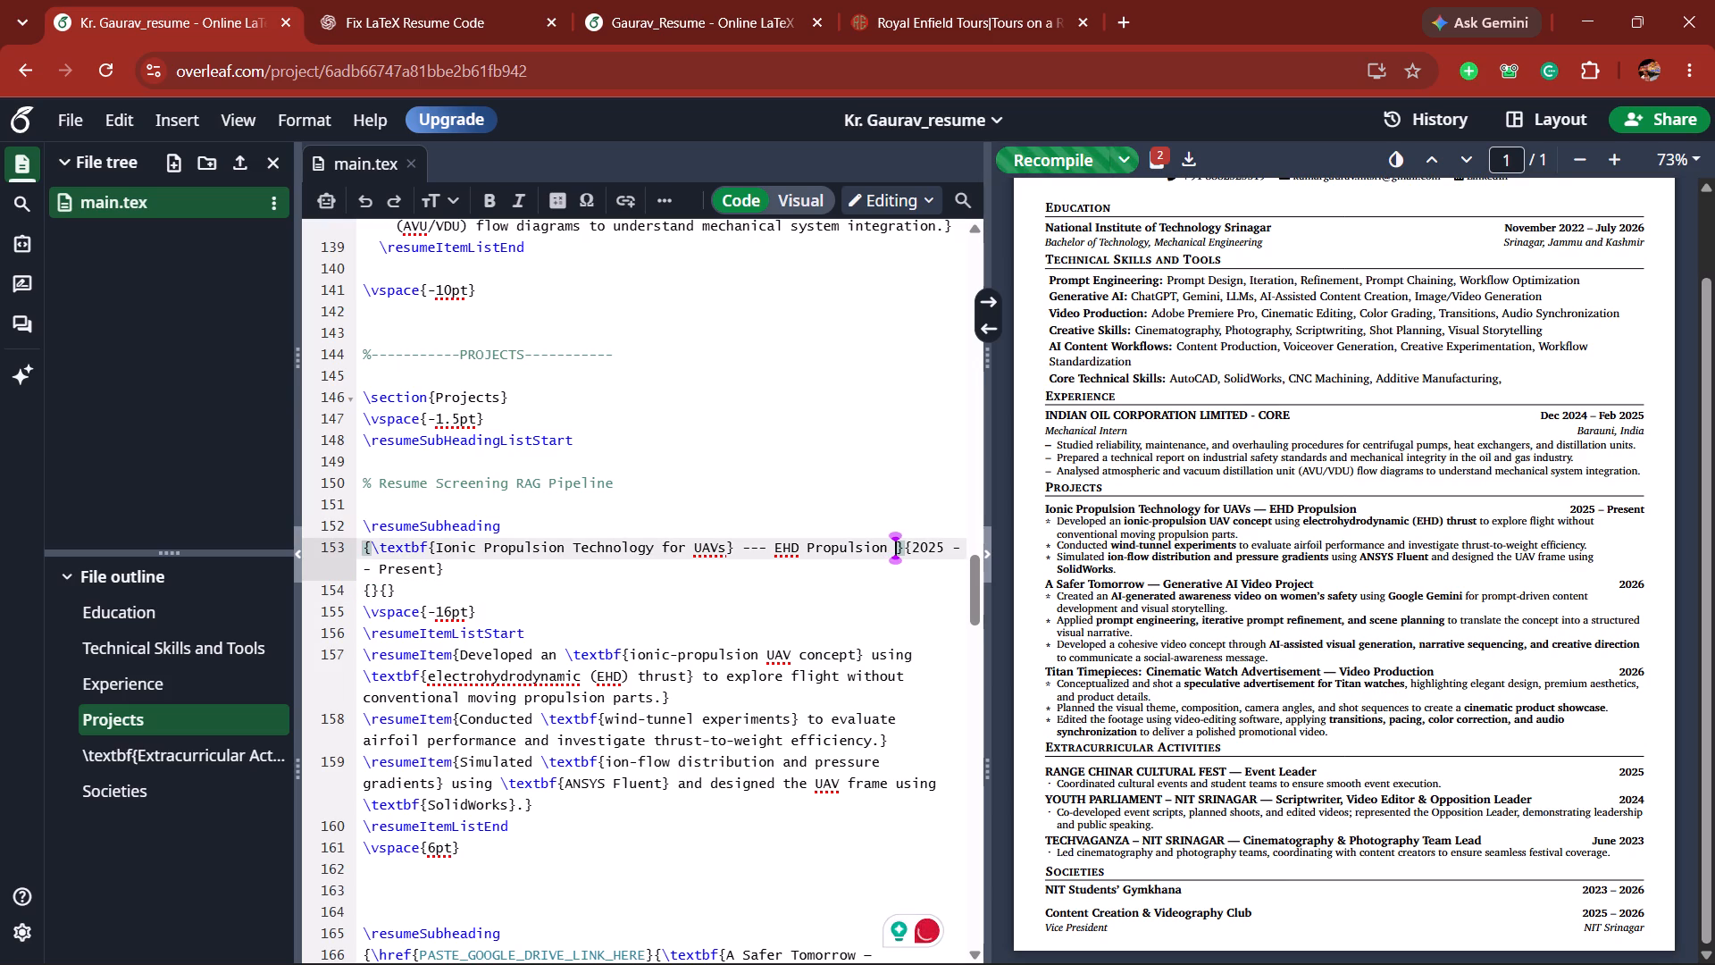
key(Tab)
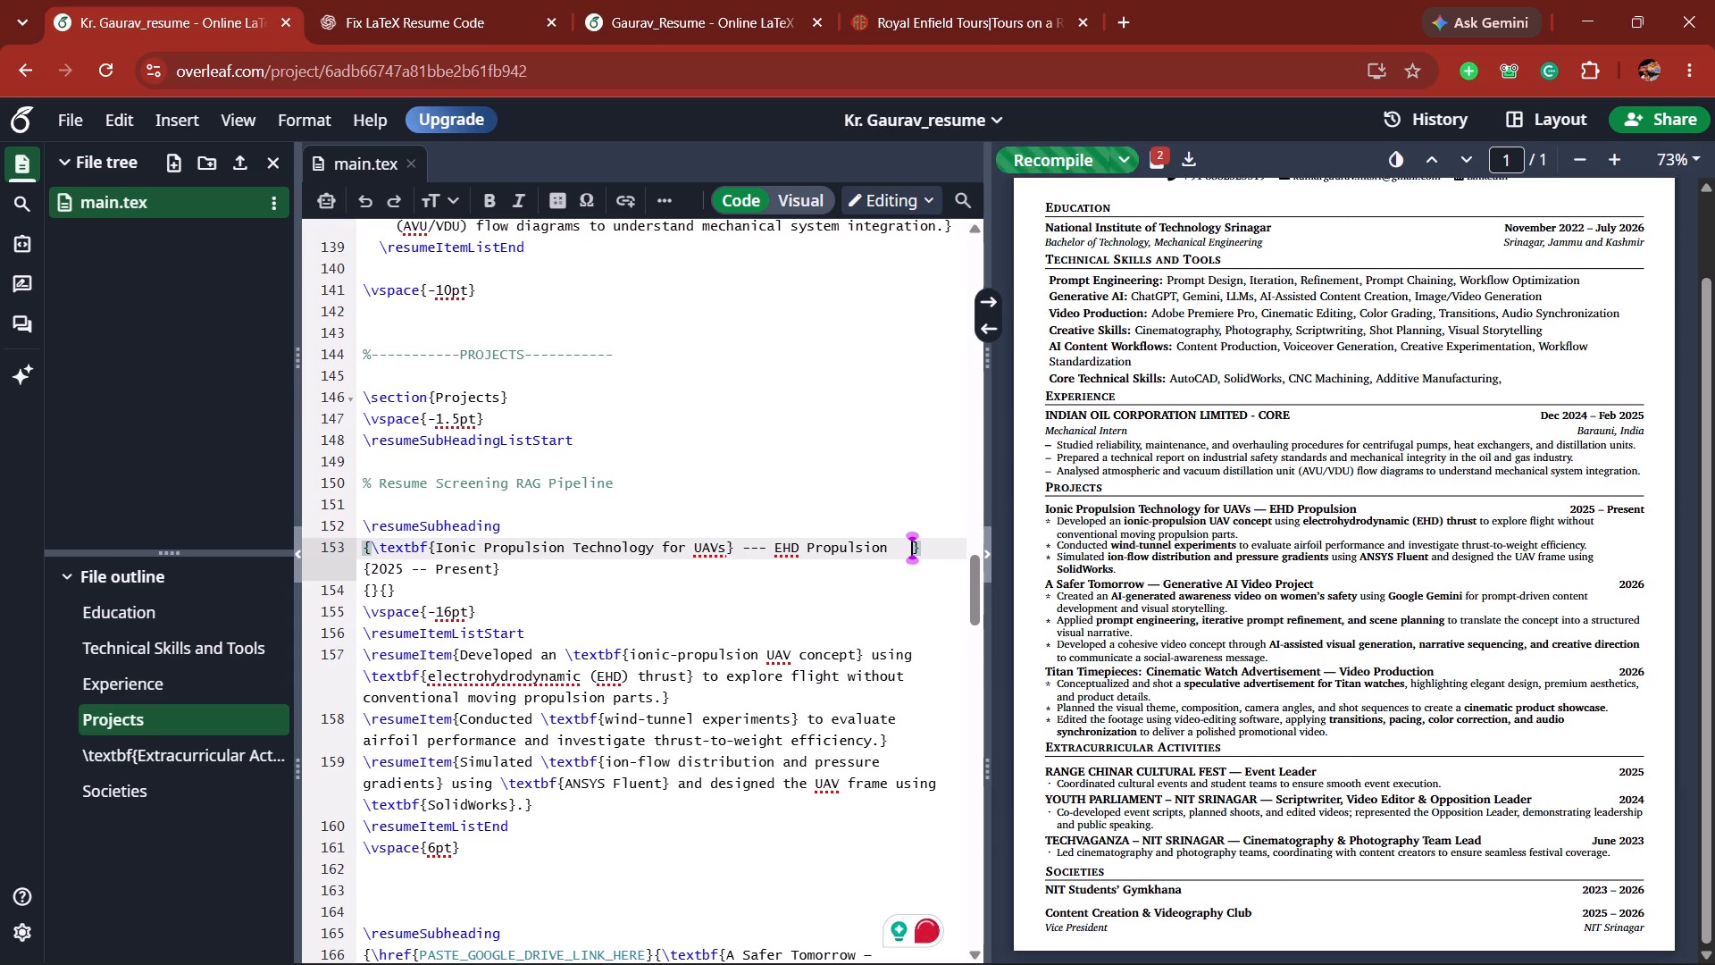
text(CORE)
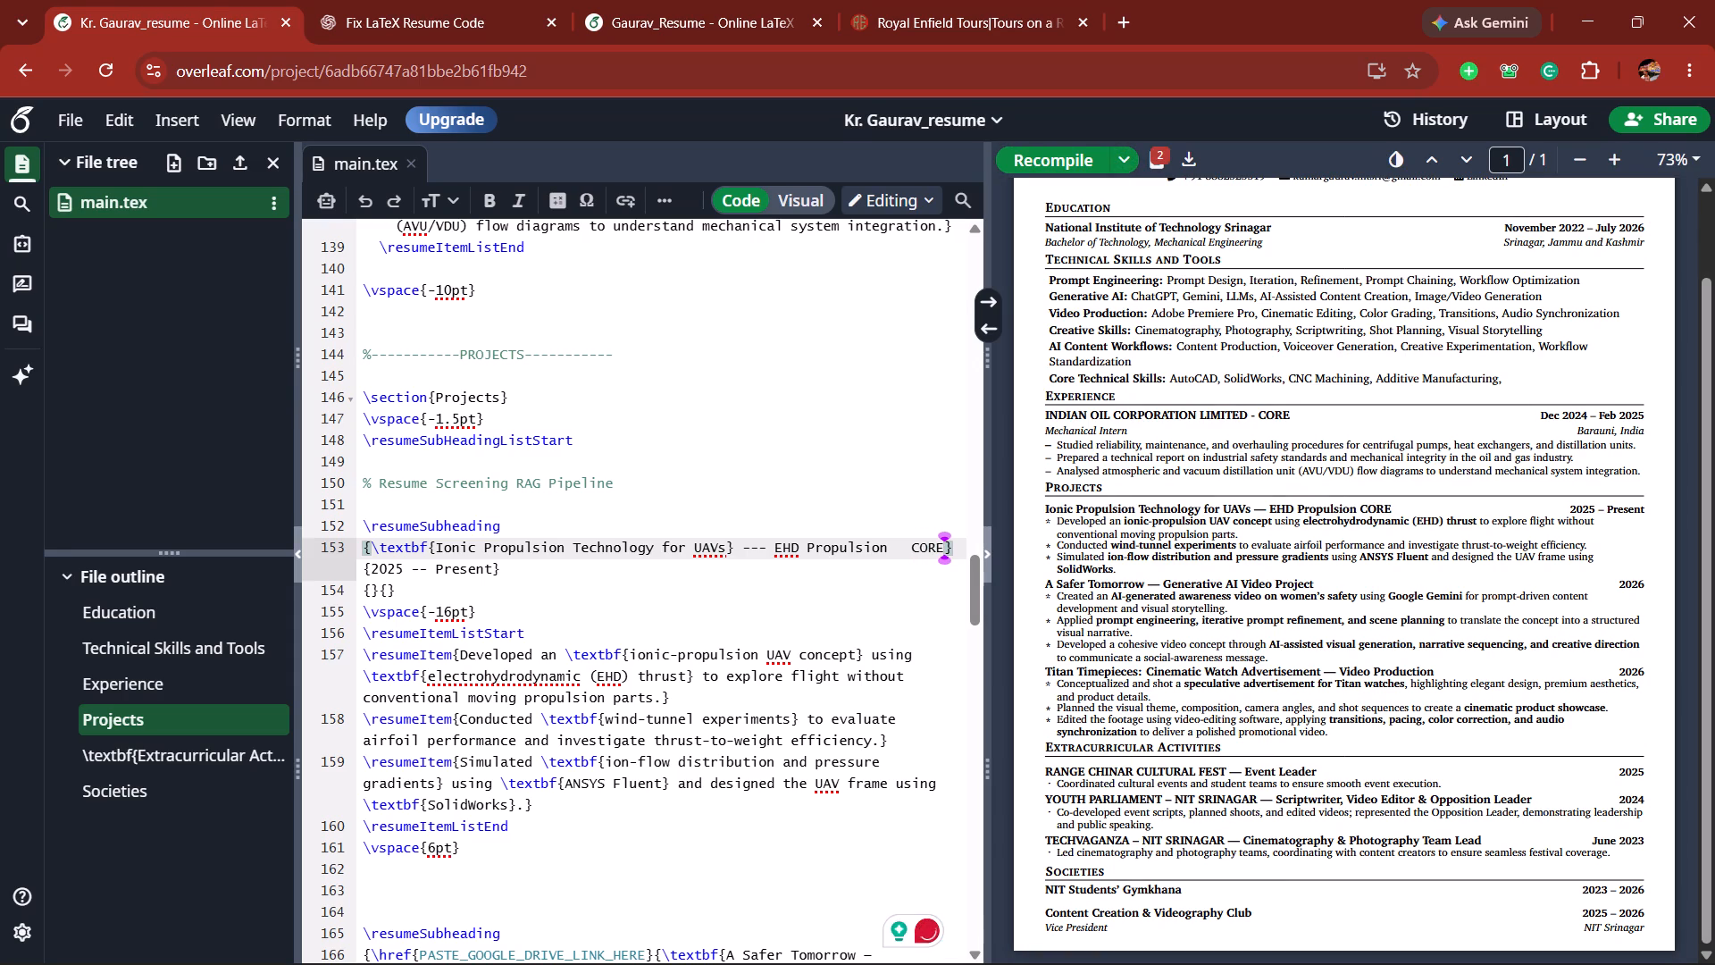
Insert twelve extra spaces between EHD Propulsion and CORE in the Ionic Propulsion project heading.
key(Left)
key(Left)
key(Left)
key(Left)
key(space)
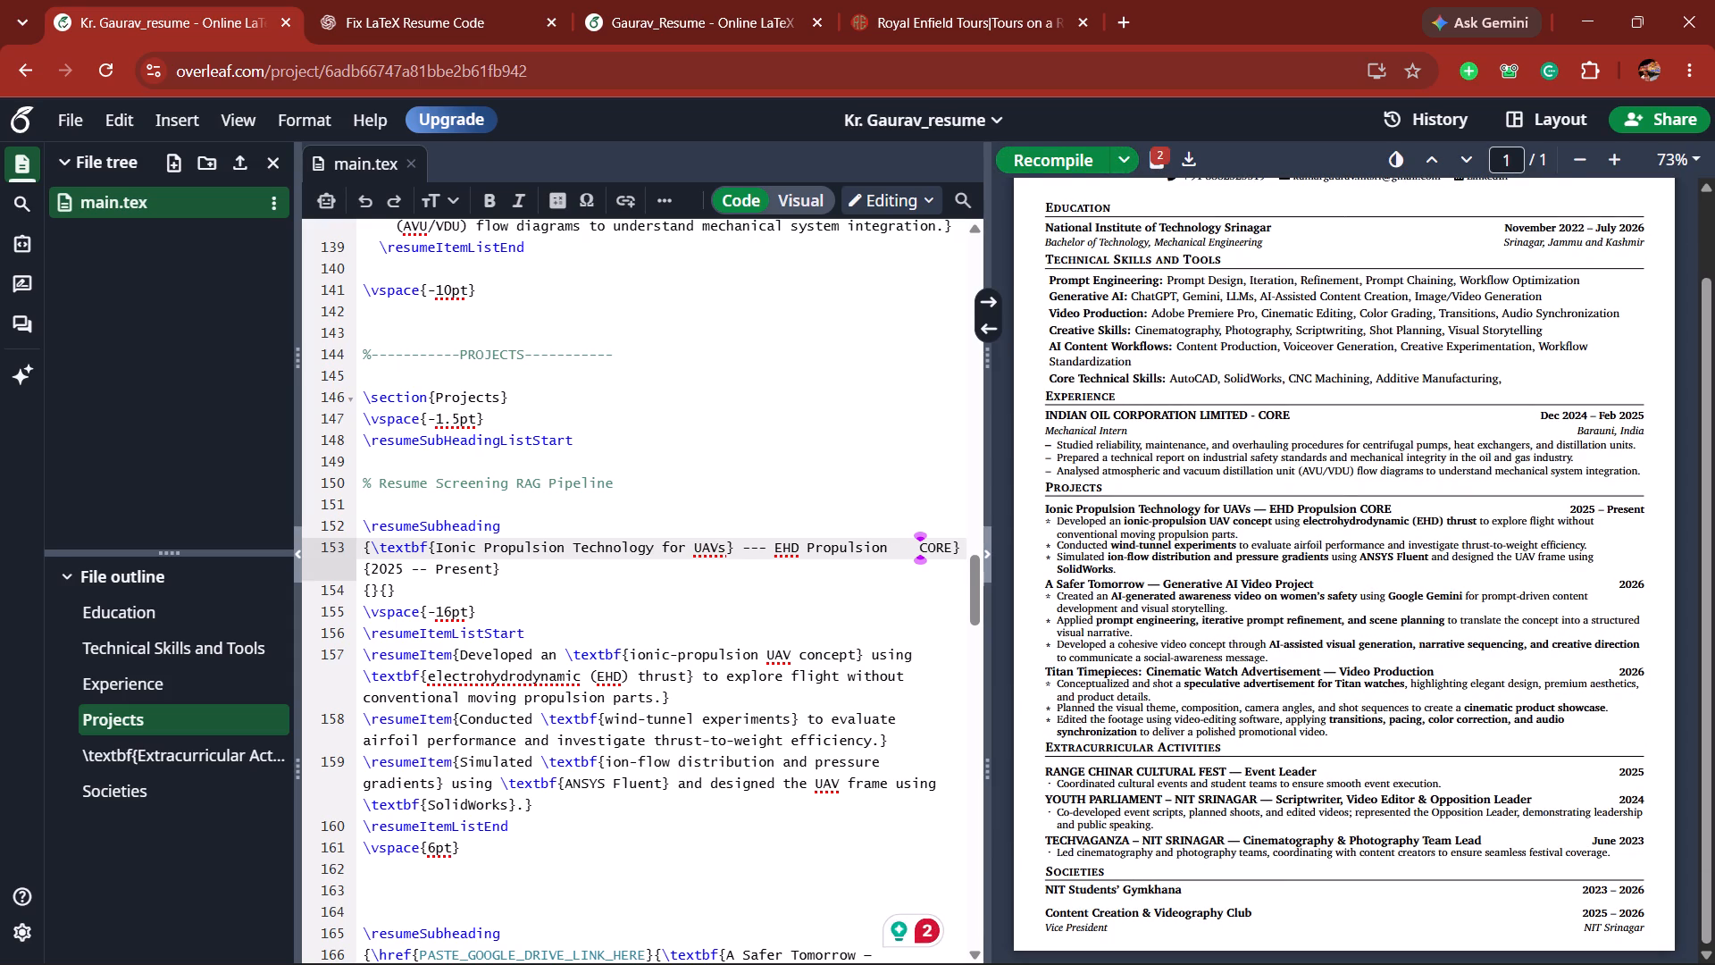
key(space)
key(space)
key(space)
key(space)
key(space)
key(space)
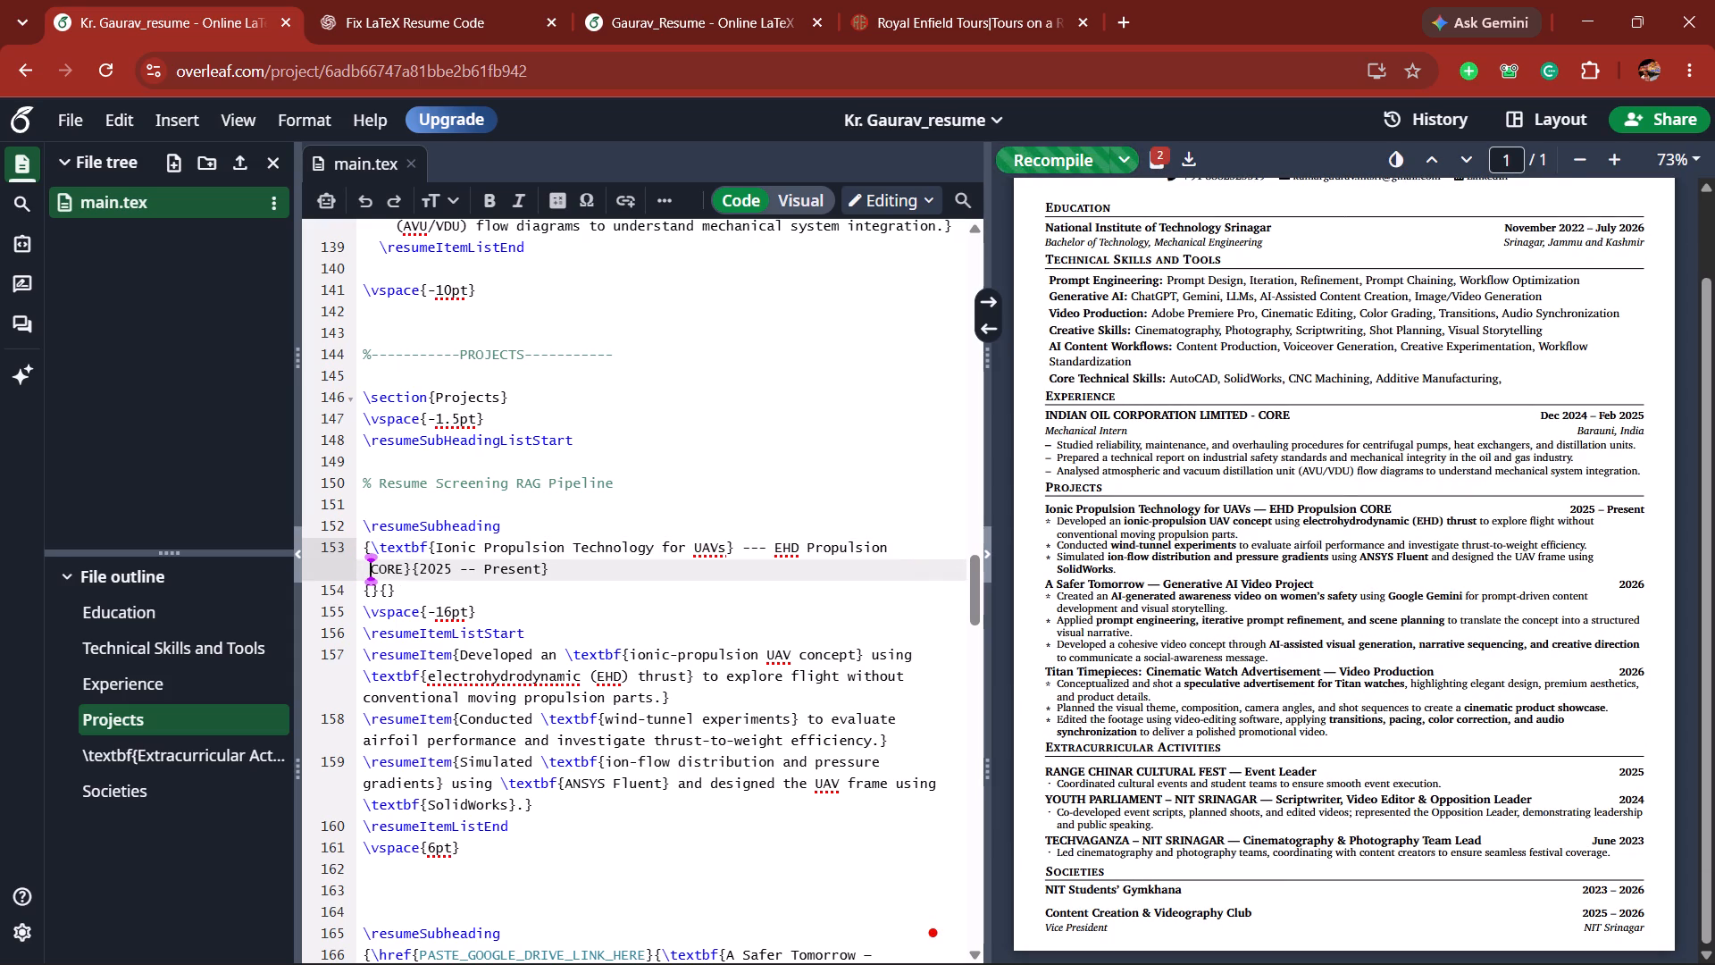
key(space)
key(space)
key(space)
key(space)
key(space)
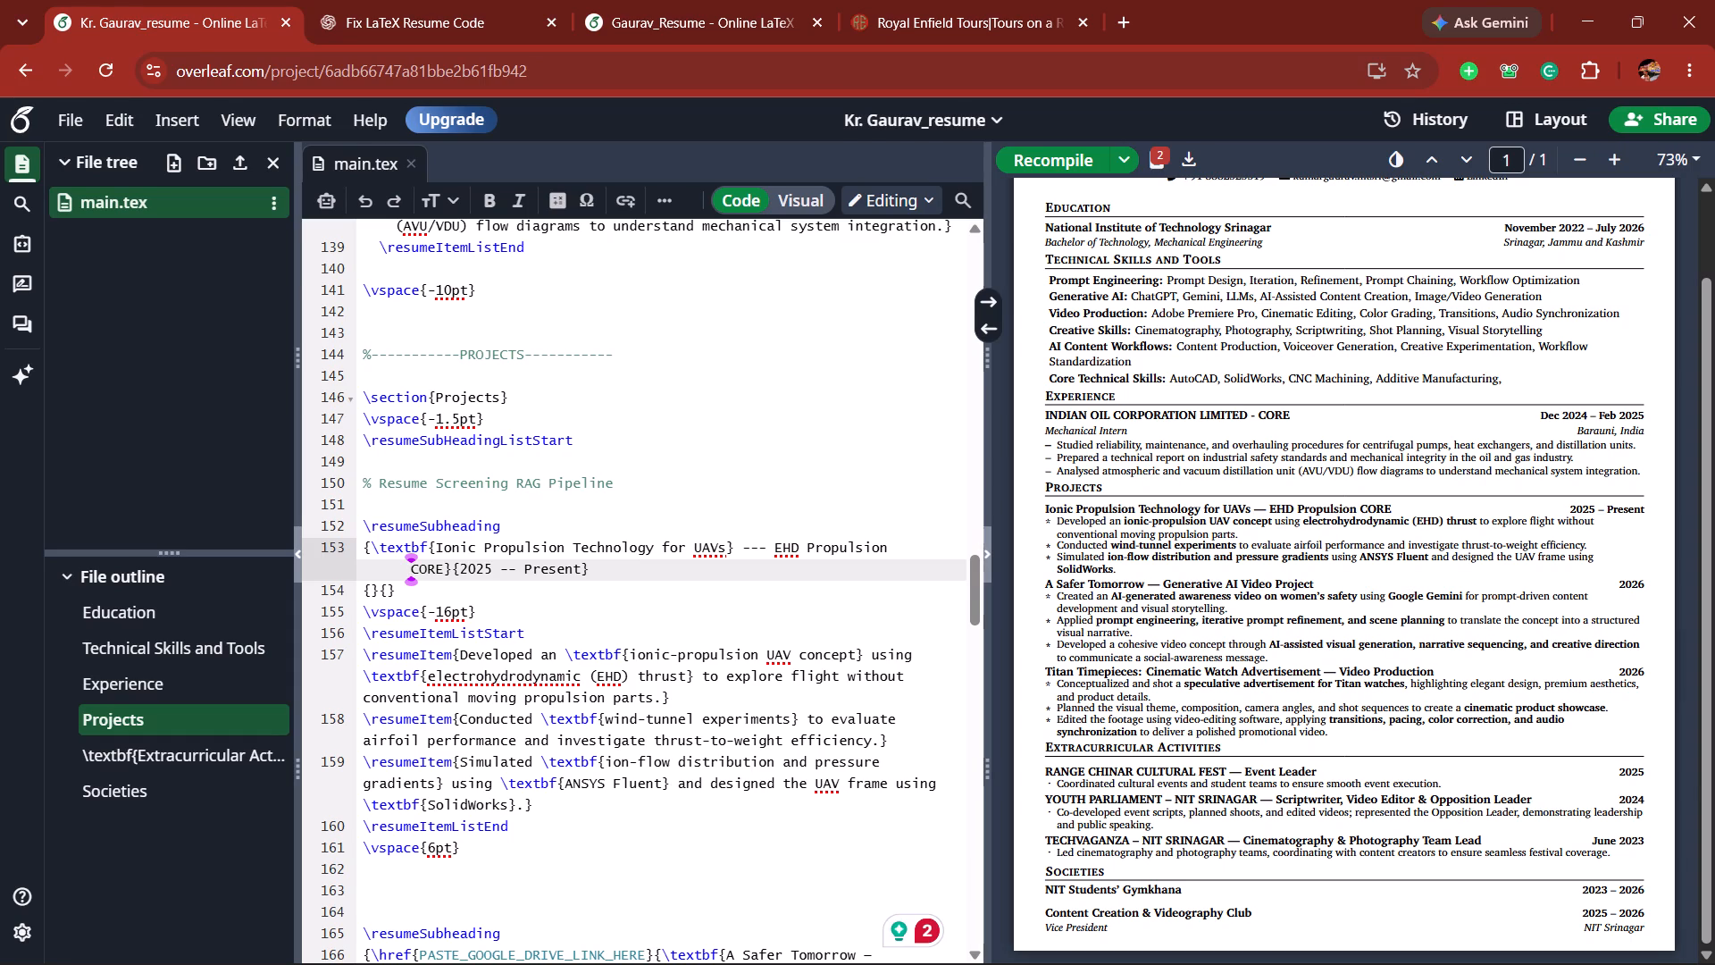
Undo the extra spaces and the CORE label in the Ionic Propulsion Technology for UAVs project heading.
key(ctrl+z)
key(ctrl+z)
key(ctrl+z)
key(ctrl+z)
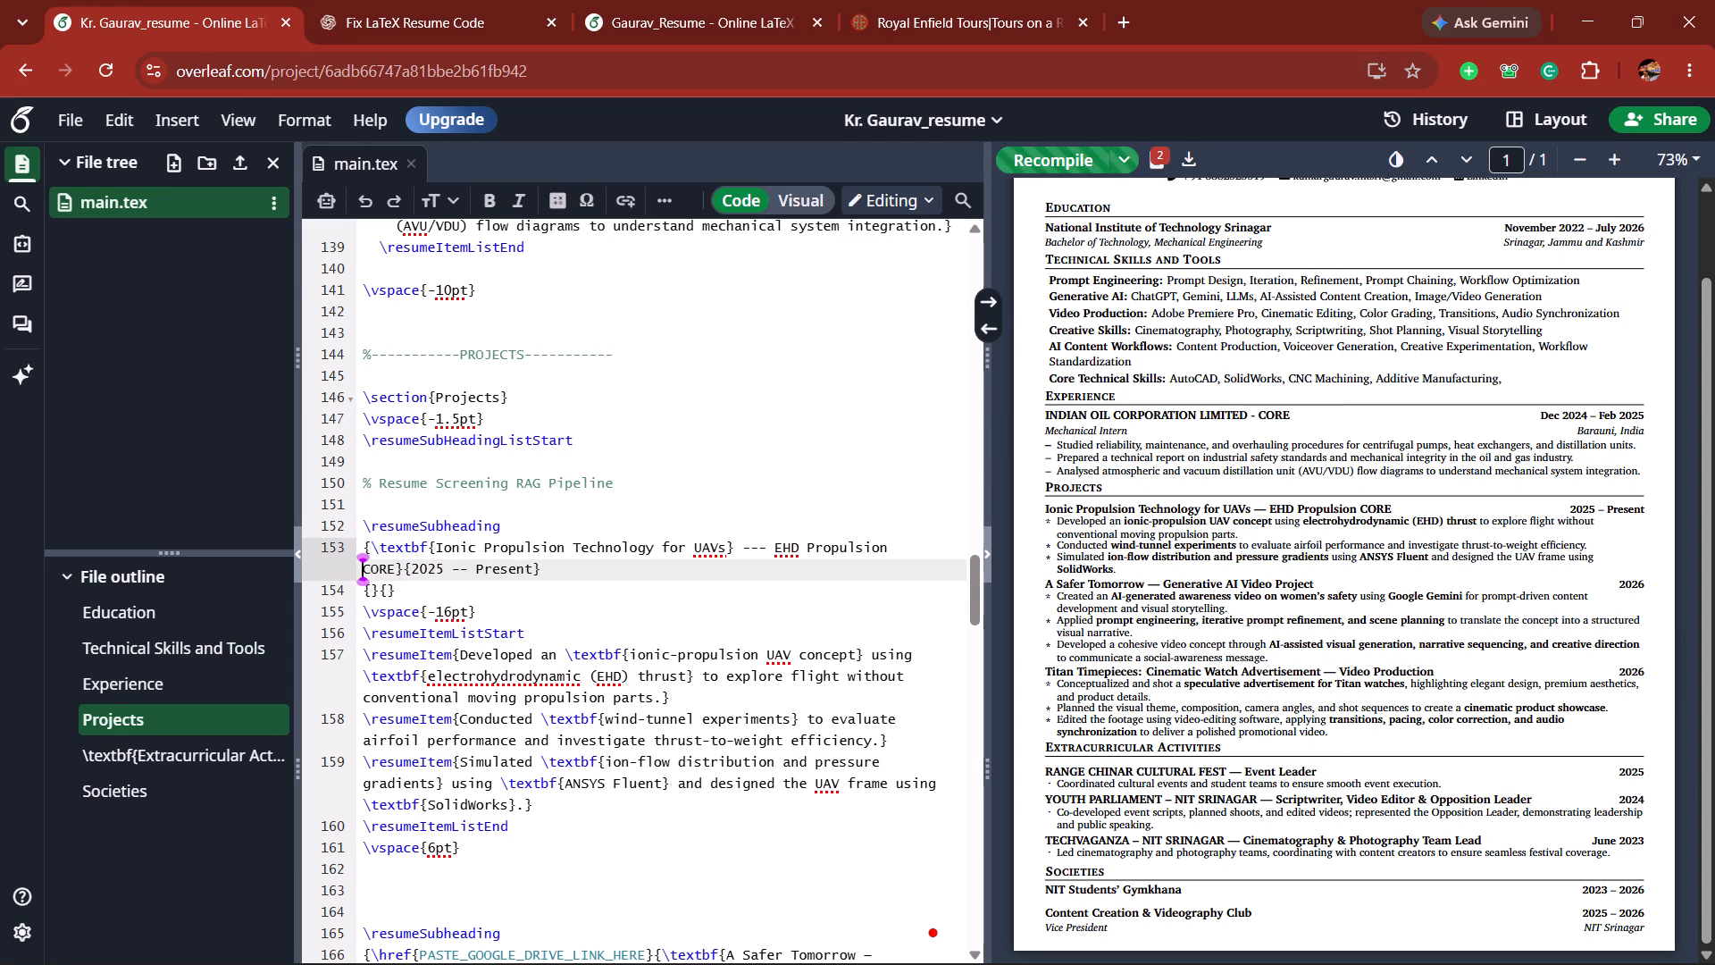
key(ctrl+z)
key(ctrl+z)
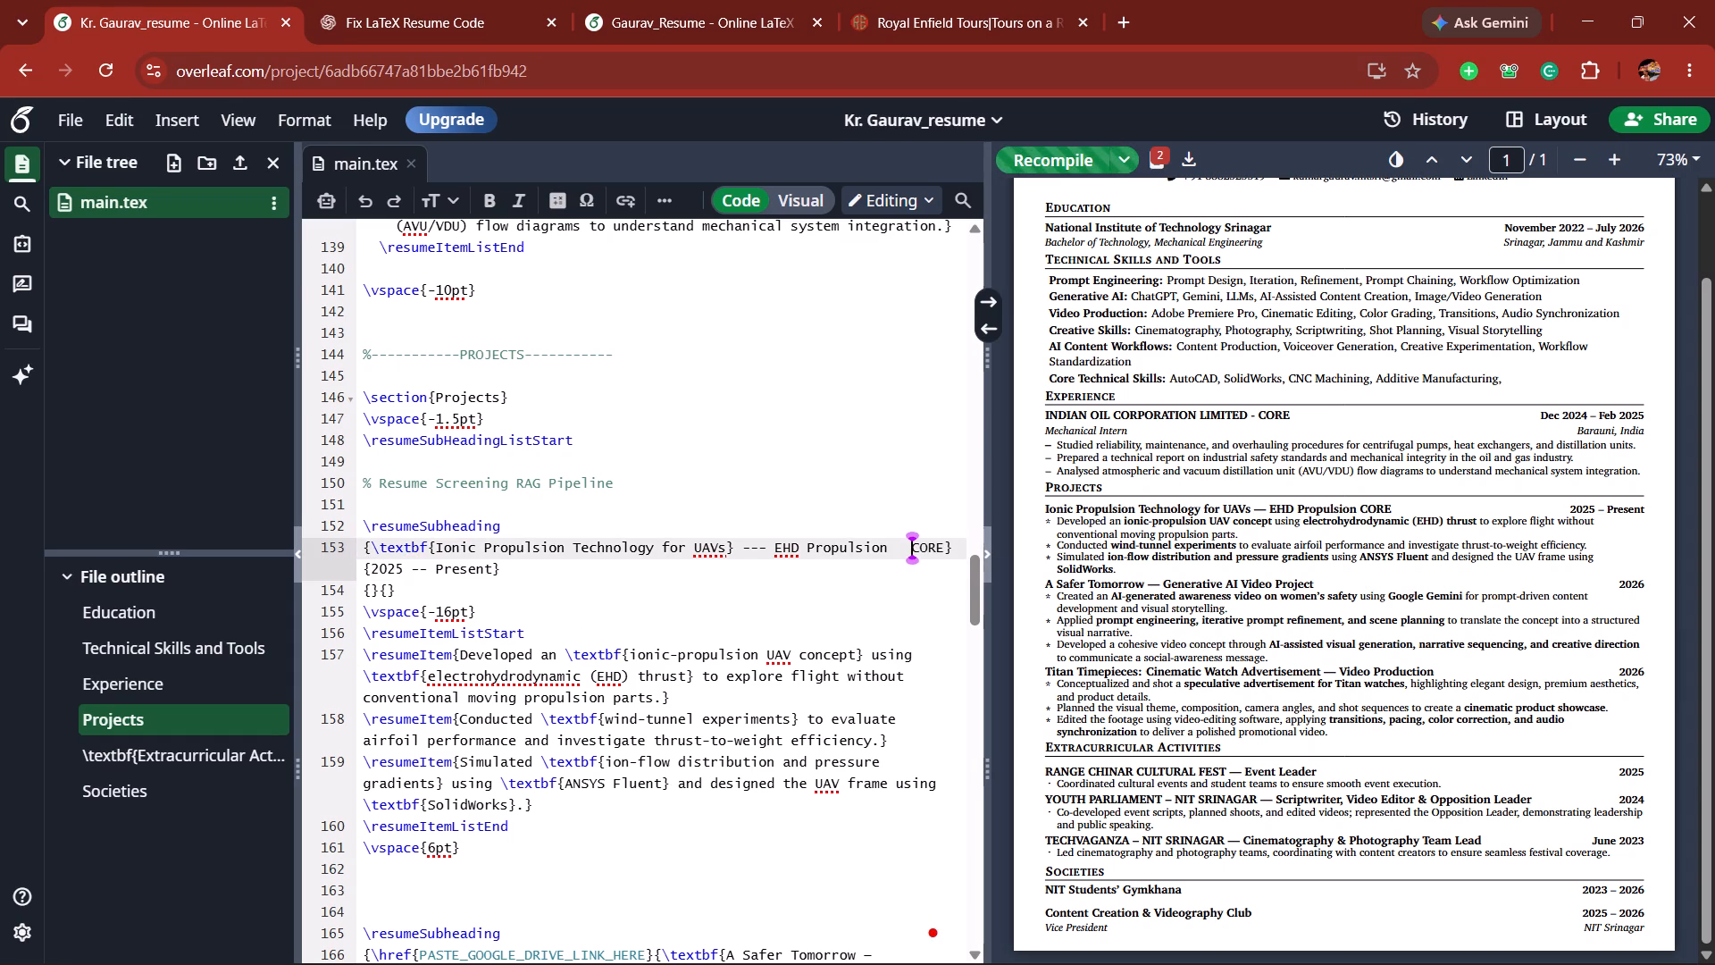
key(ctrl+z)
key(ctrl+z)
key(ctrl+z)
key(ctrl+z)
key(ctrl+z)
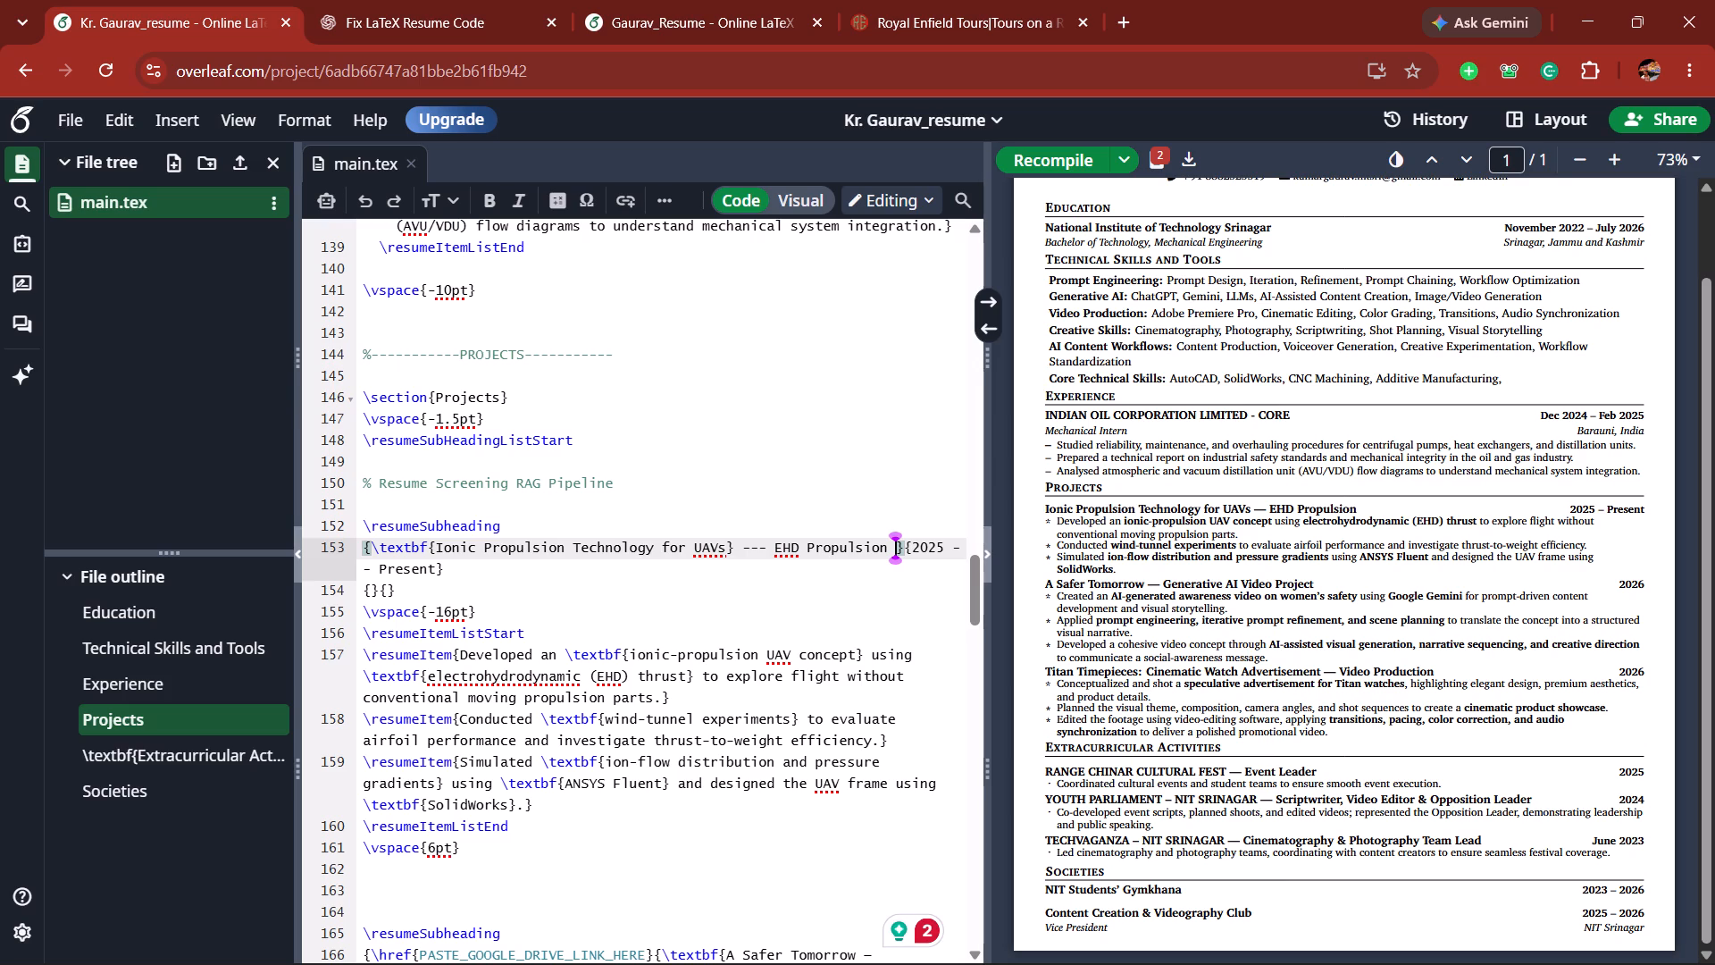
Add "[MAJOR]" after EHD Propulsion in the Ionic Propulsion project heading.
key(space)
key(bracketleft)
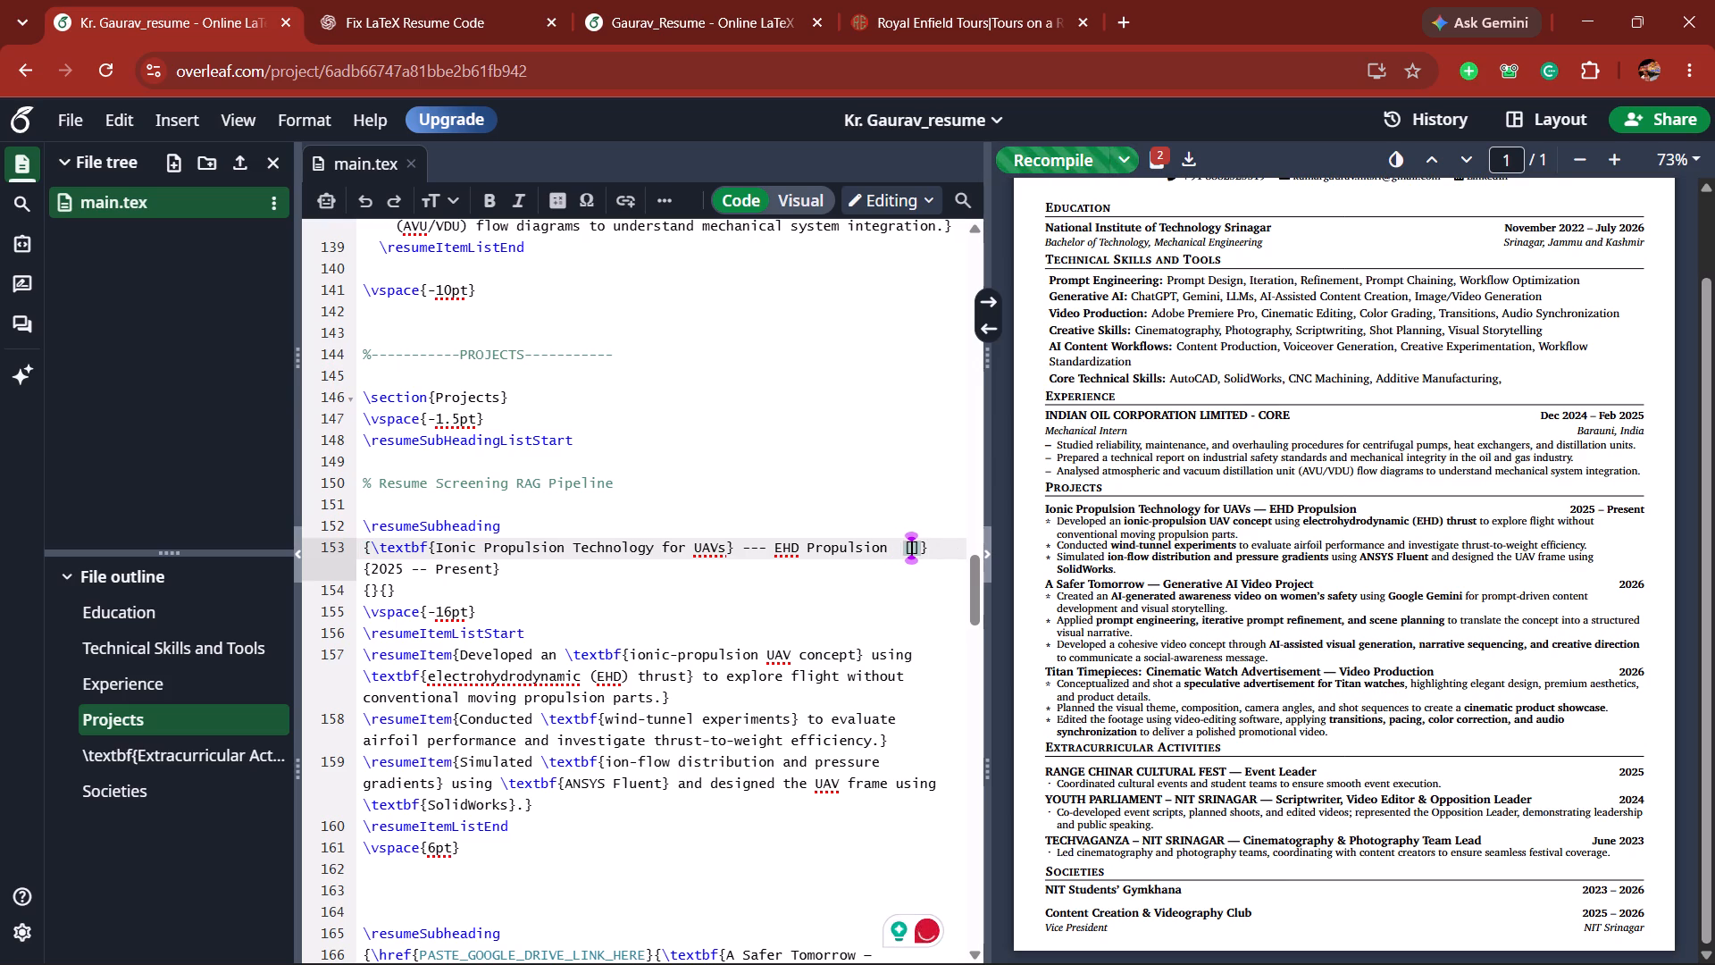
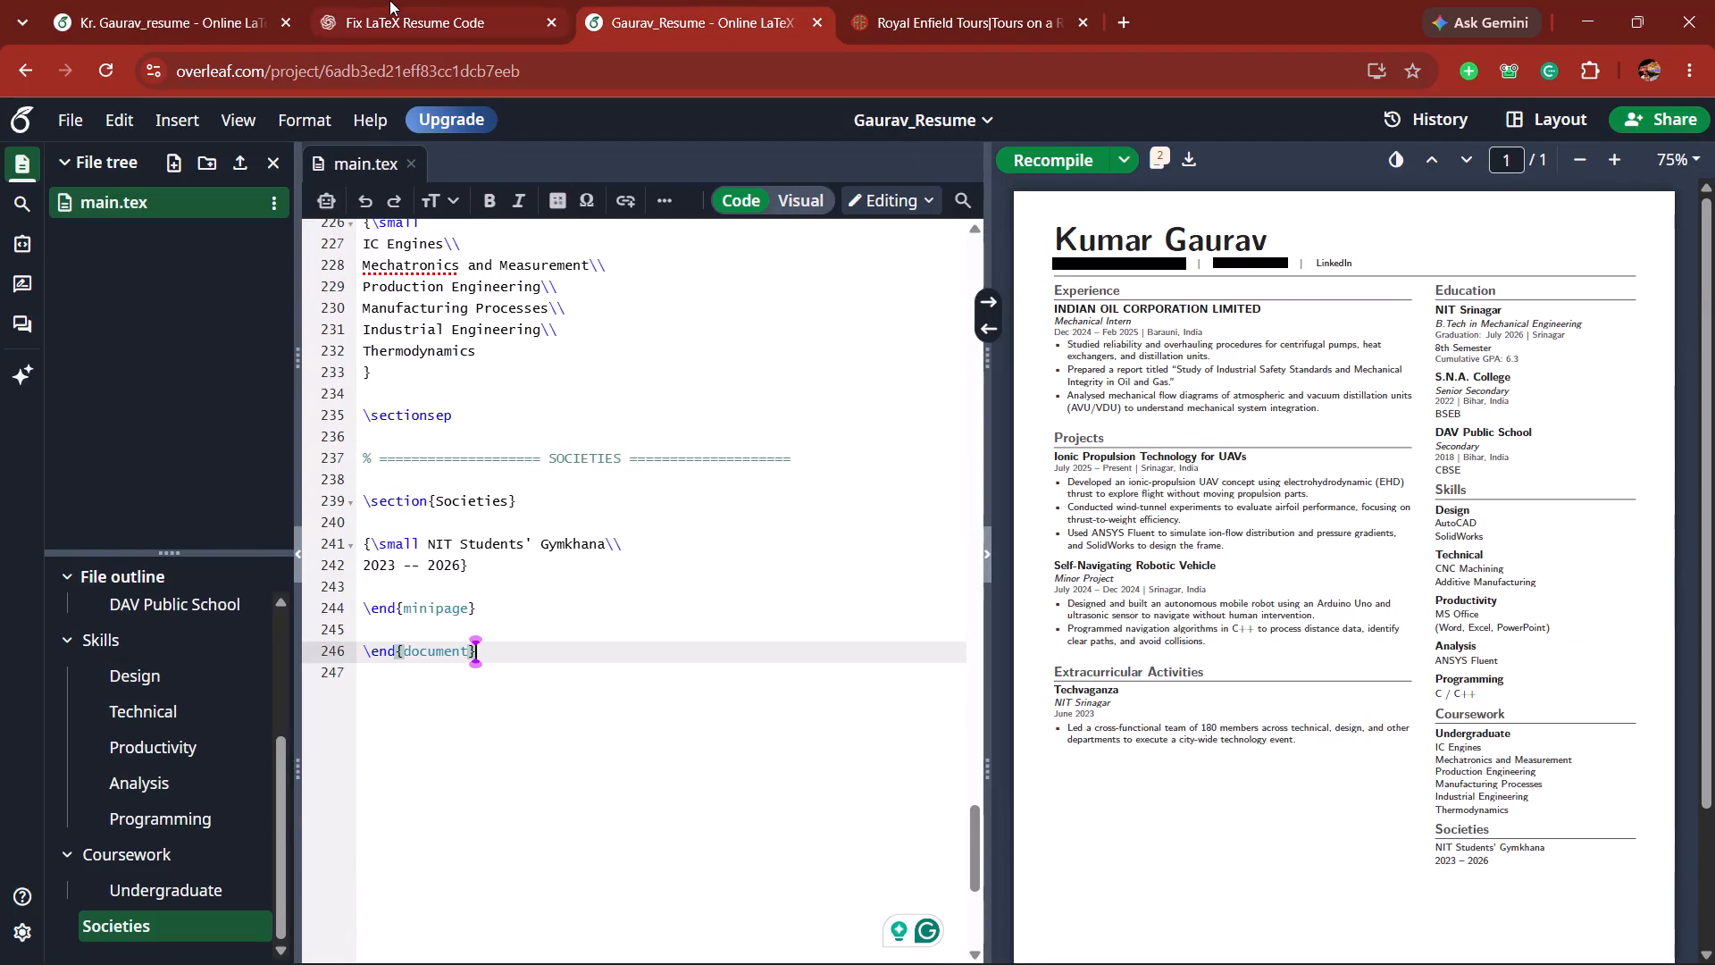
click(145, 0)
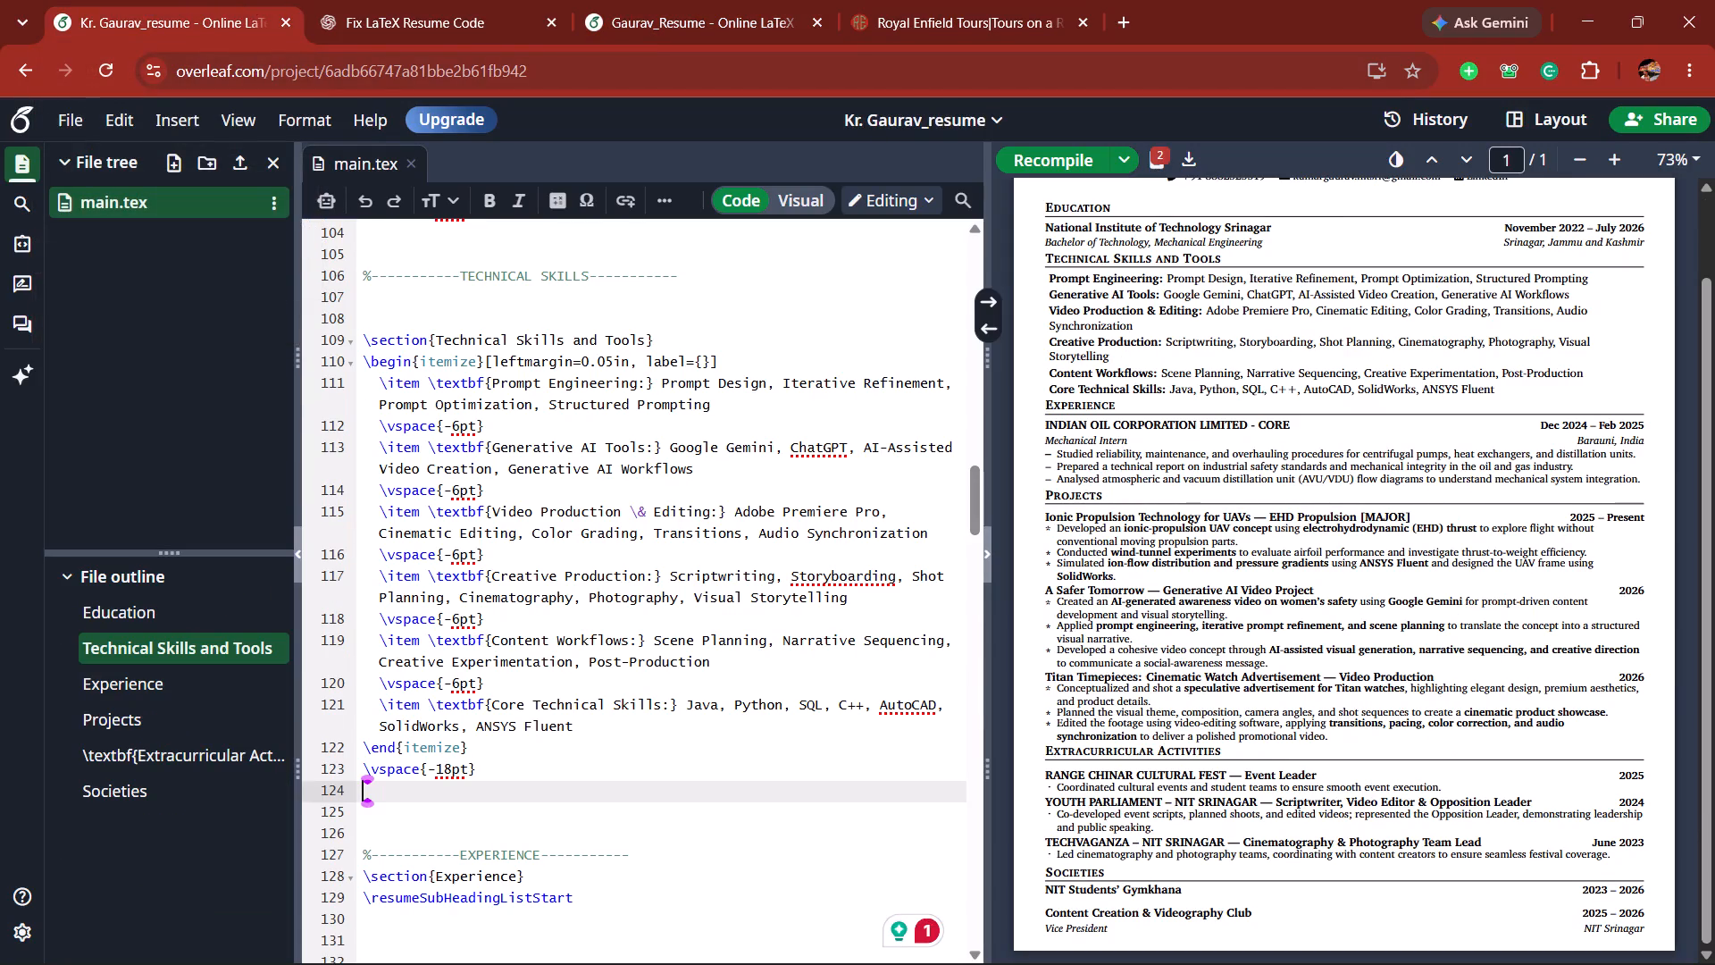
click(828, 703)
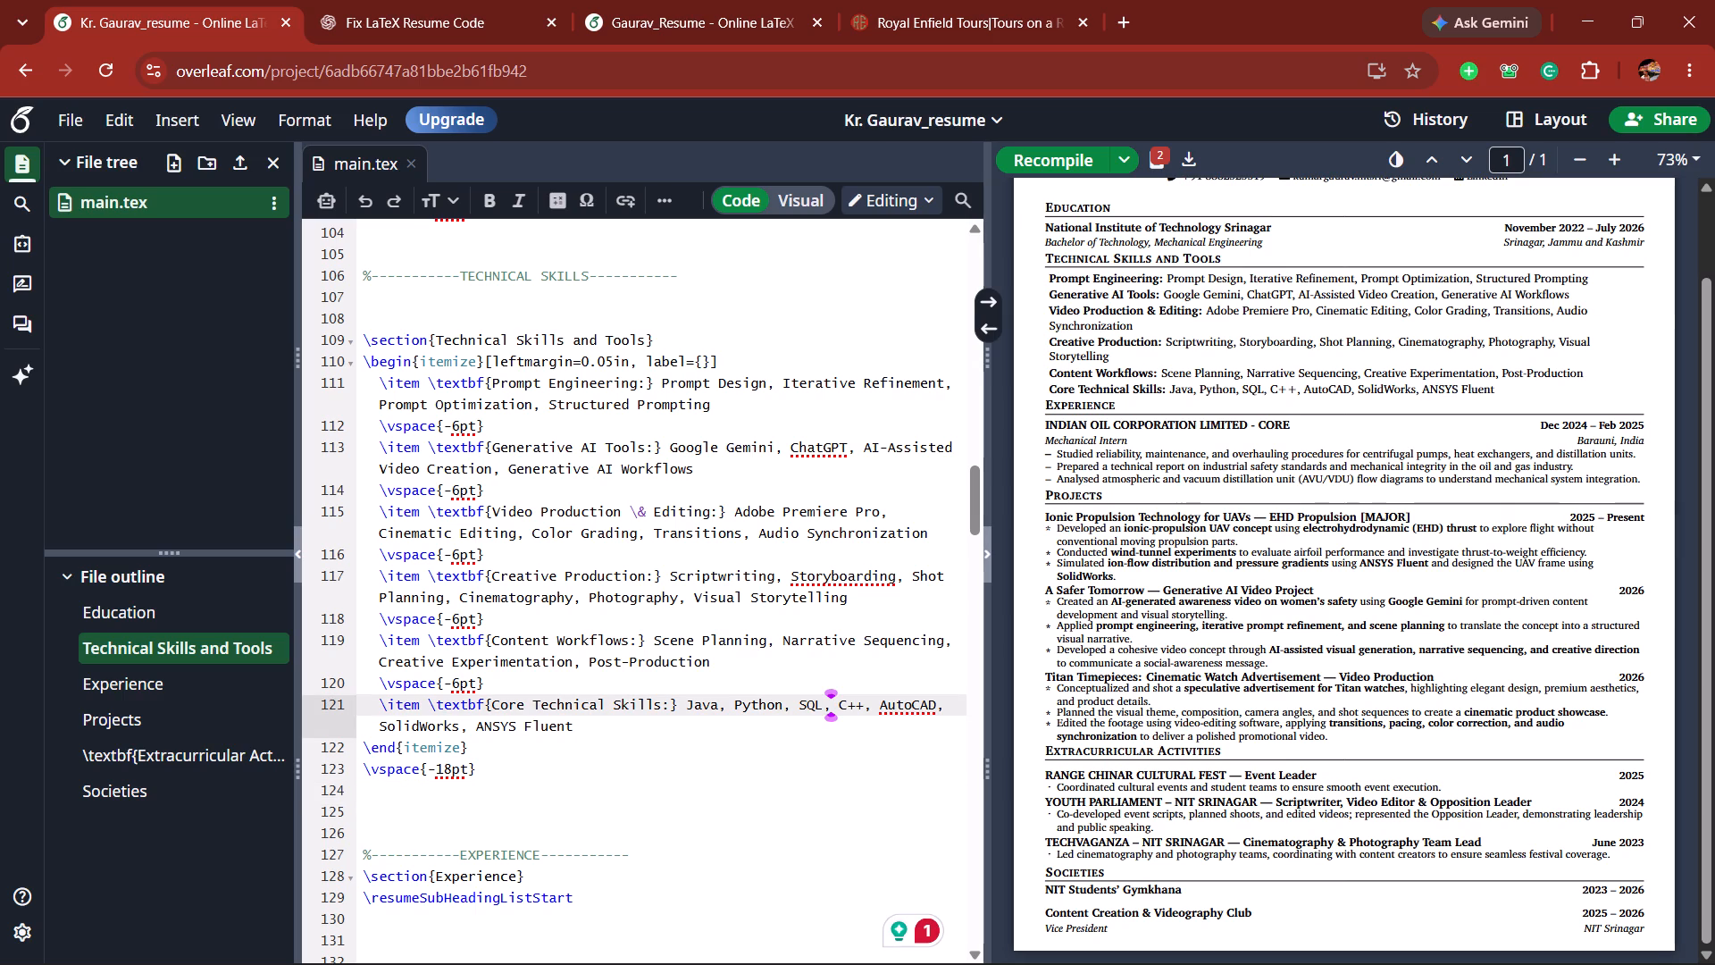
key(Left)
key(BackSpace)
key(BackSpace)
key(BackSpace)
key(BackSpace)
key(BackSpace)
key(BackSpace)
key(BackSpace)
key(BackSpace)
key(BackSpace)
key(BackSpace)
key(BackSpace)
key(BackSpace)
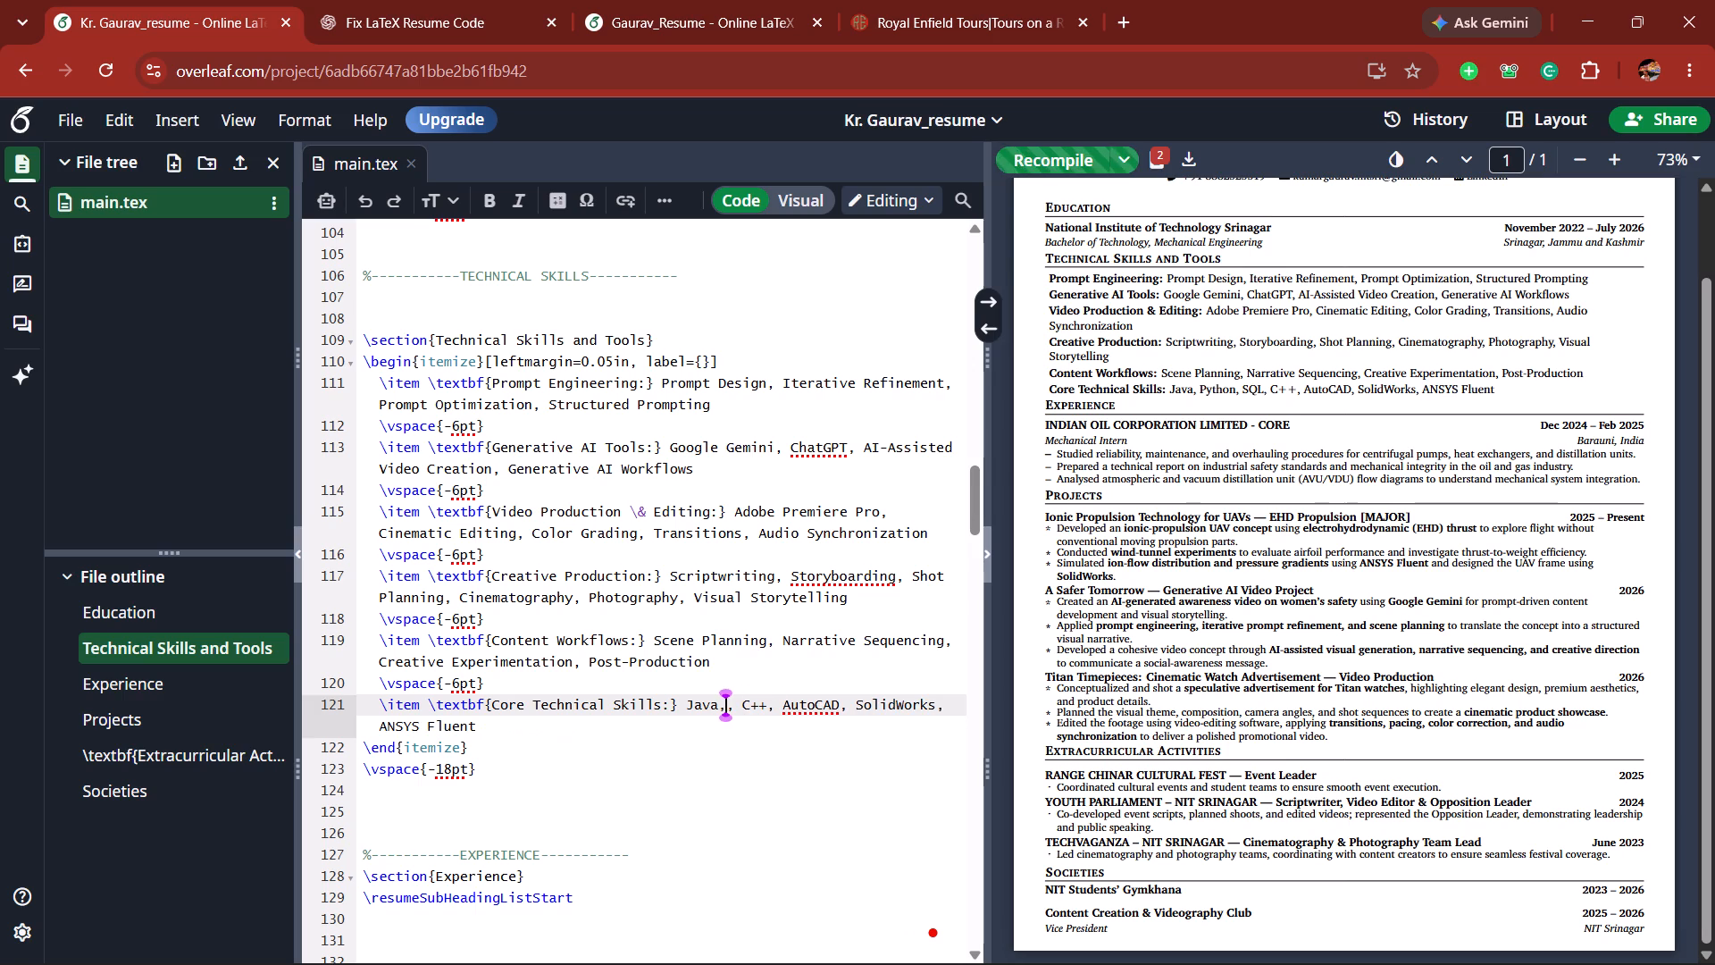
key(BackSpace)
key(BackSpace)
key(BackSpace)
key(BackSpace)
key(BackSpace)
key(shift+c)
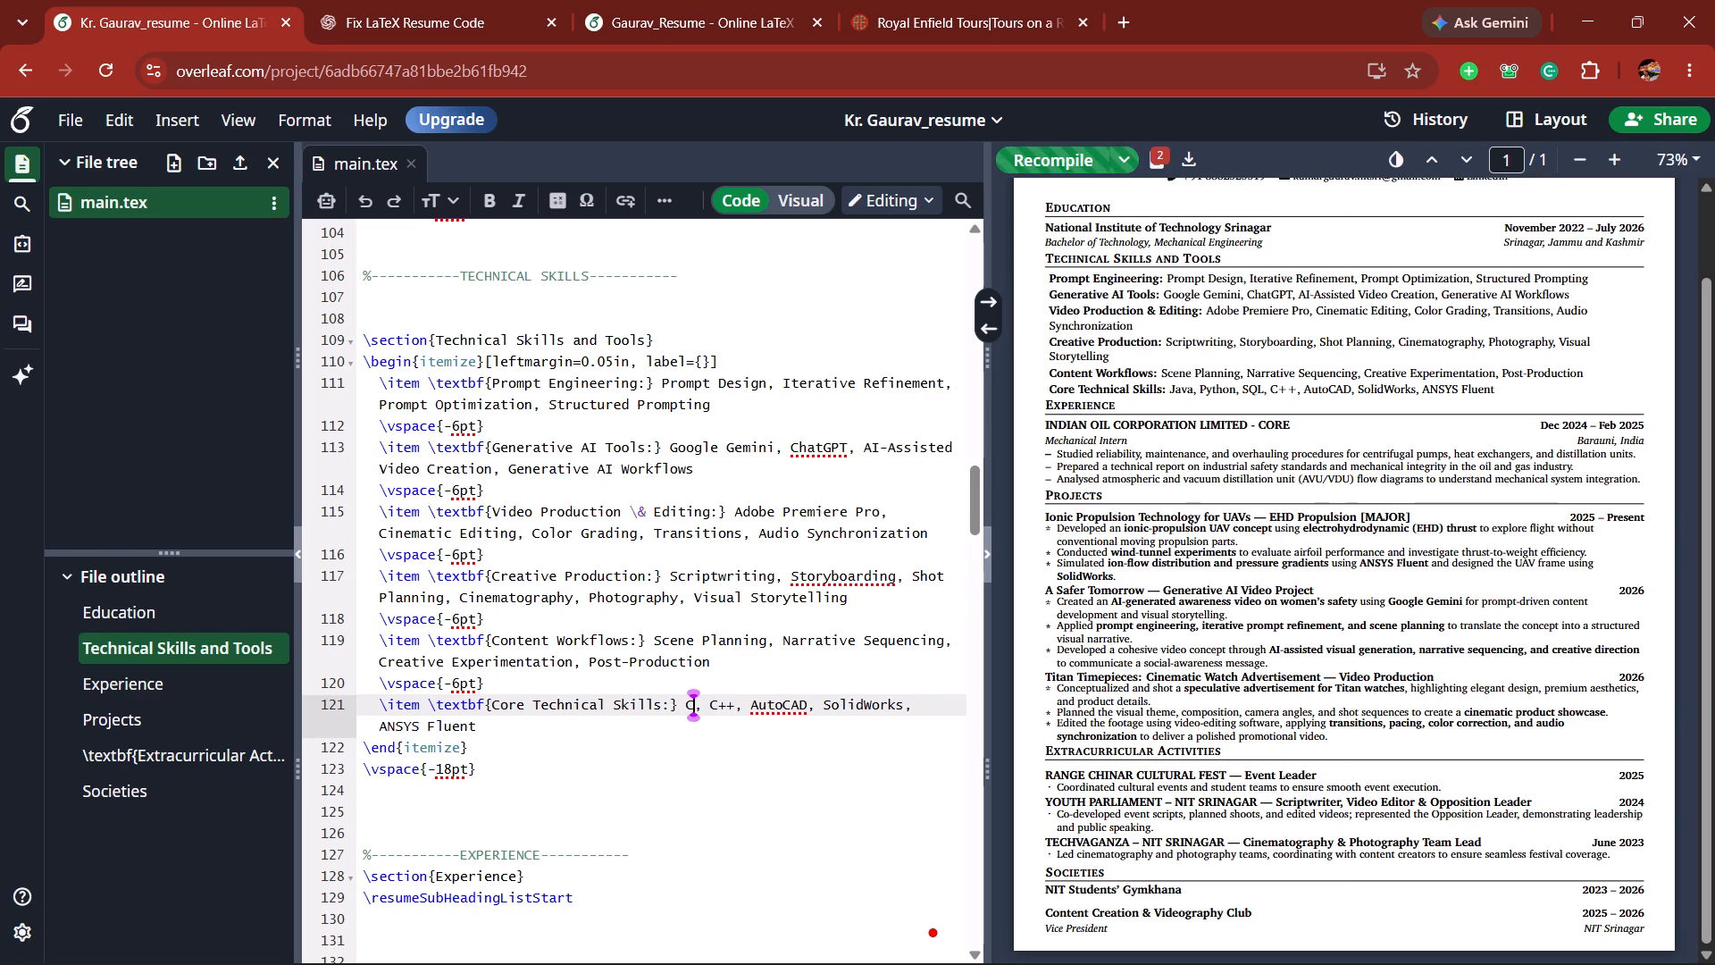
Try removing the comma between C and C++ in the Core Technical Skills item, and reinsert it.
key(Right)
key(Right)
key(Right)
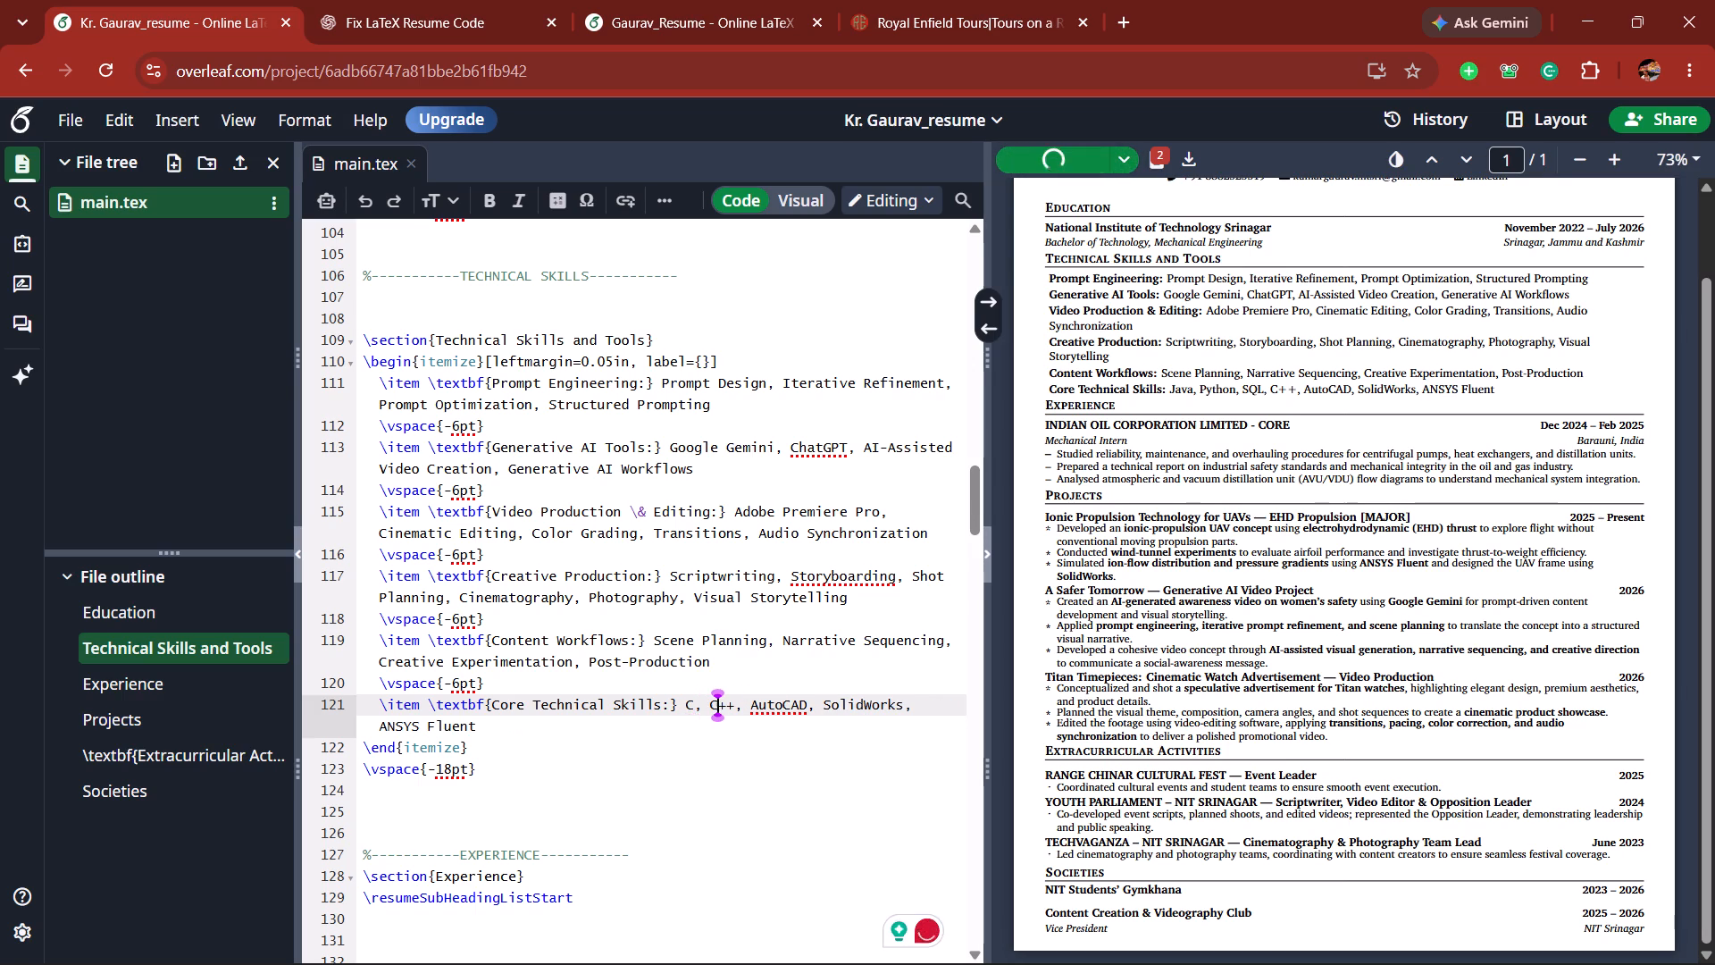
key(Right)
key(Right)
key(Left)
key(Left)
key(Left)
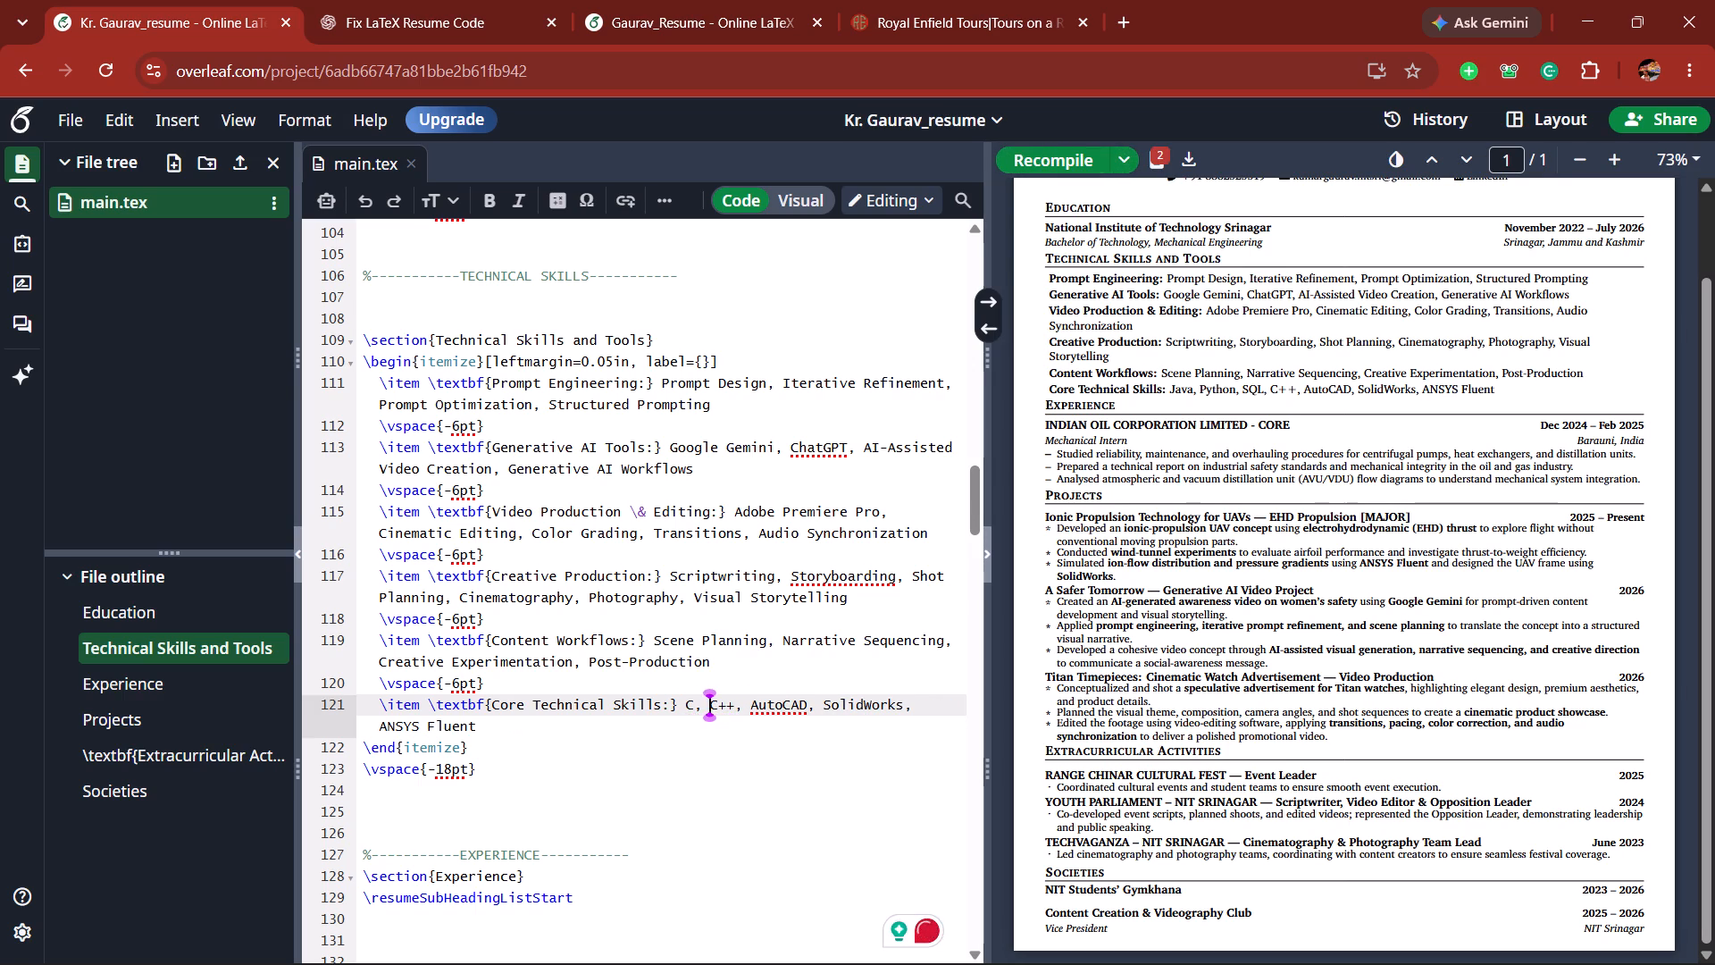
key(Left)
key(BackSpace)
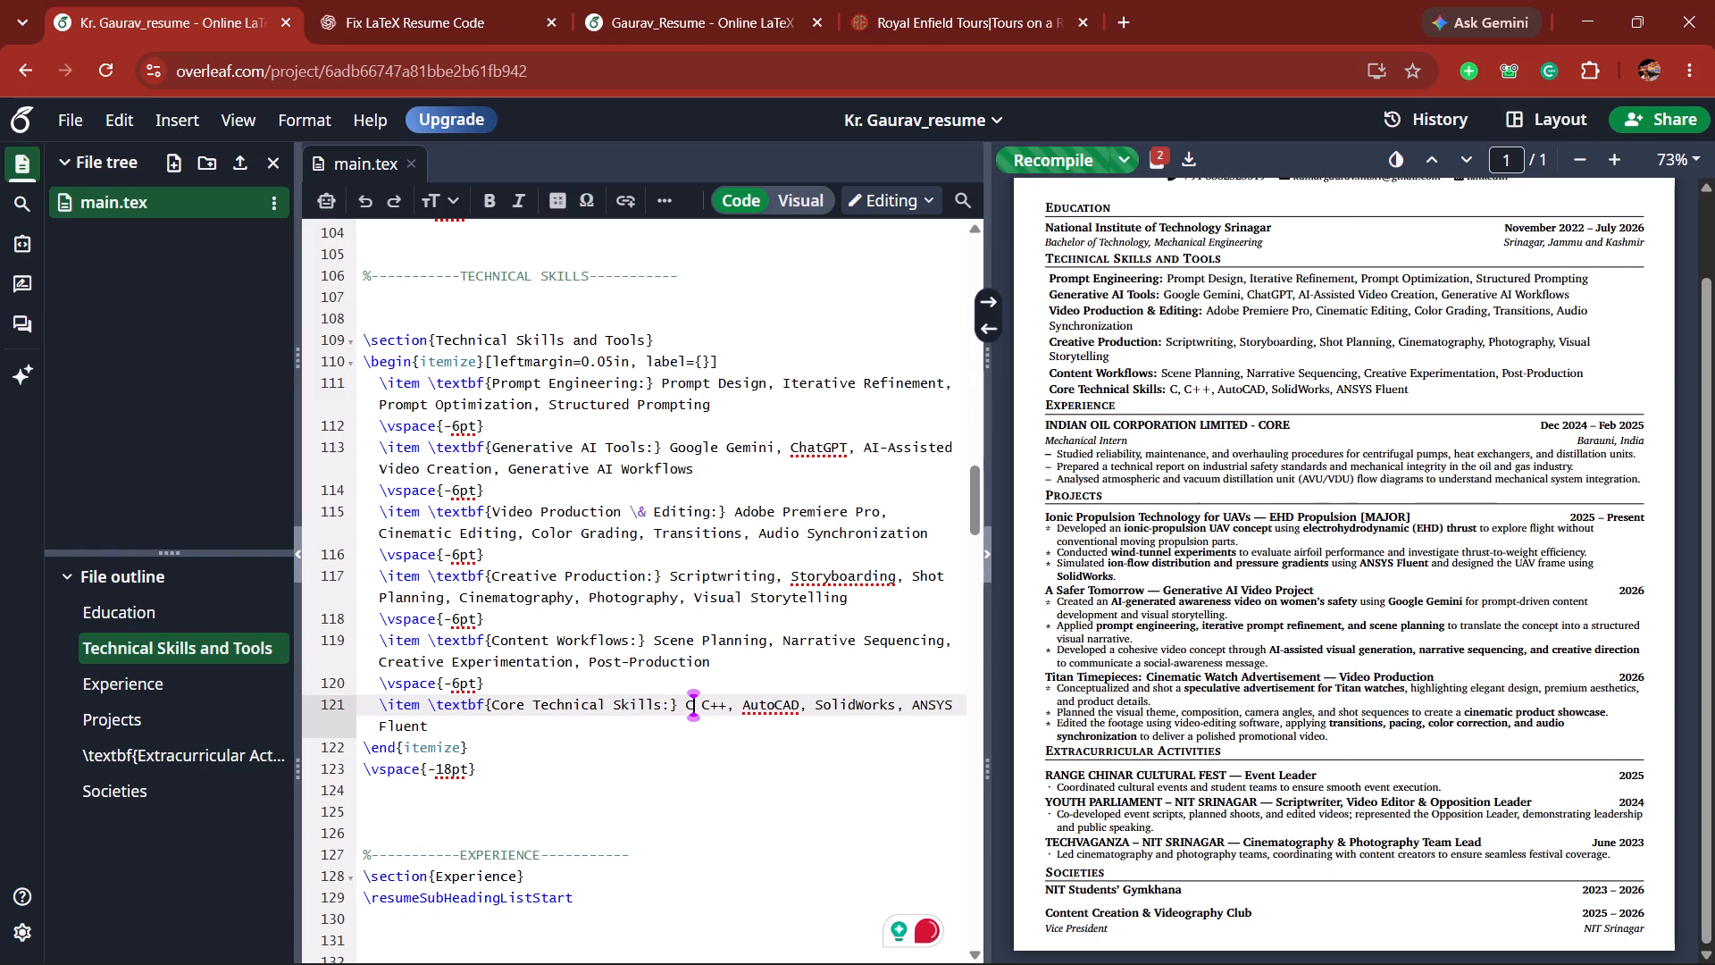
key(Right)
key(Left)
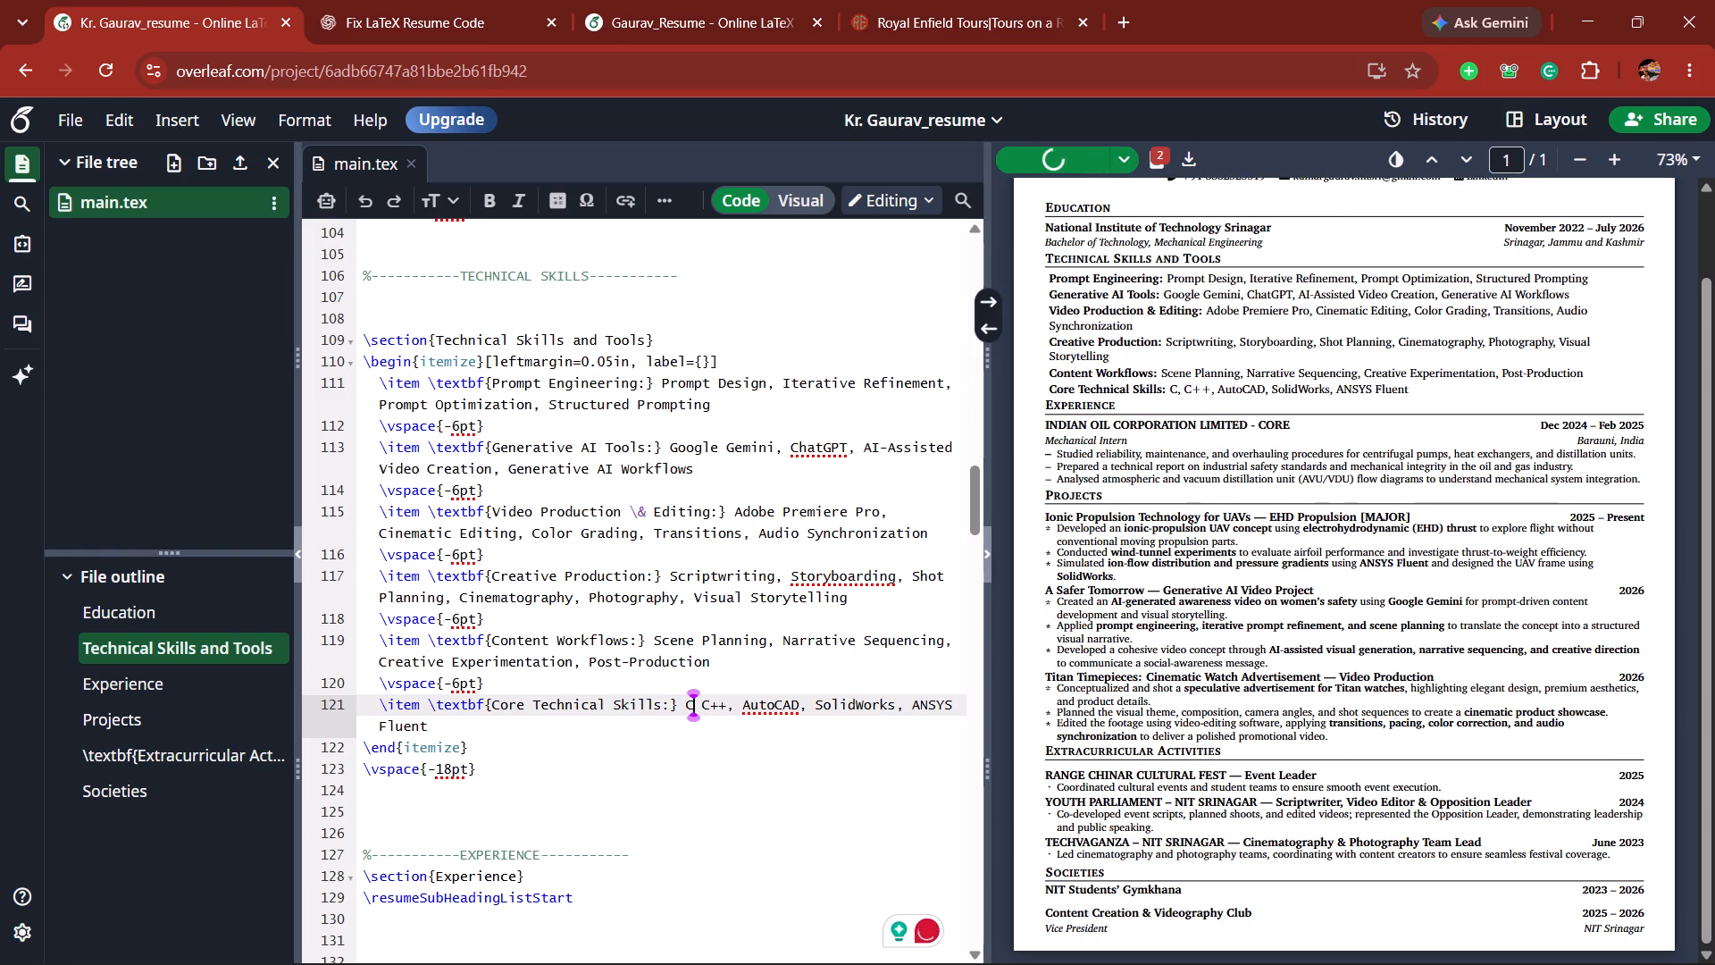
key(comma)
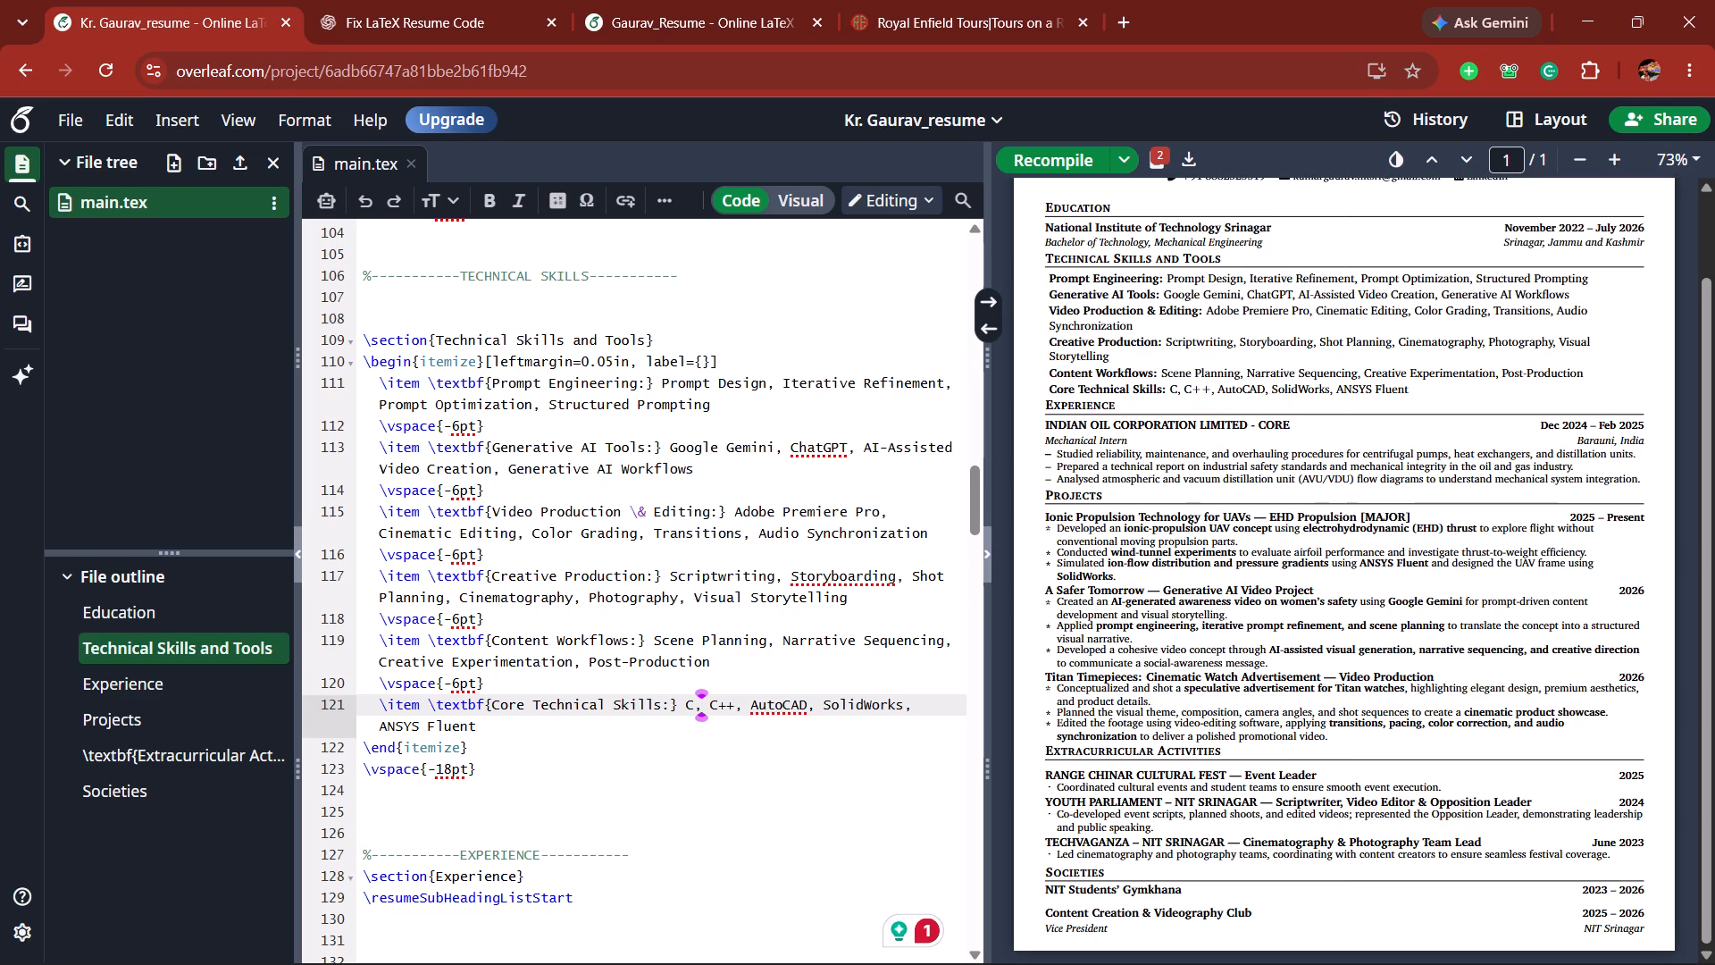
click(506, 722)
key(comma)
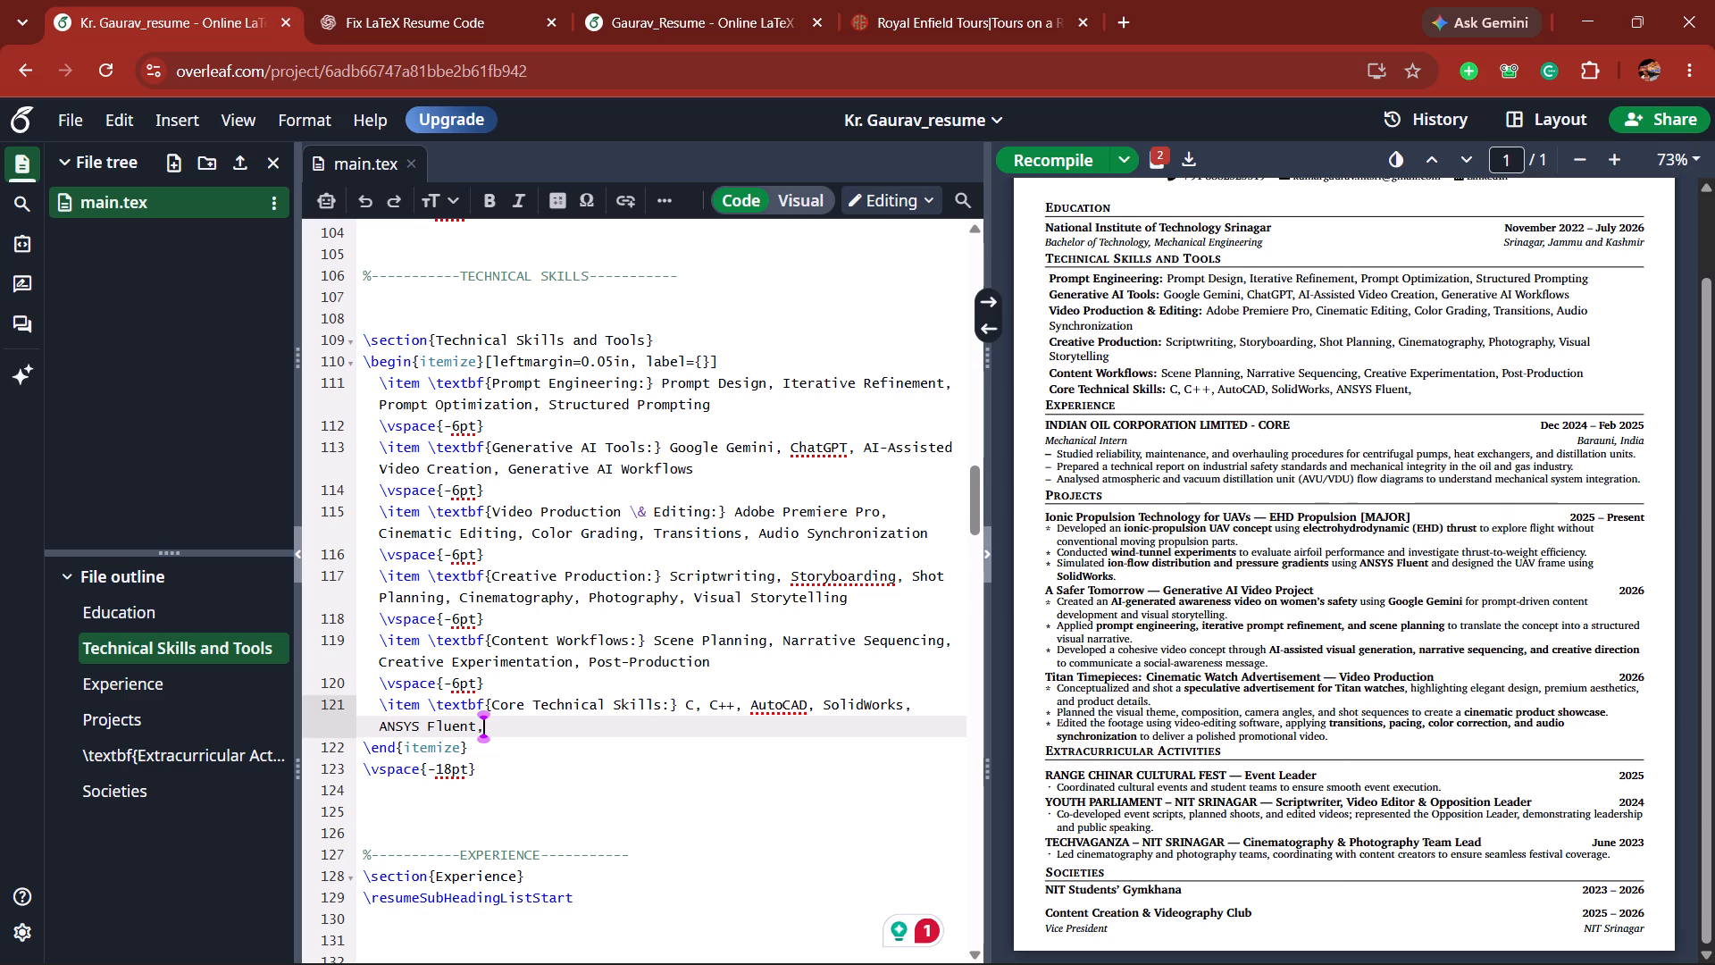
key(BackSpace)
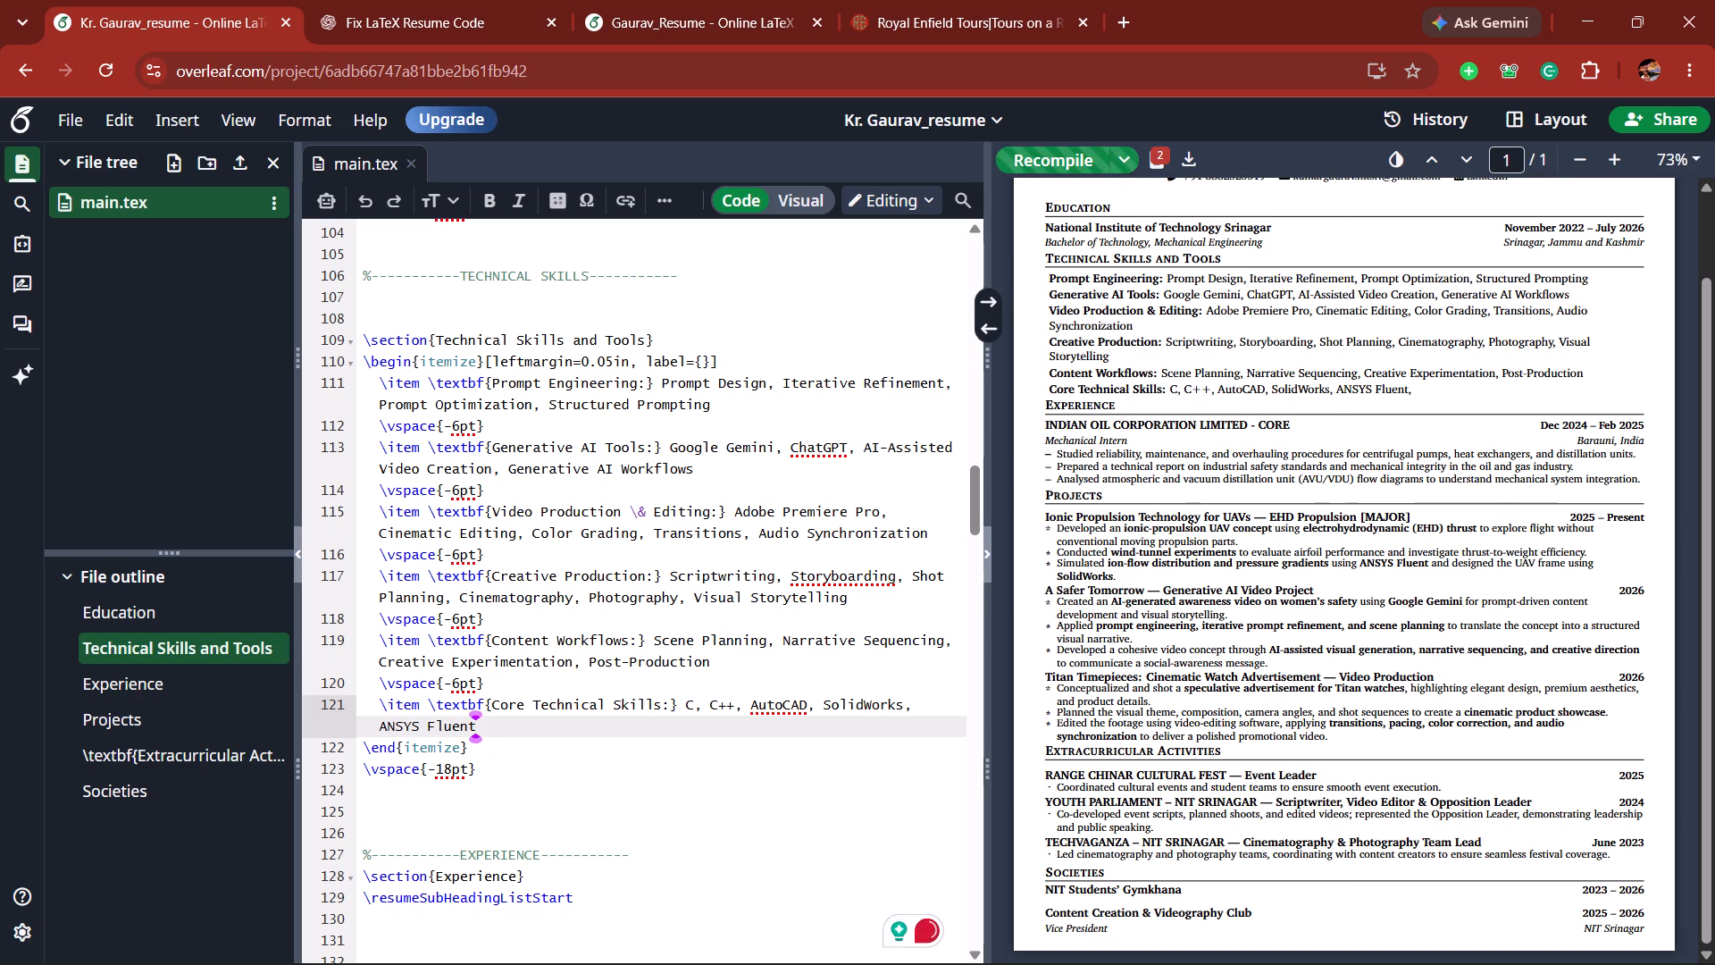
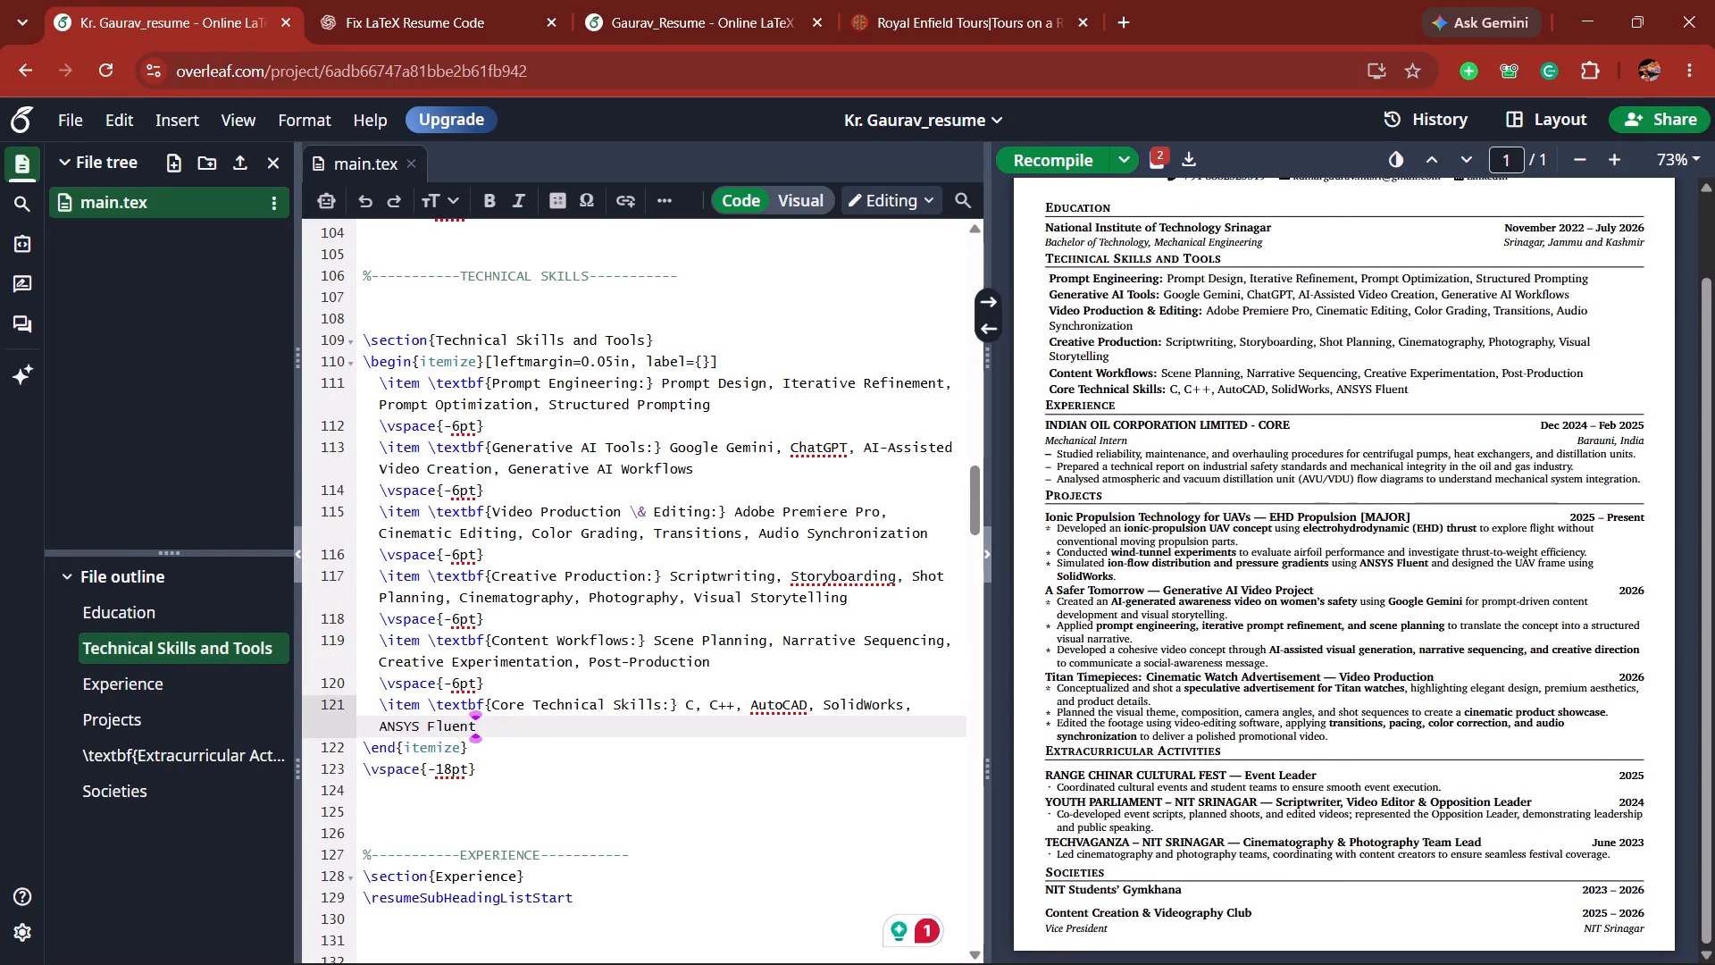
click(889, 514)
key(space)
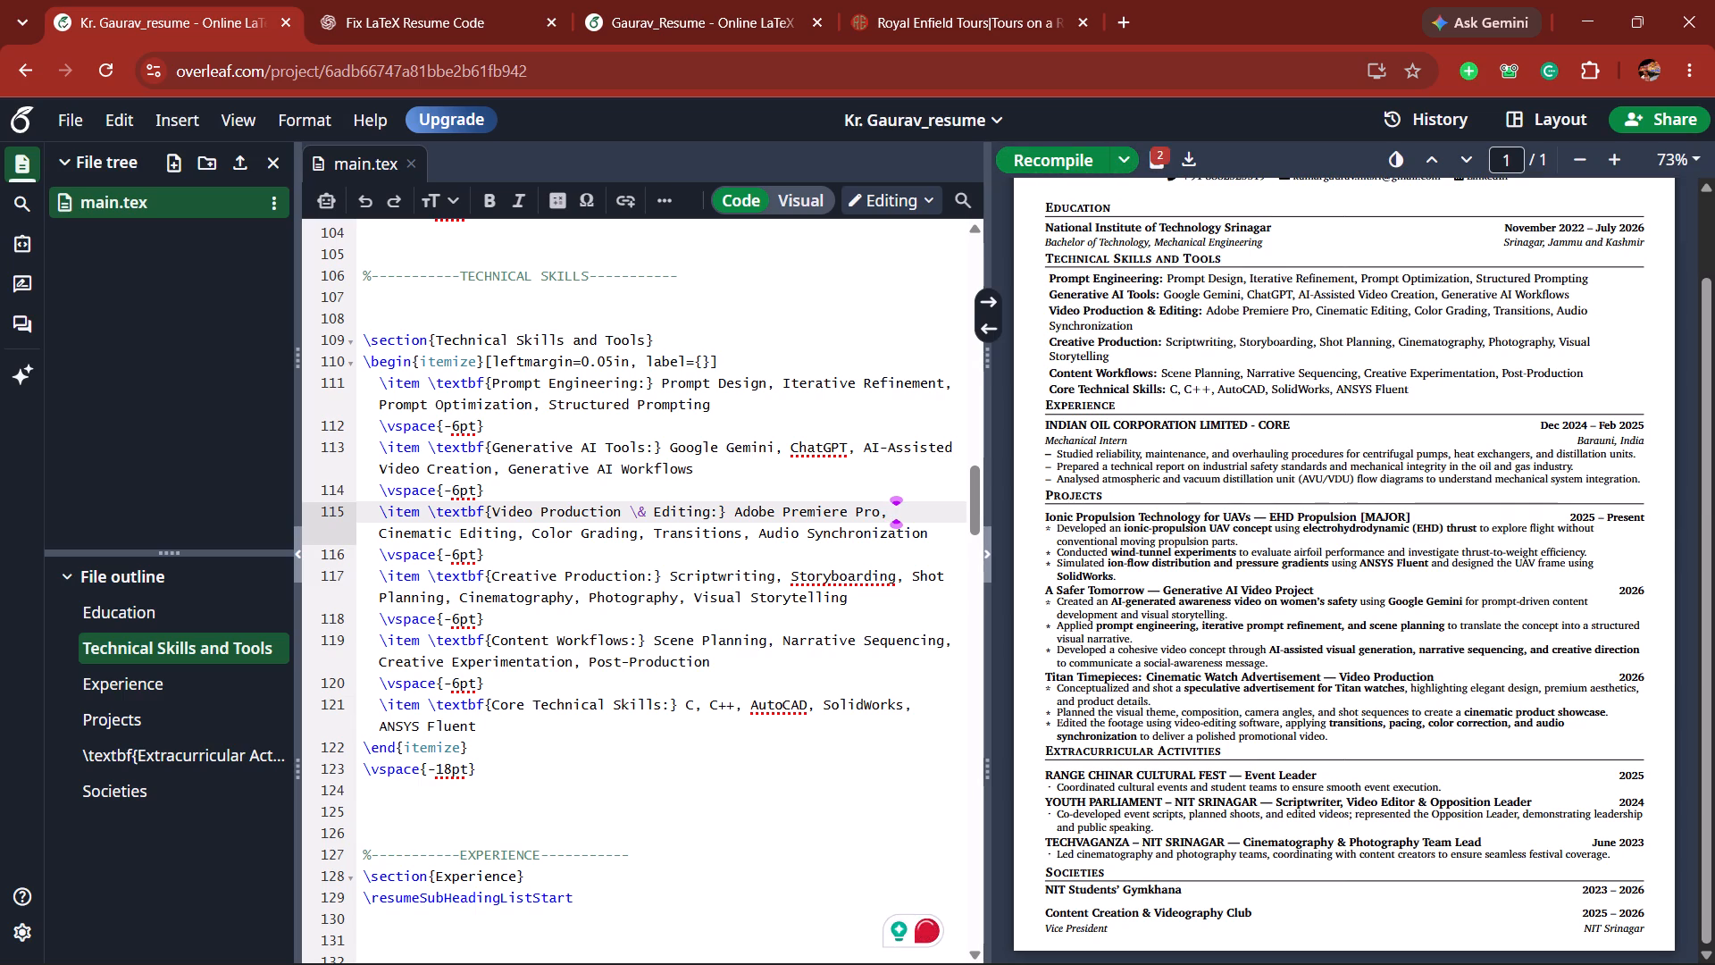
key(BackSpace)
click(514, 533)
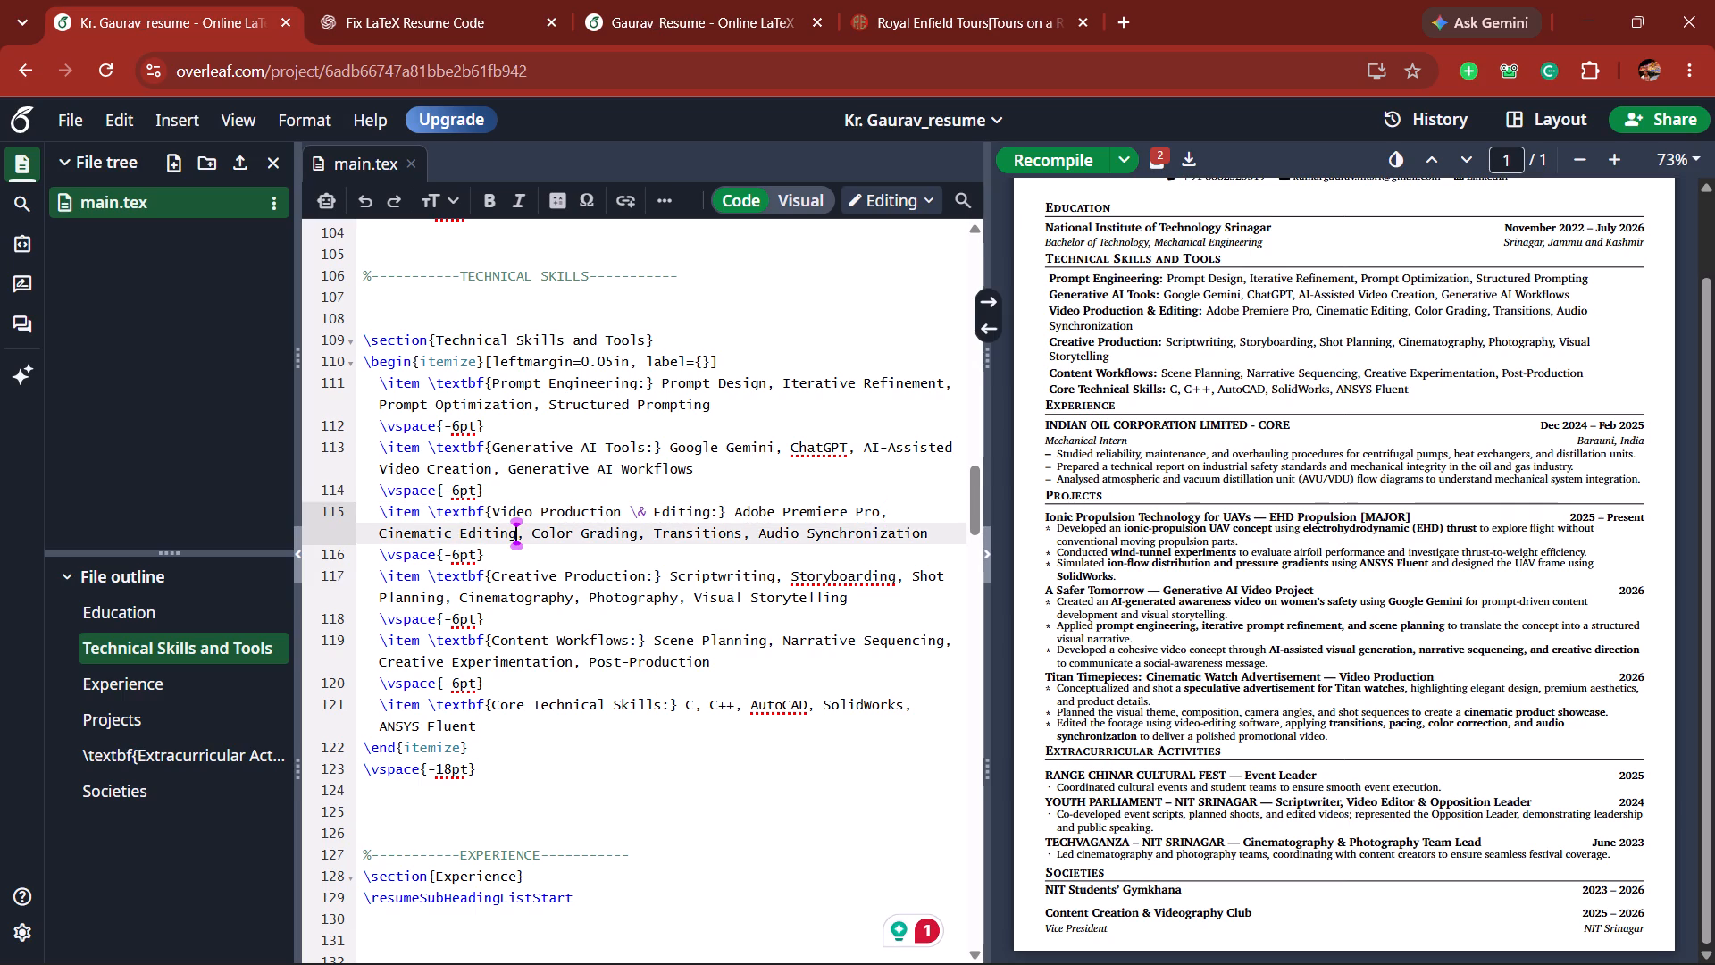
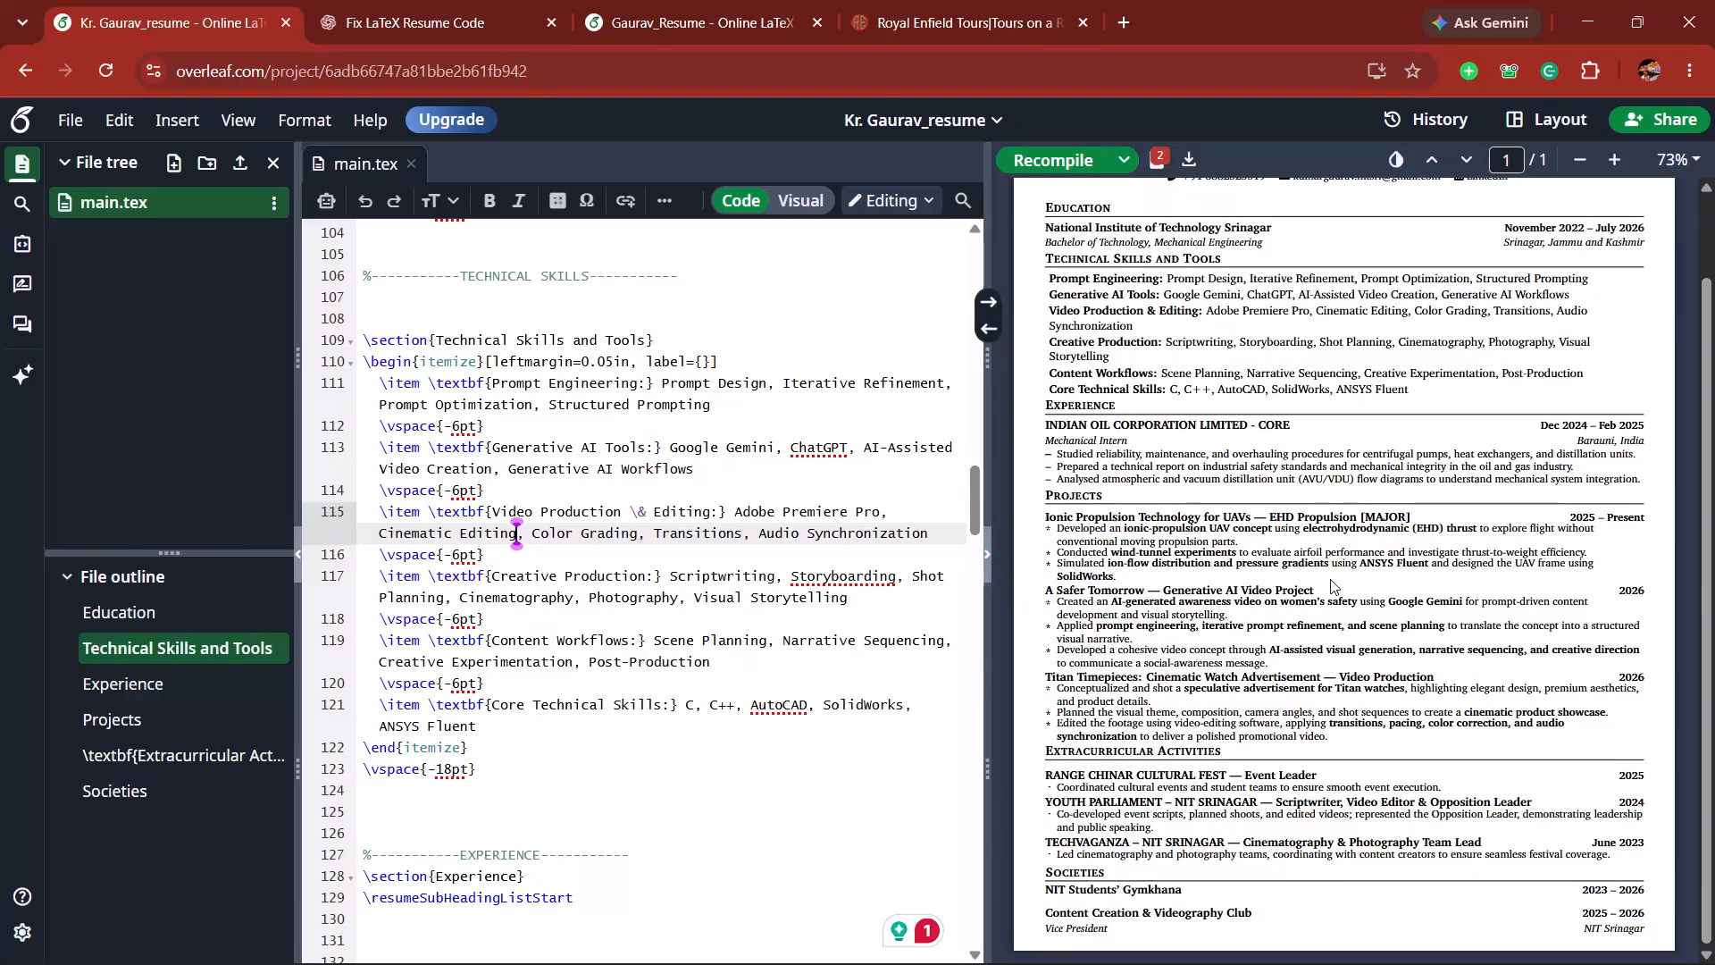
Check the compiled resume preview from top to bottom and download it as a PDF.
scroll(1330, 579, up, 2)
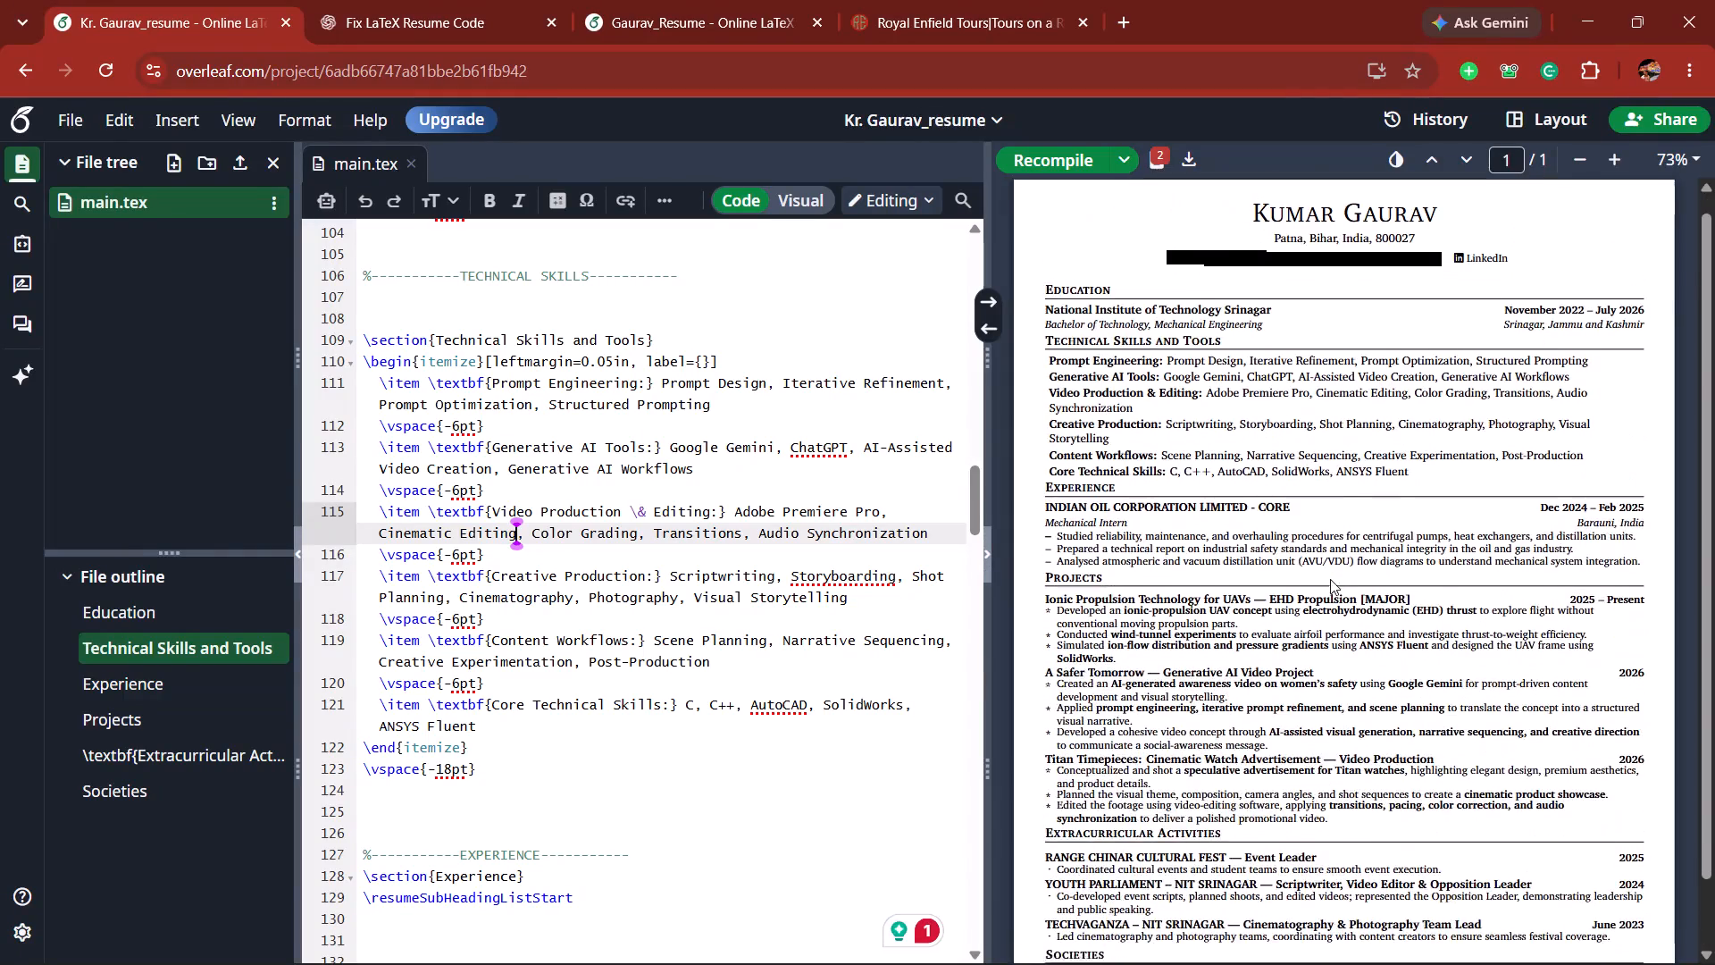
scroll(1330, 579, up, 3)
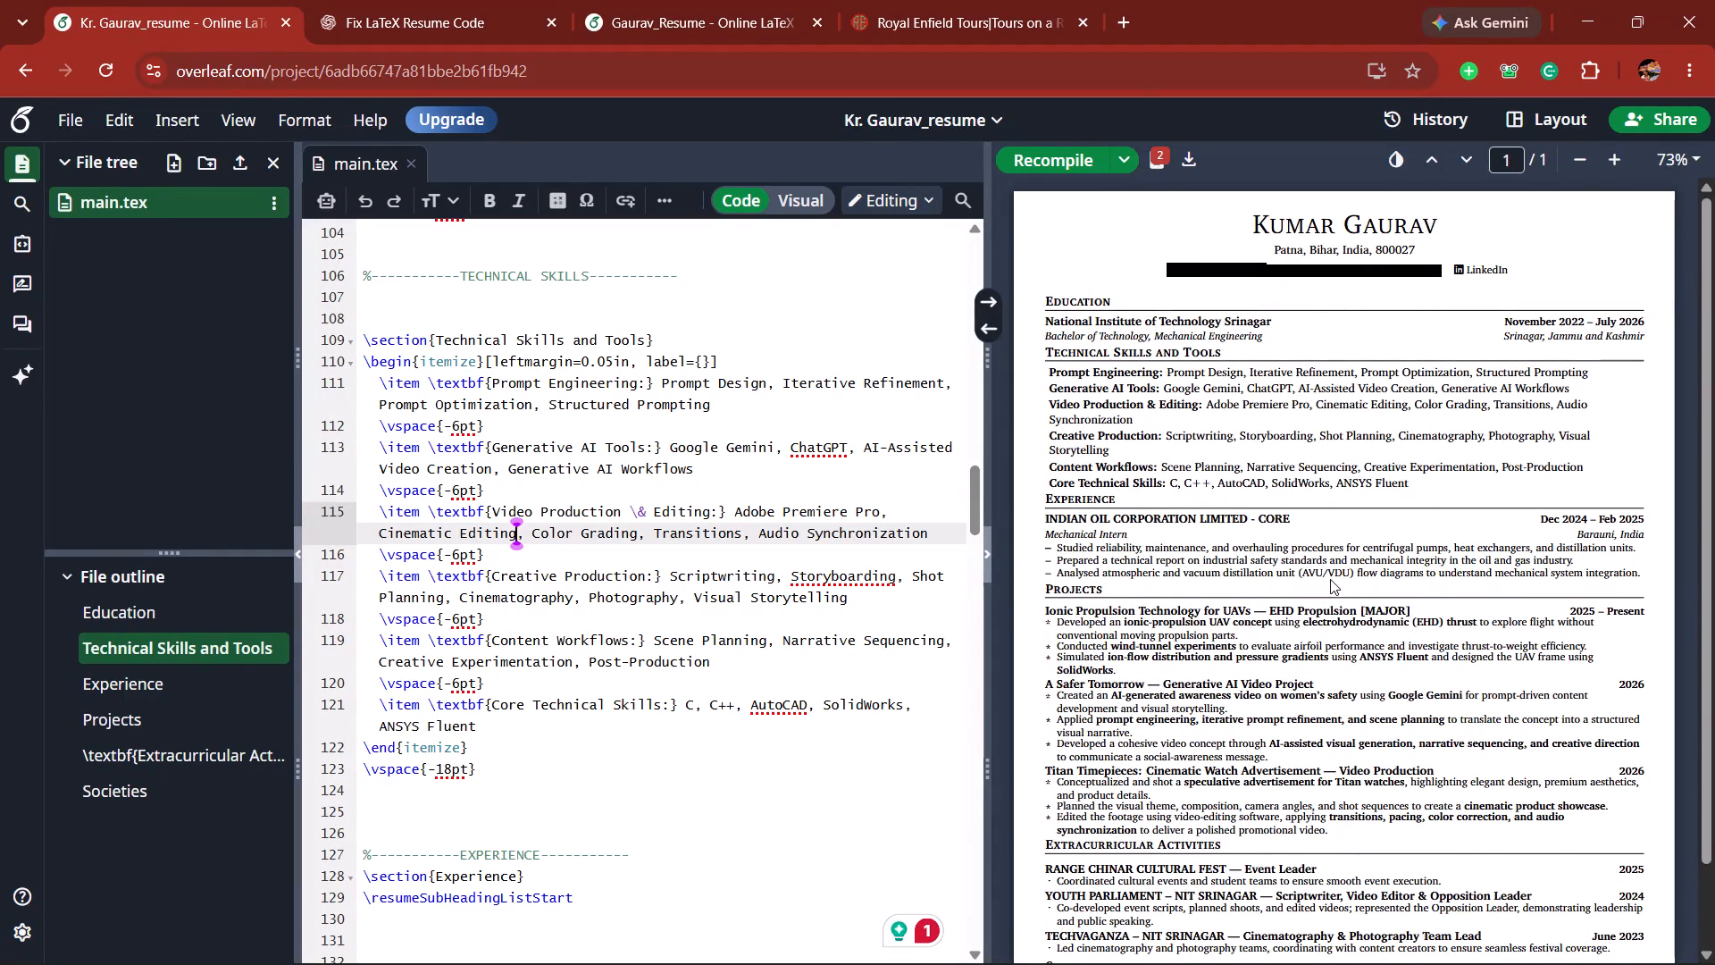
scroll(1330, 579, down, 4)
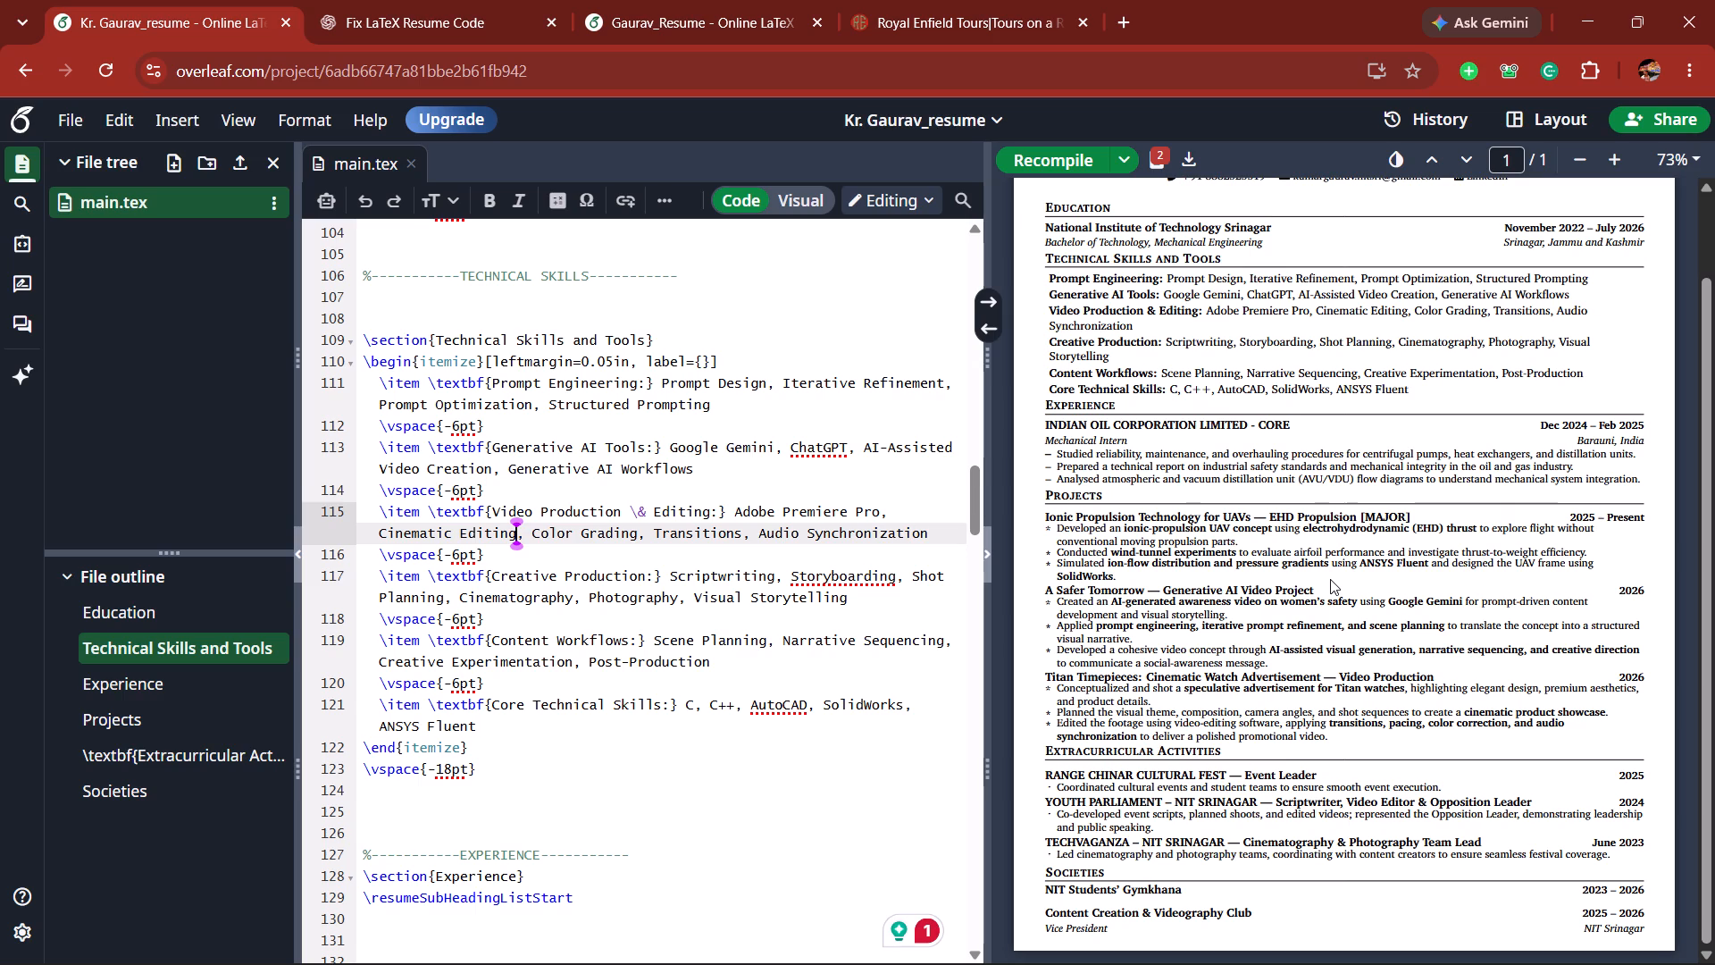
click(1184, 155)
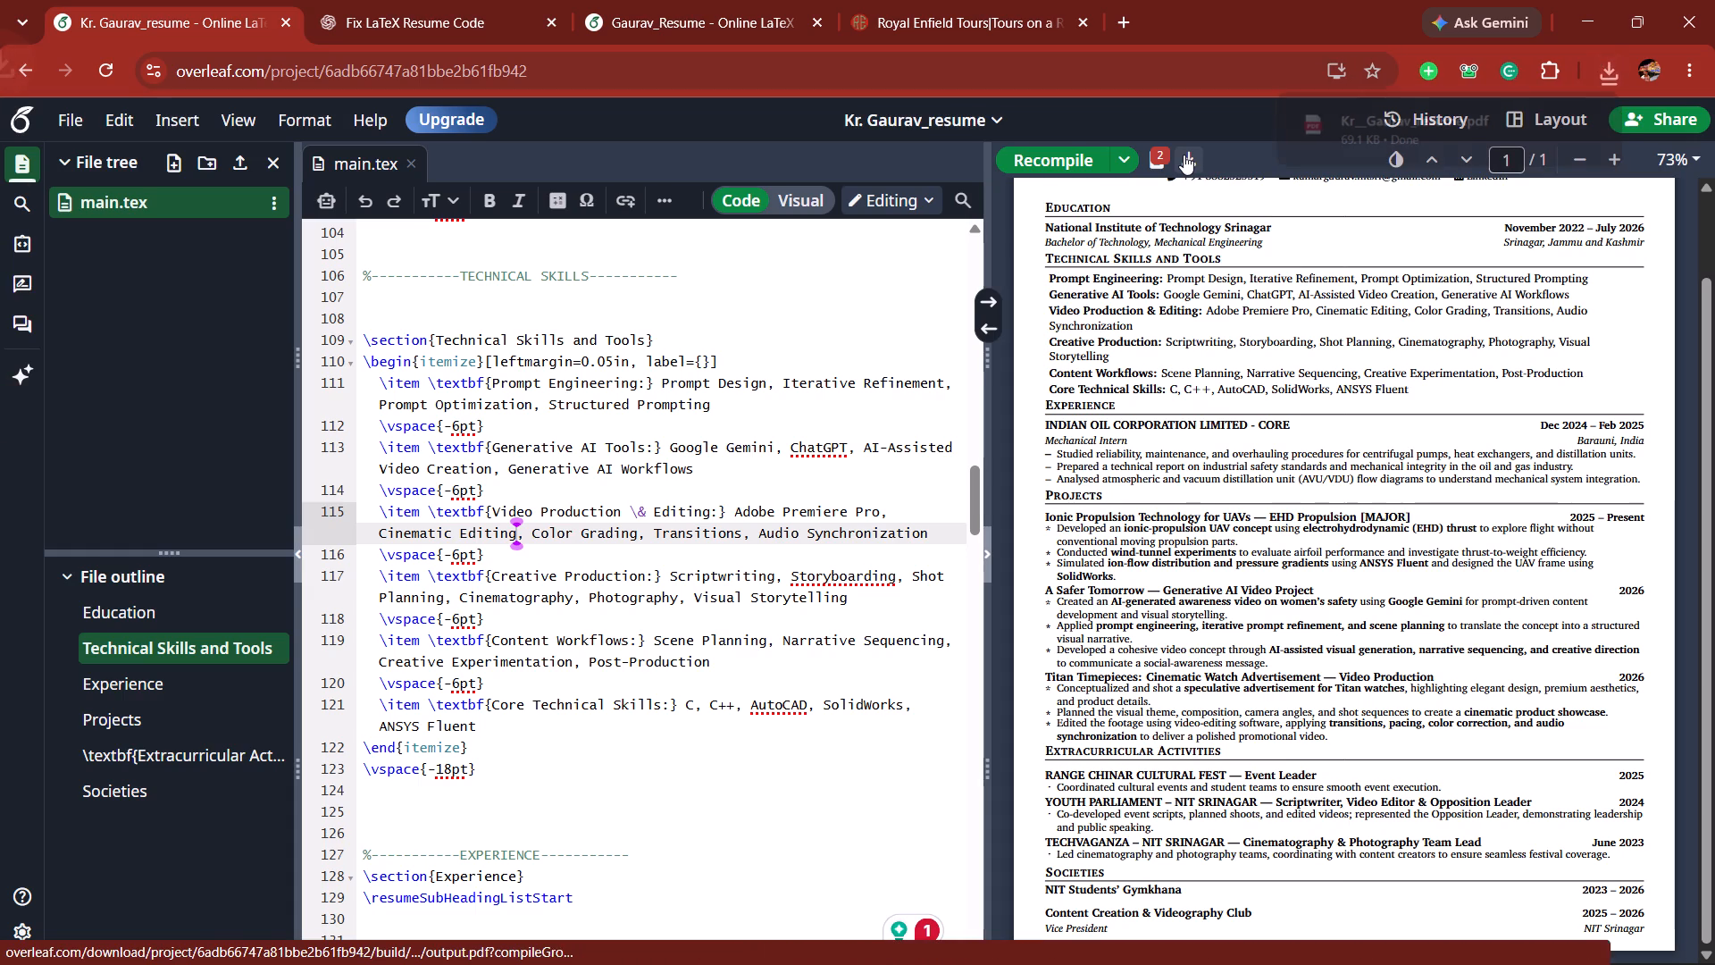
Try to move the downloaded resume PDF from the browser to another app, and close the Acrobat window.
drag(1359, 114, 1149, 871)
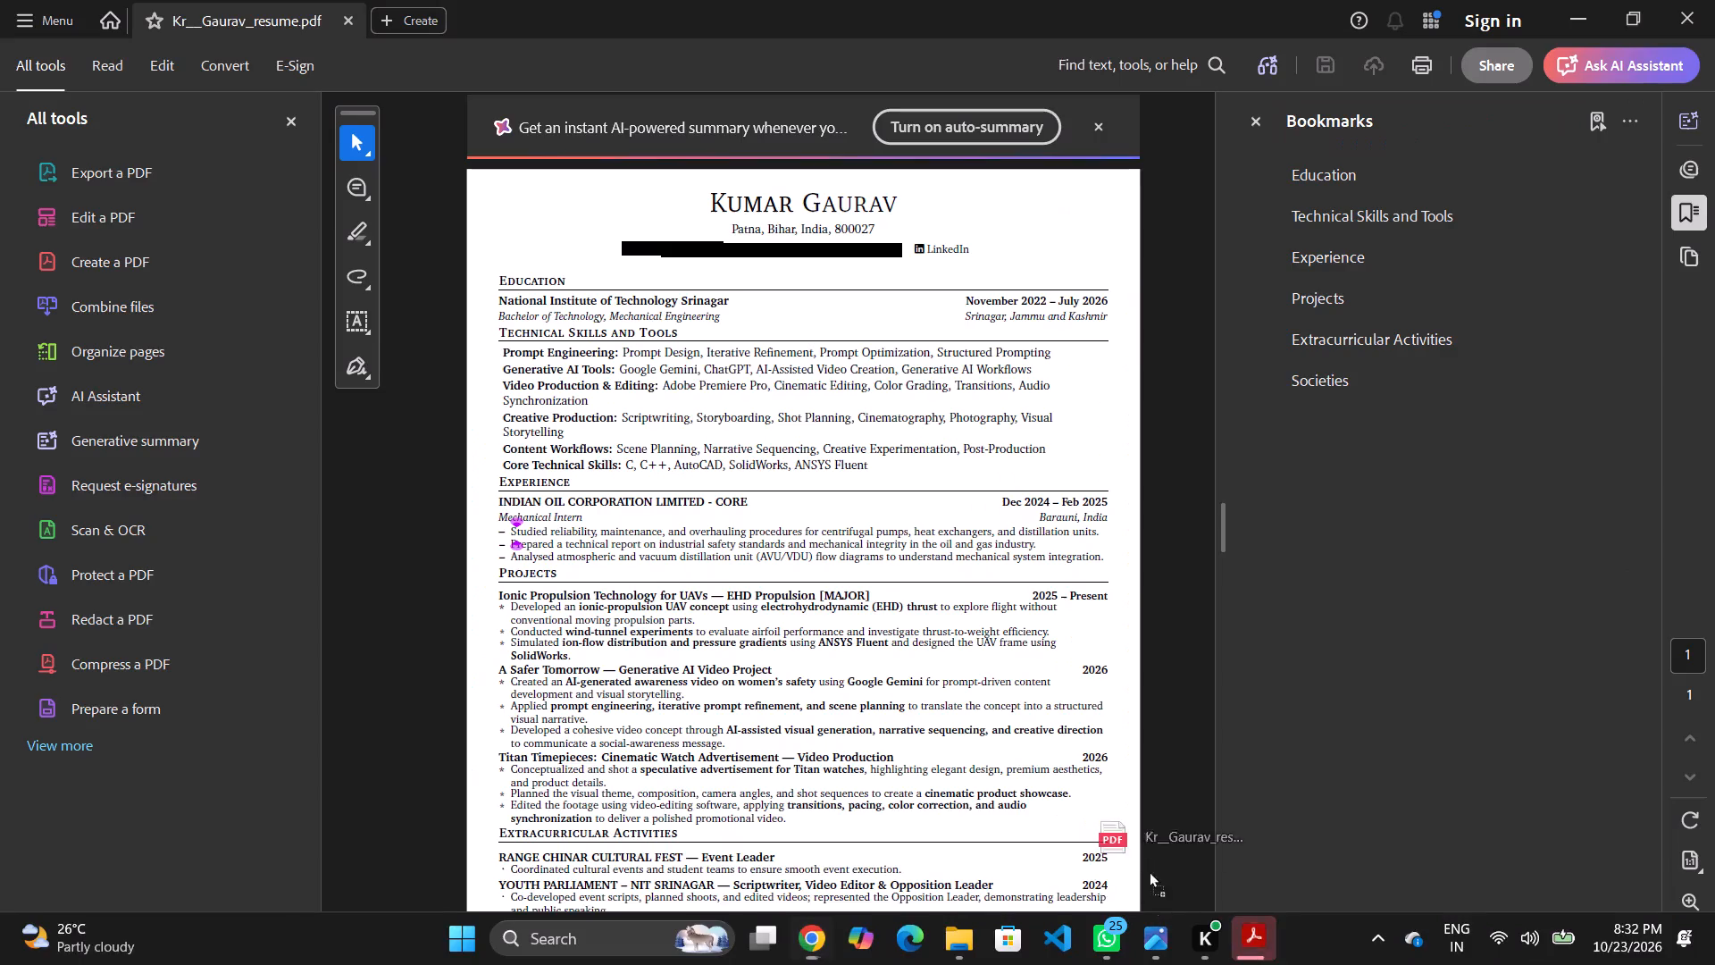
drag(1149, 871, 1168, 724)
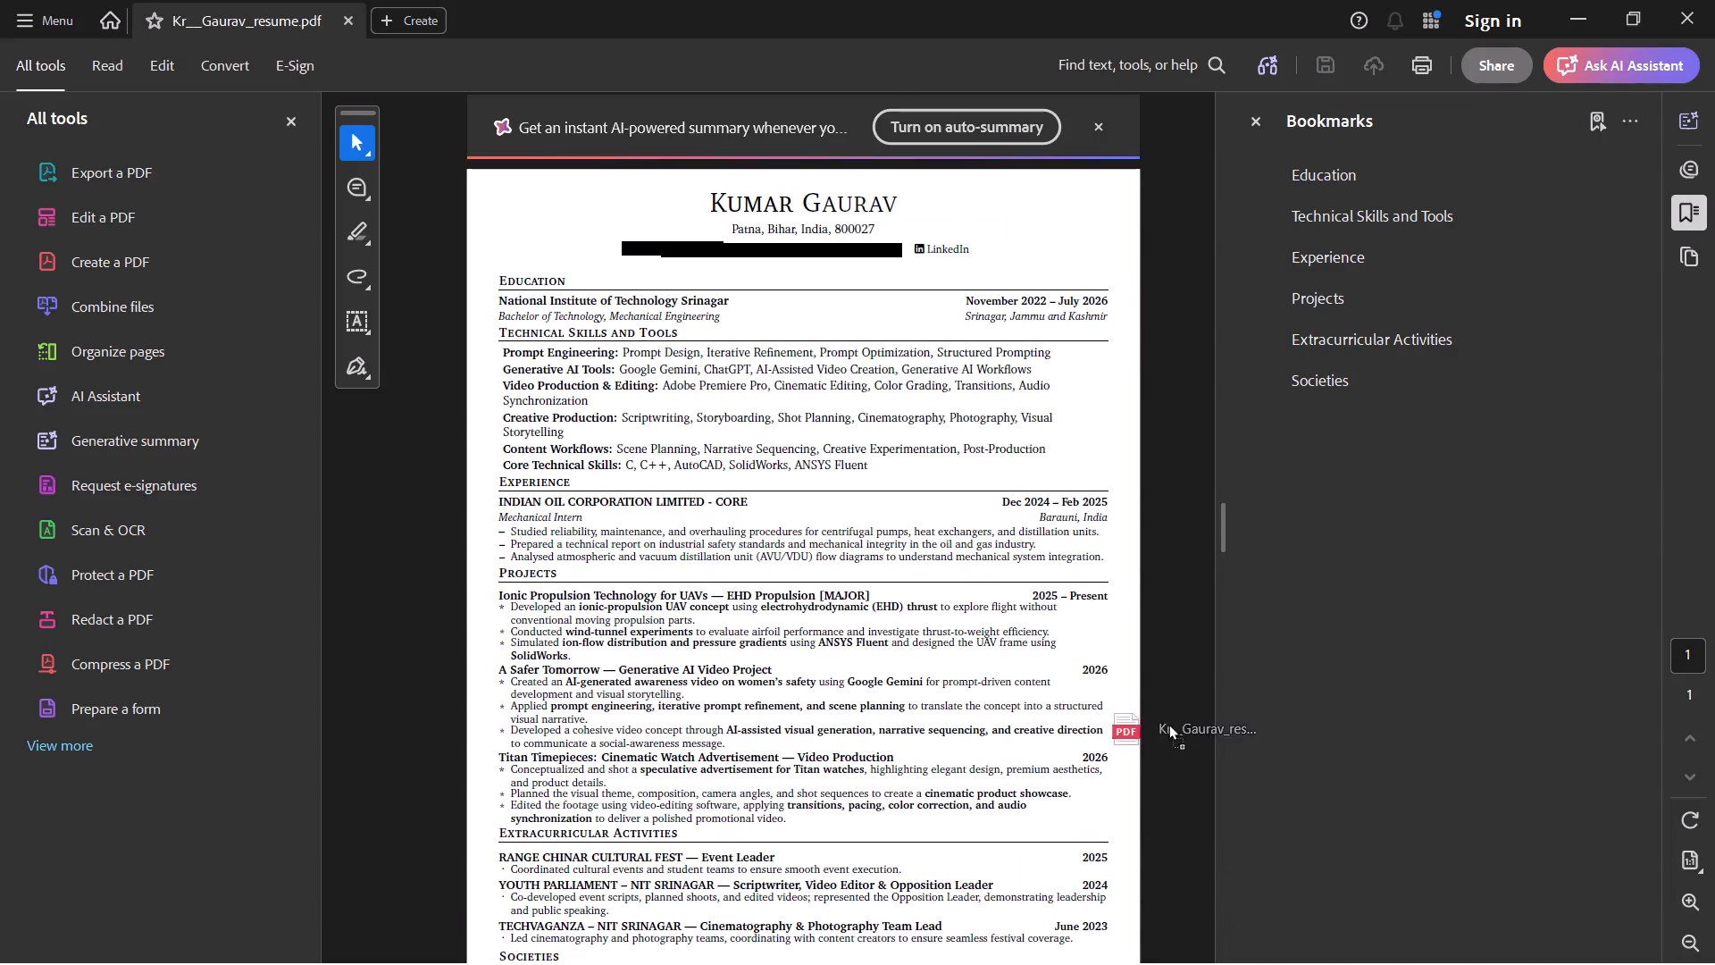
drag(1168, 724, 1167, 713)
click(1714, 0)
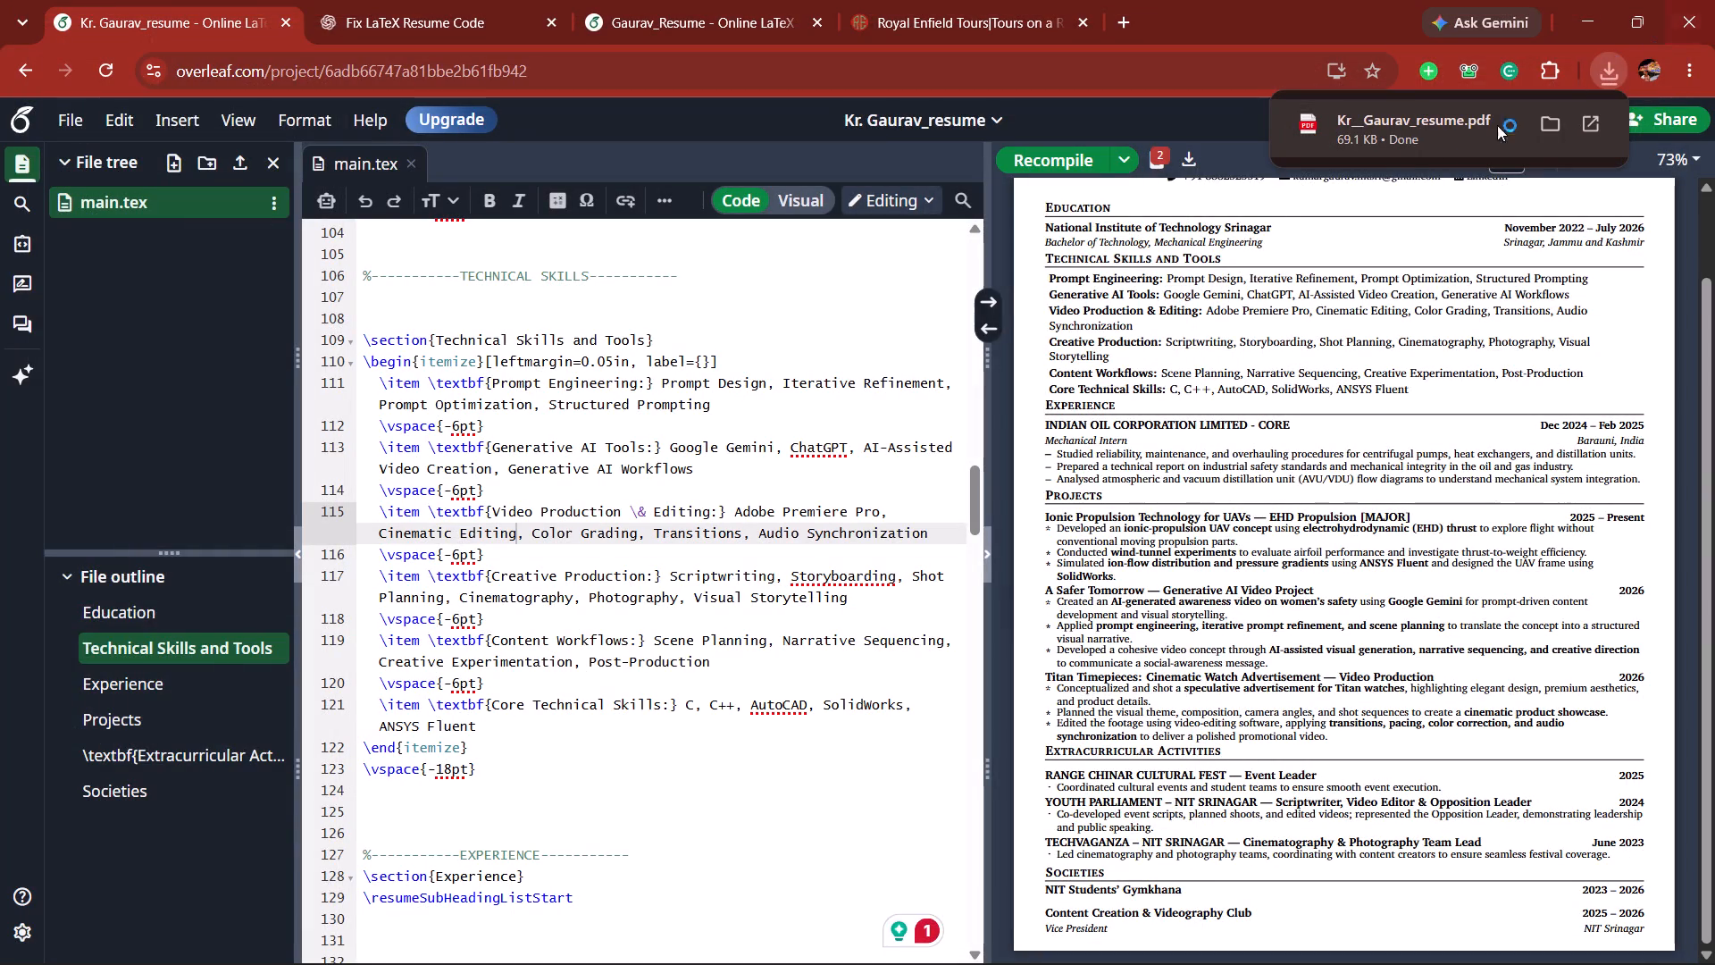
Move the downloaded resume PDF out of the browser's recent downloads toward another app.
click(1411, 142)
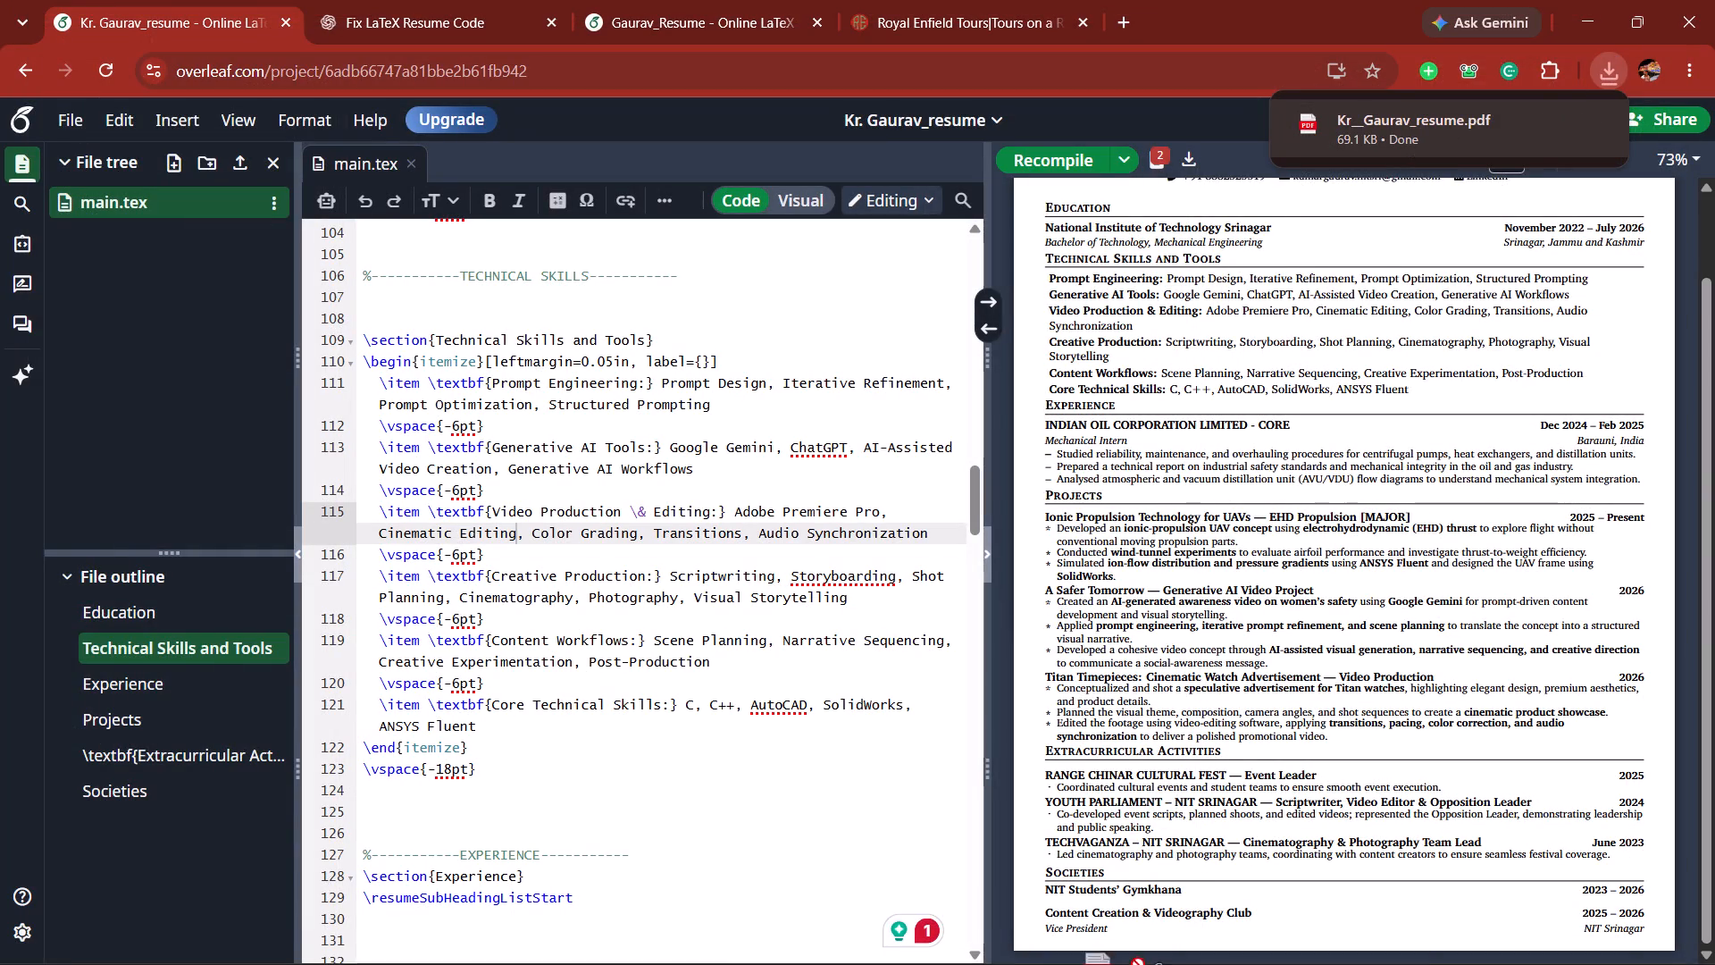